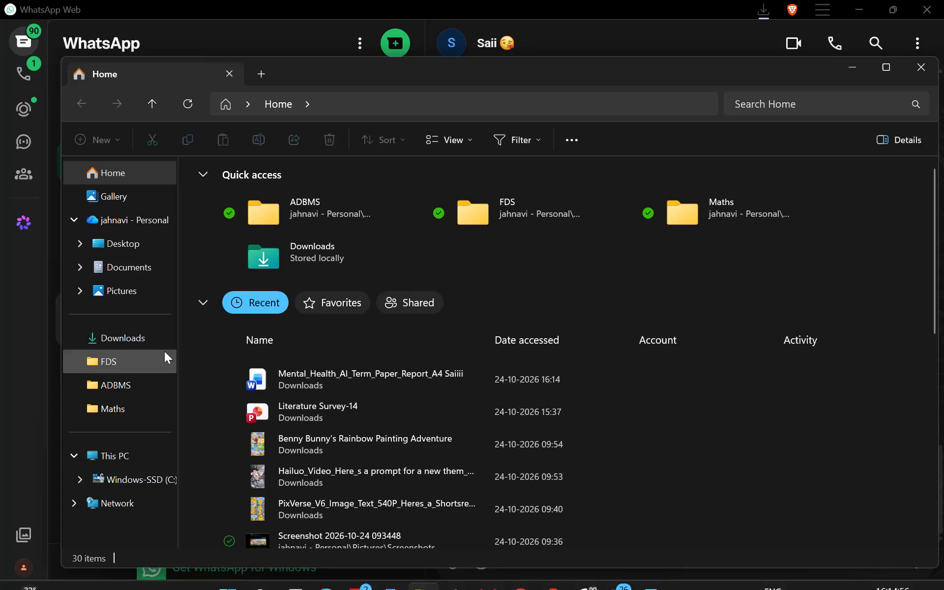
Open the document Mental_Health_AI_Term_Paper_Report_A4 Saiiii from the recent files and enable editing.
double_click(324, 365)
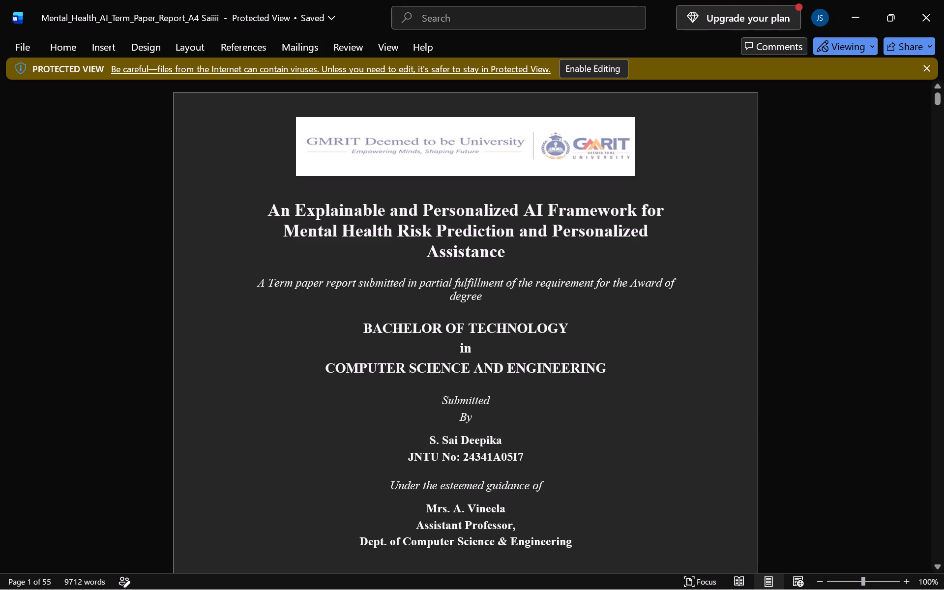
left_click(596, 71)
Skim the term paper report down to the end of its reference list and close the document.
scroll(665, 397, "down", 20)
scroll(665, 397, "down", 20)
scroll(665, 397, "down", 20)
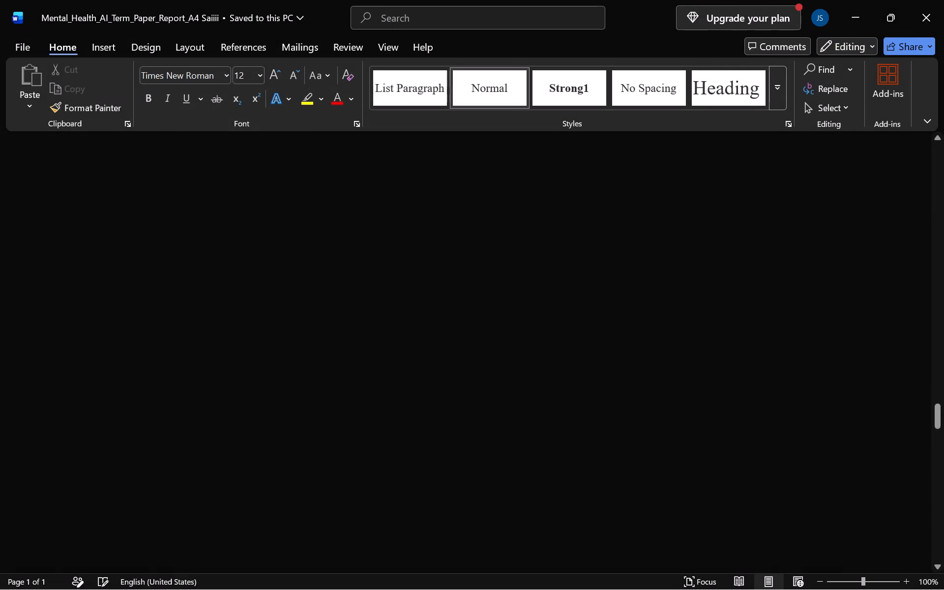
scroll(665, 397, "down", 20)
scroll(665, 397, "down", 20)
scroll(665, 397, "down", 20)
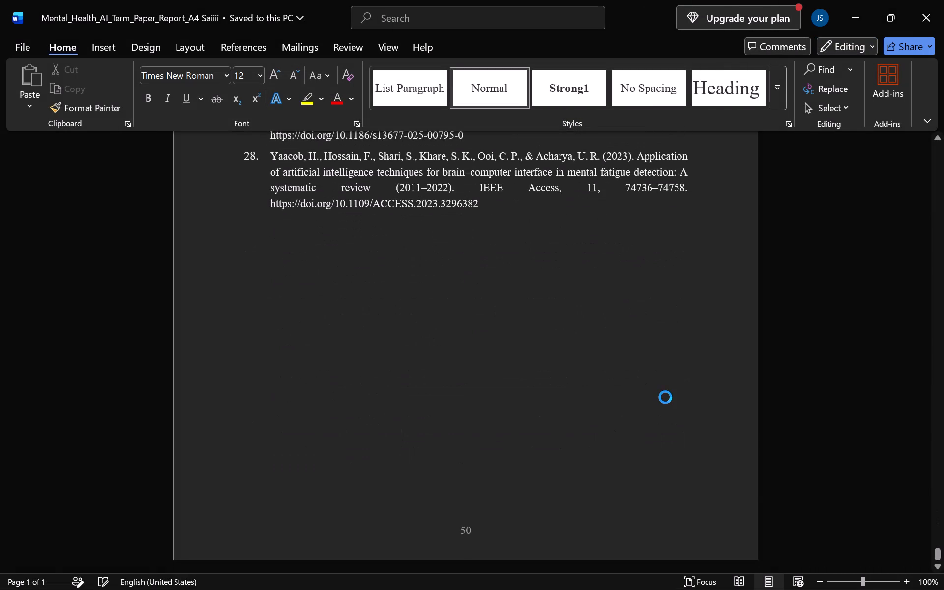
scroll(665, 397, "down", 13)
scroll(665, 397, "down", 17)
scroll(665, 397, "up", 4)
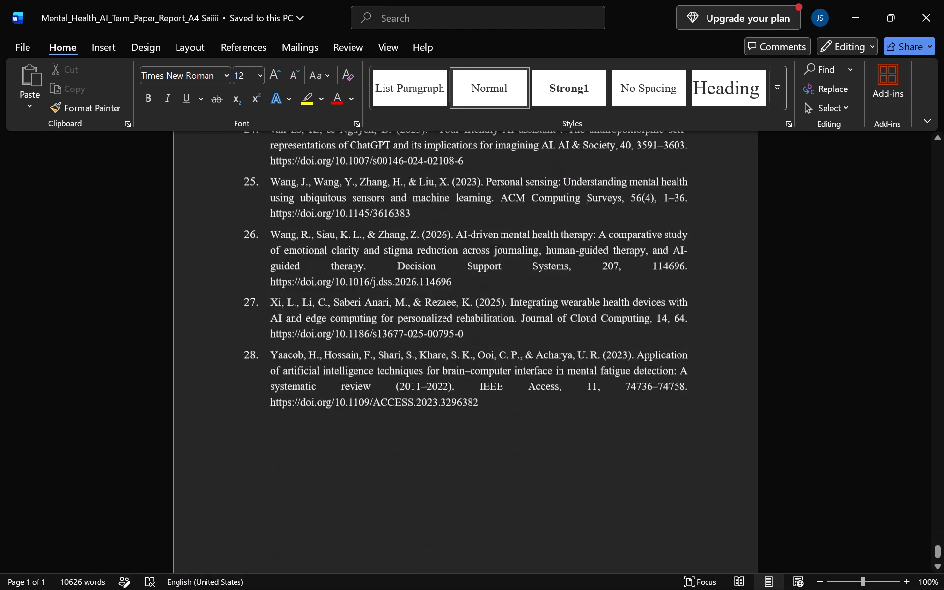
scroll(665, 397, "up", 20)
scroll(665, 397, "up", 8)
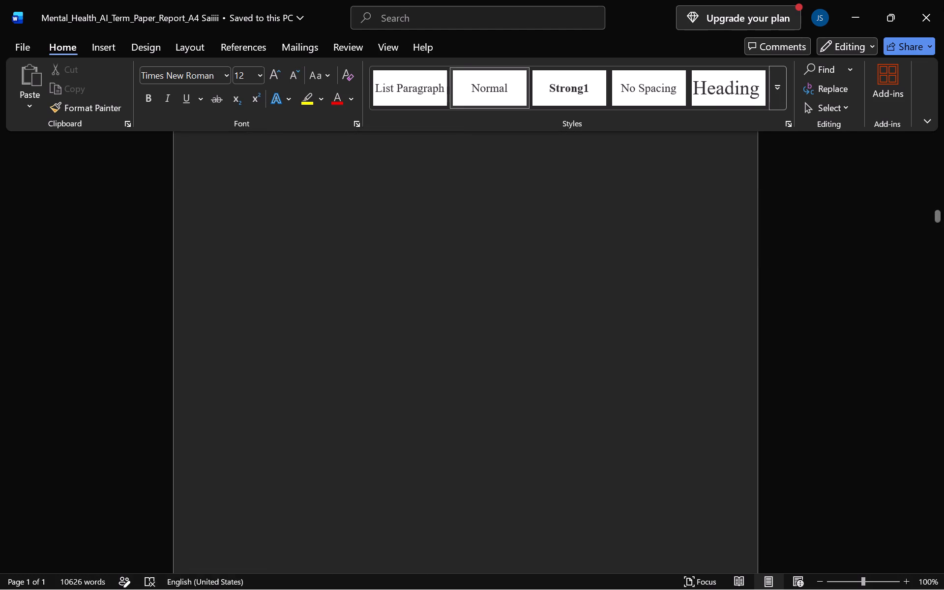
left_click(943, 0)
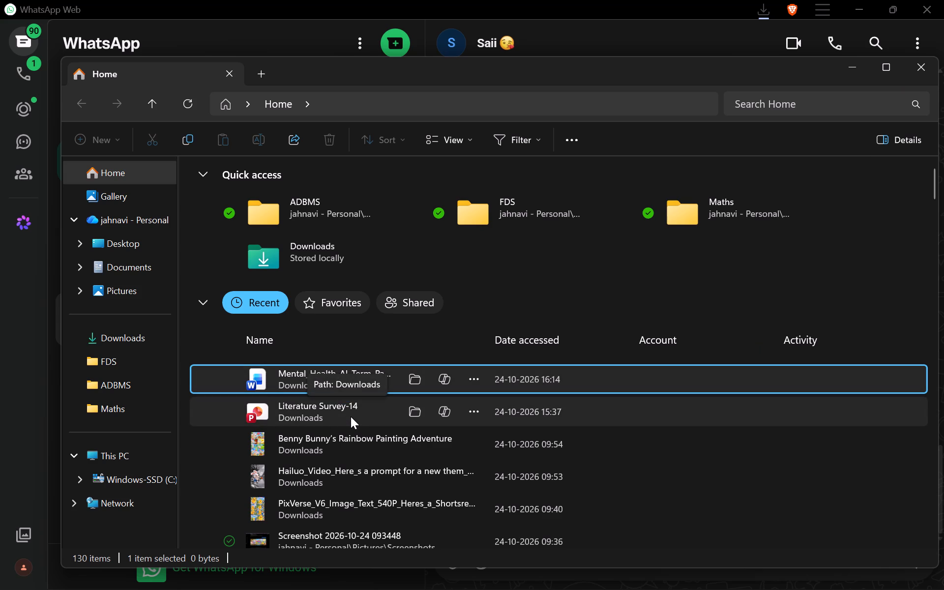
Open the Word document Mental_Health_AI_Term_Paper_Report_A4 Saiiii from the Downloads folder.
double_click(408, 376)
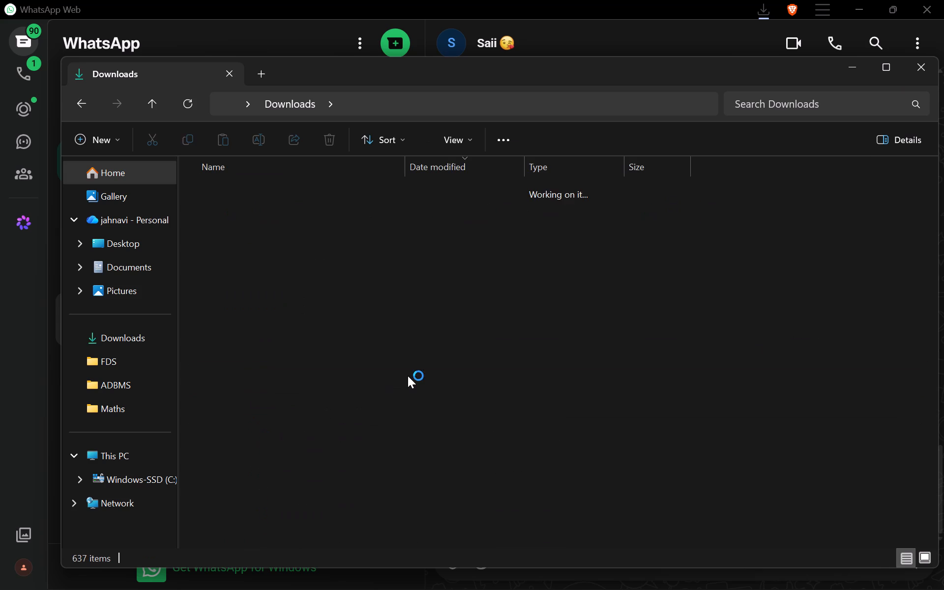
double_click(345, 206)
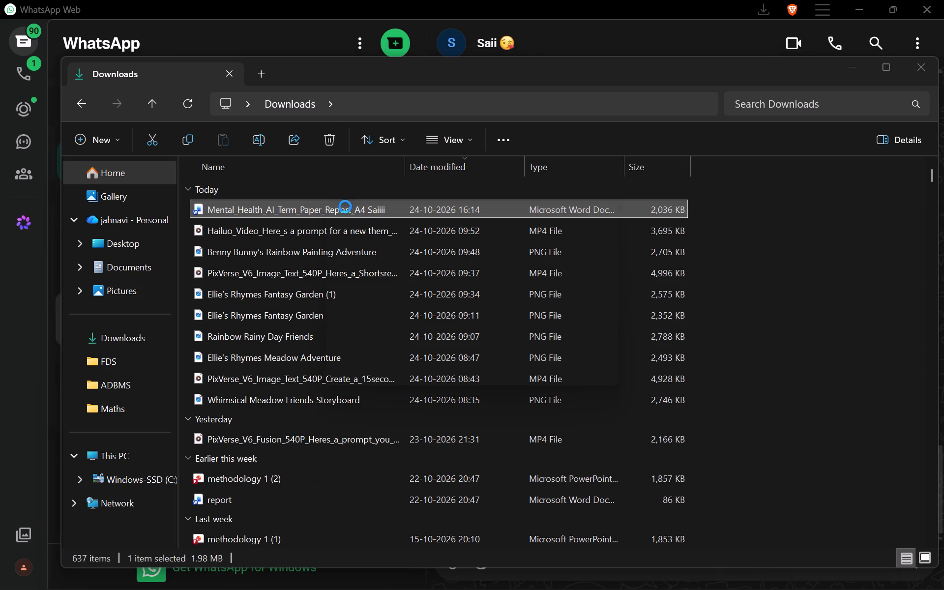
Examine the report from the reference list back through the conclusion, discussion, performance results, implementation steps and Mental Health Task flowchart.
scroll(280, 394, "down", 13)
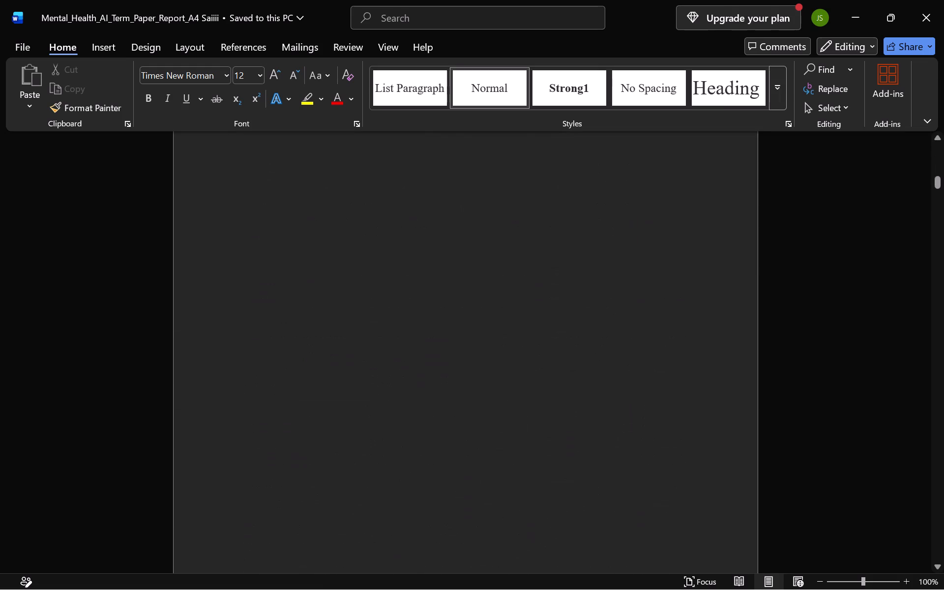
scroll(280, 394, "down", 13)
scroll(280, 394, "down", 12)
scroll(280, 394, "down", 12)
scroll(280, 394, "down", 15)
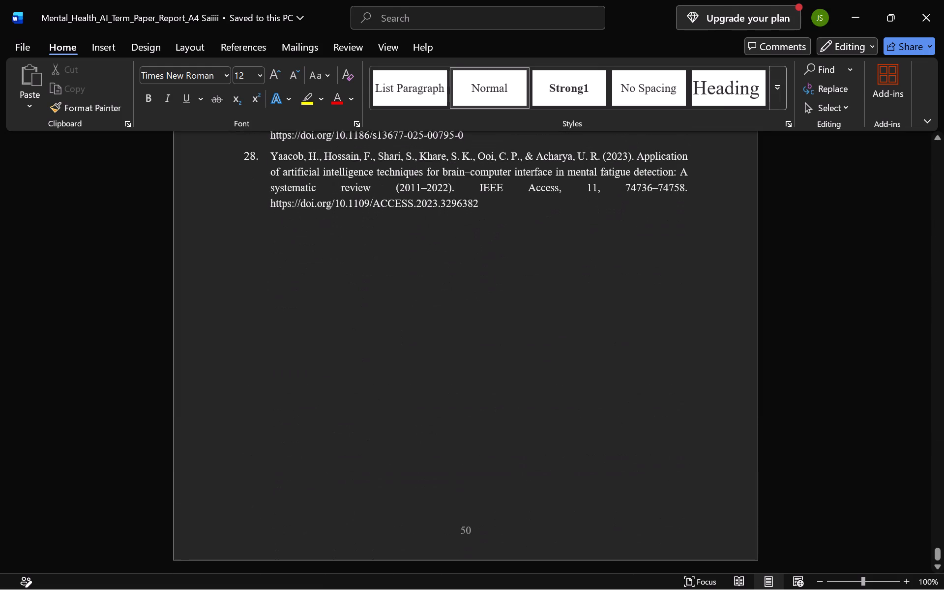
scroll(280, 394, "down", 12)
scroll(280, 394, "up", 6)
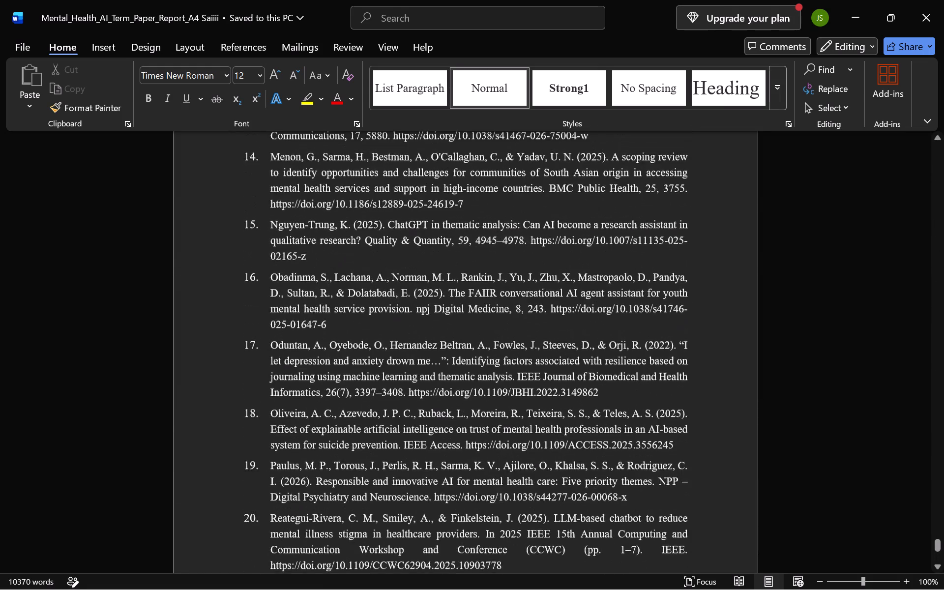
scroll(280, 394, "up", 8)
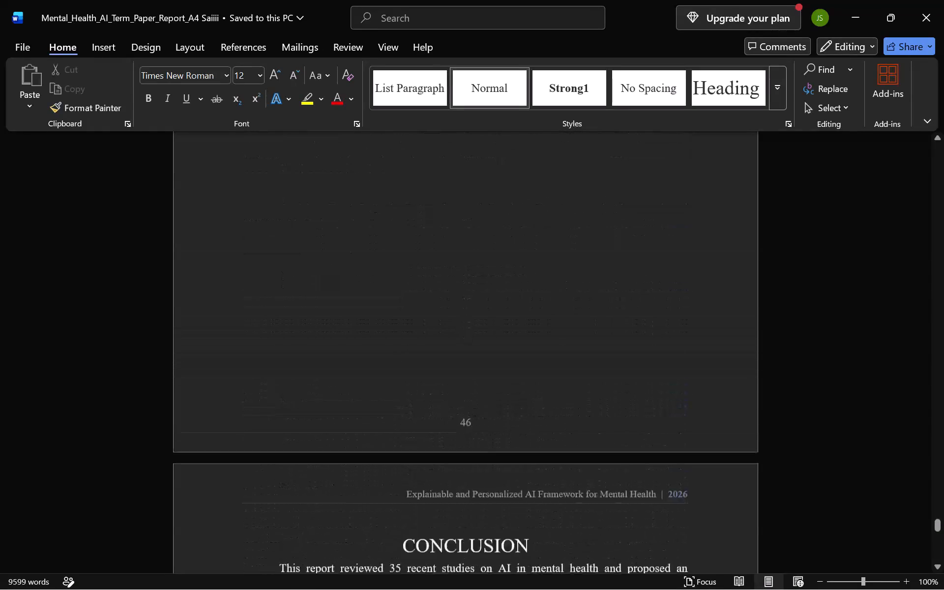
scroll(280, 394, "up", 6)
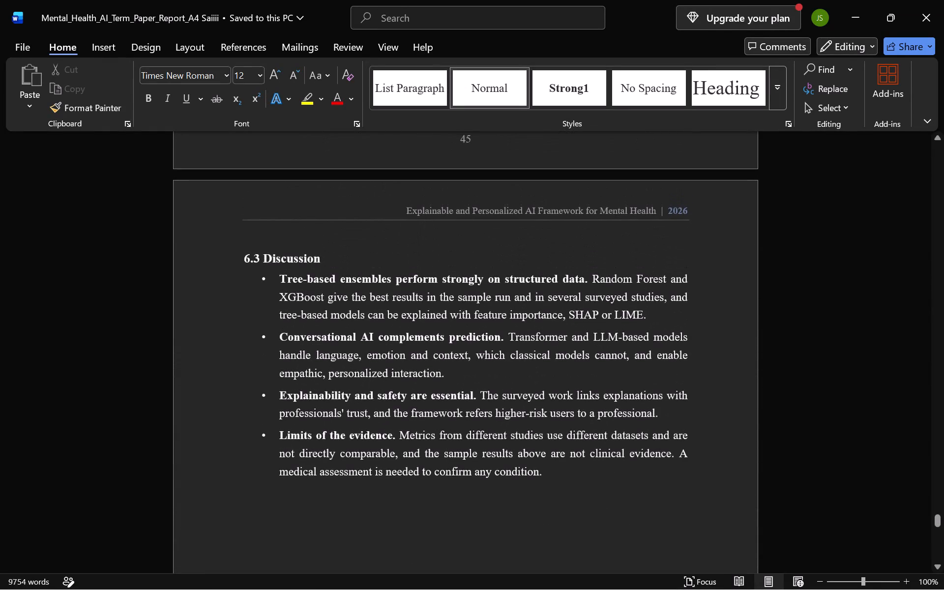
scroll(280, 394, "up", 10)
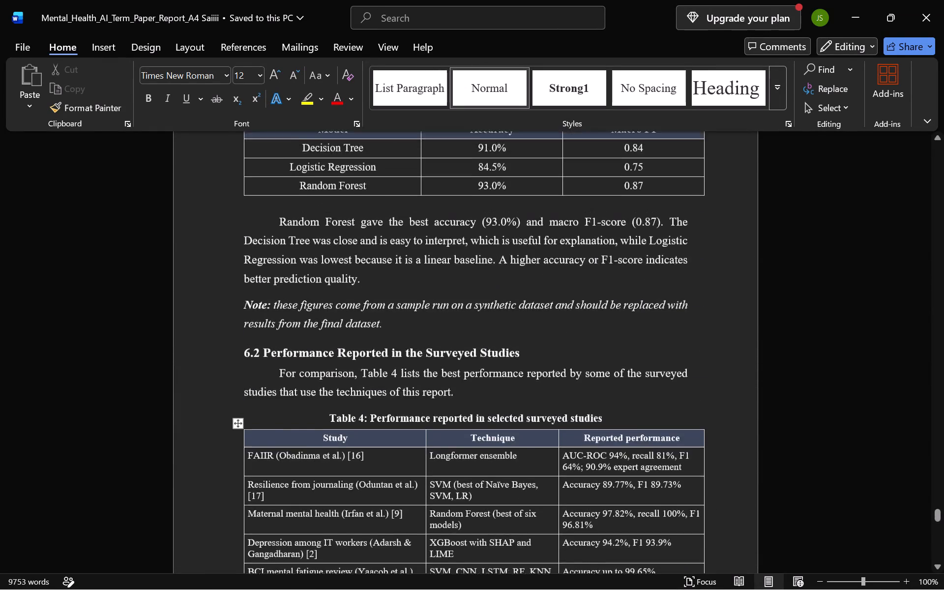
scroll(280, 394, "up", 11)
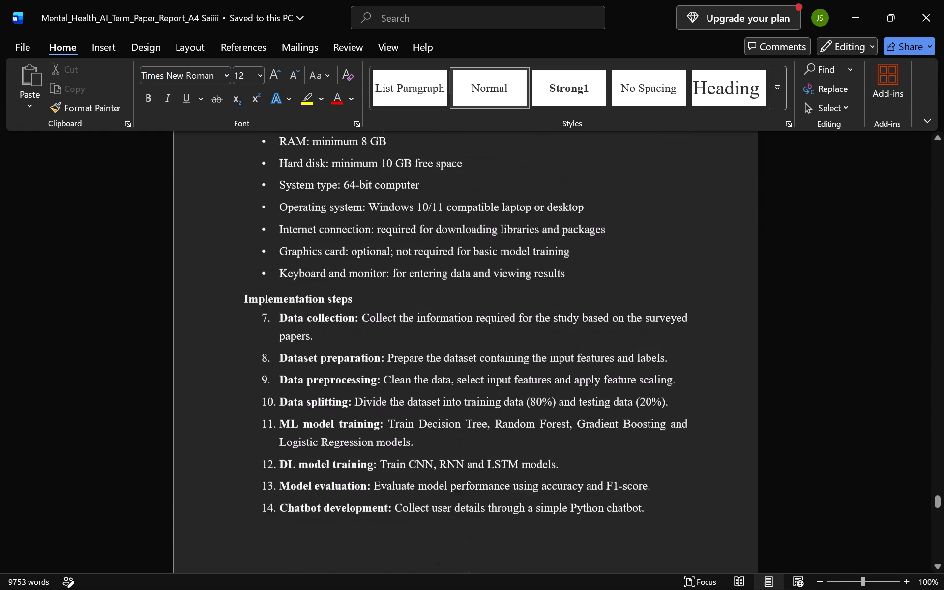
scroll(280, 394, "up", 9)
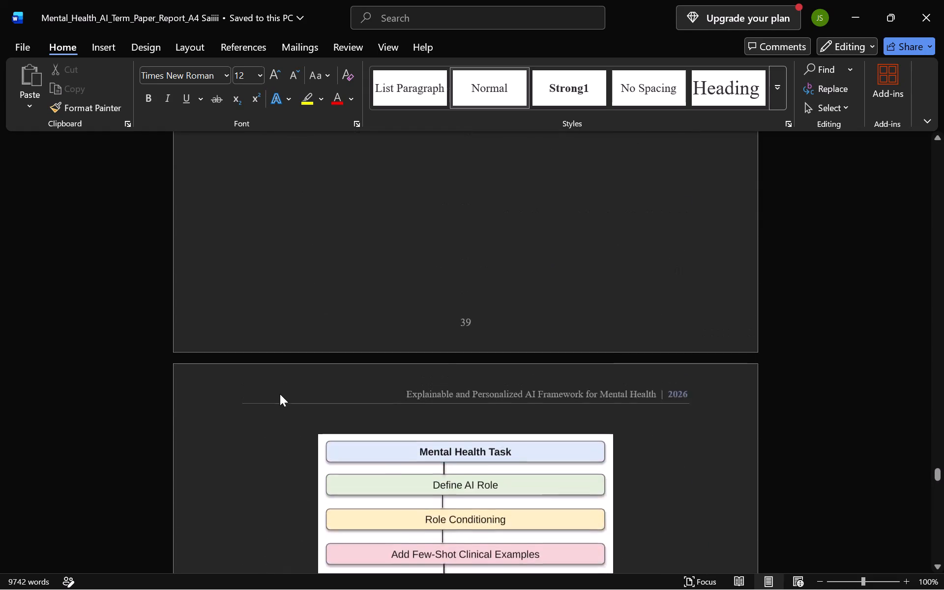
Examine the working-process flowcharts of the AI techniques, going back to the framework design diagram that follows the Section 2.4 reference.
scroll(280, 394, "right", 1)
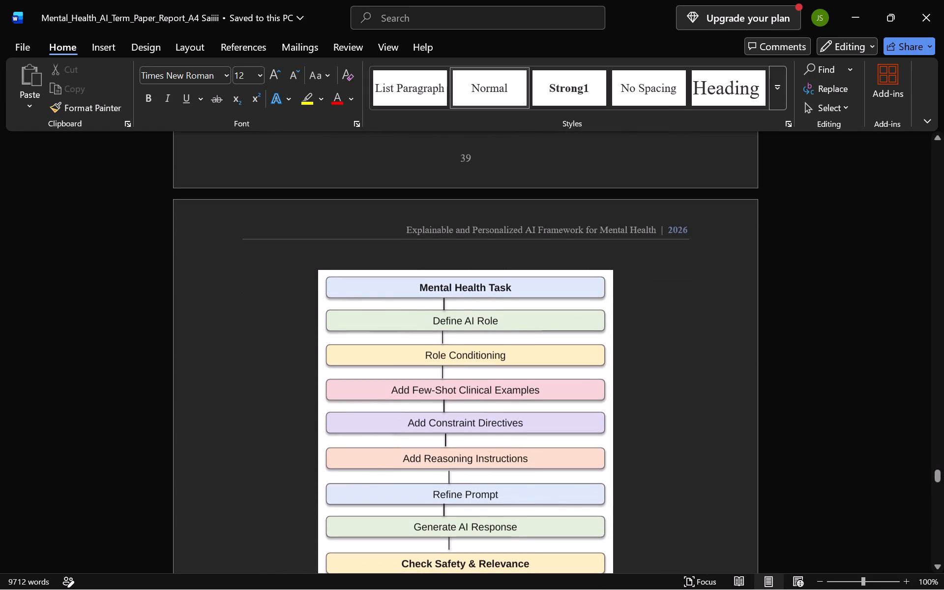
left_click(392, 361)
scroll(456, 343, "up", 3)
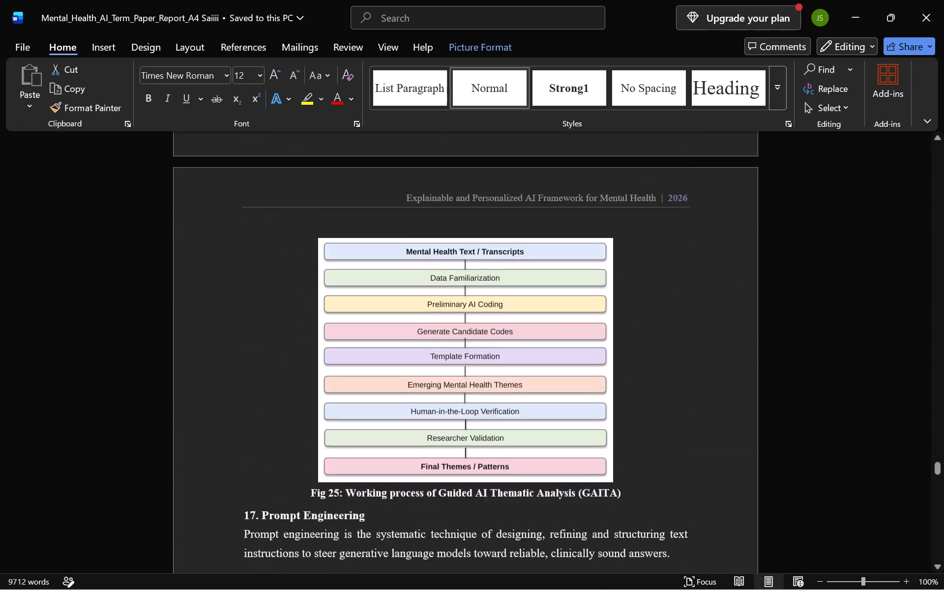
scroll(456, 343, "up", 9)
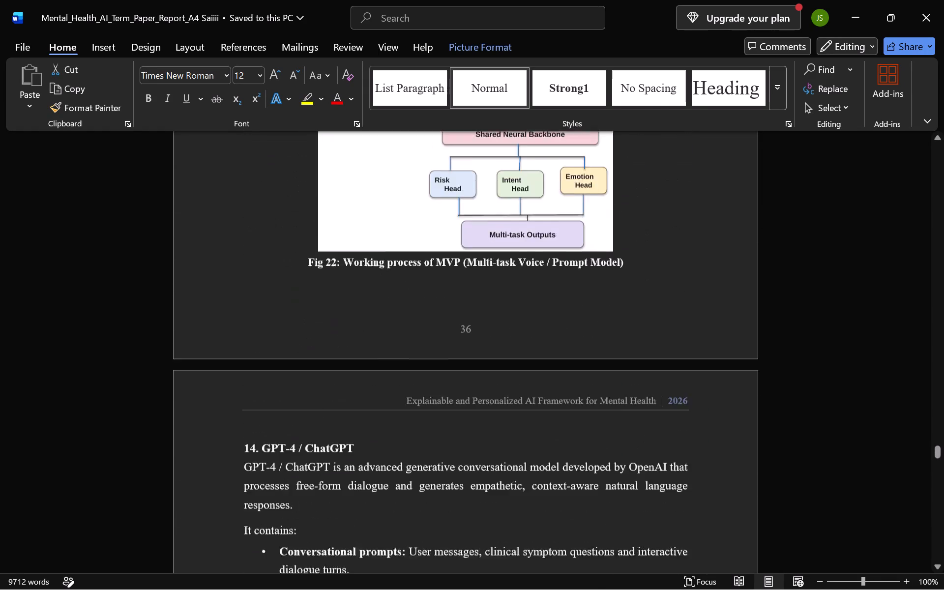
scroll(456, 343, "up", 9)
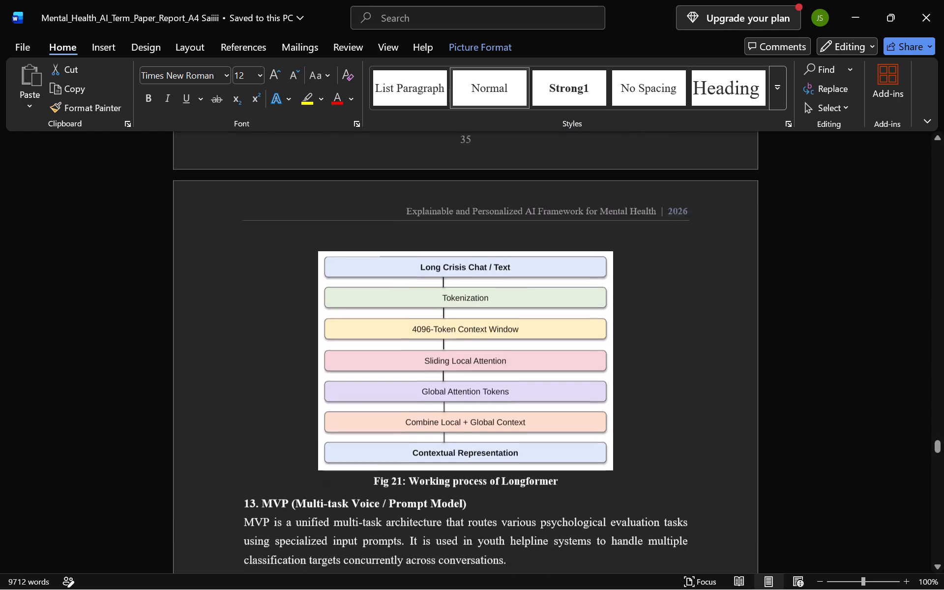
scroll(456, 343, "up", 6)
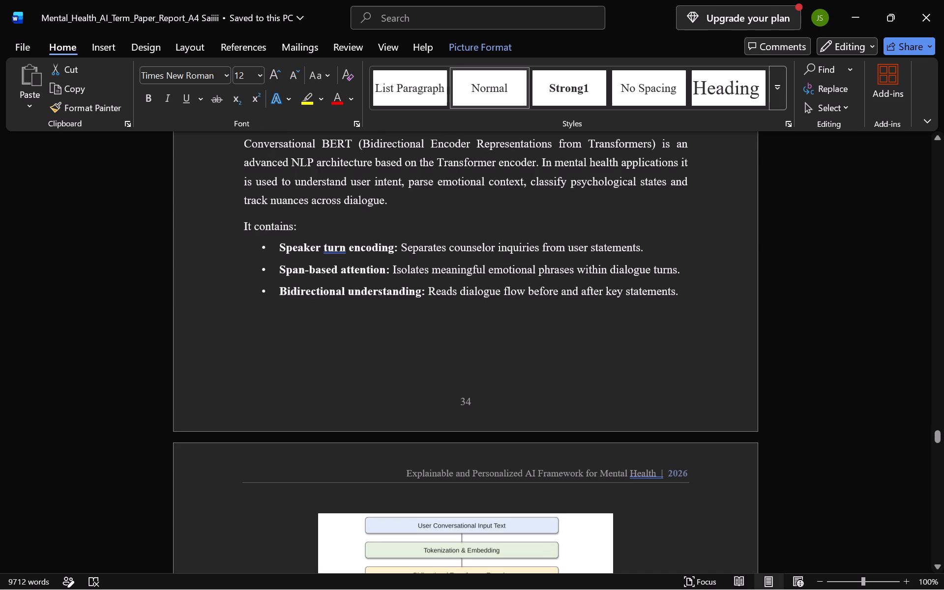
scroll(456, 343, "up", 4)
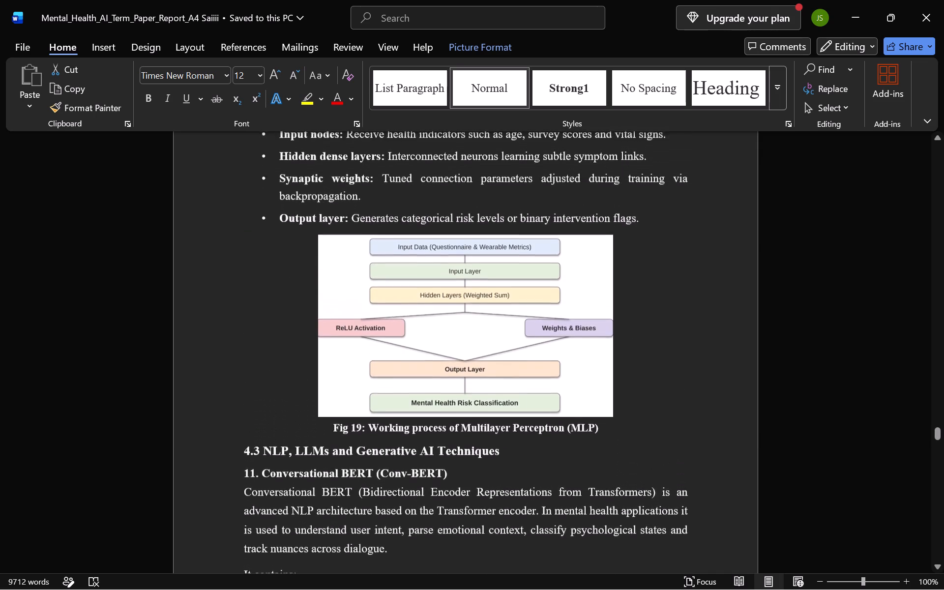
scroll(456, 343, "up", 8)
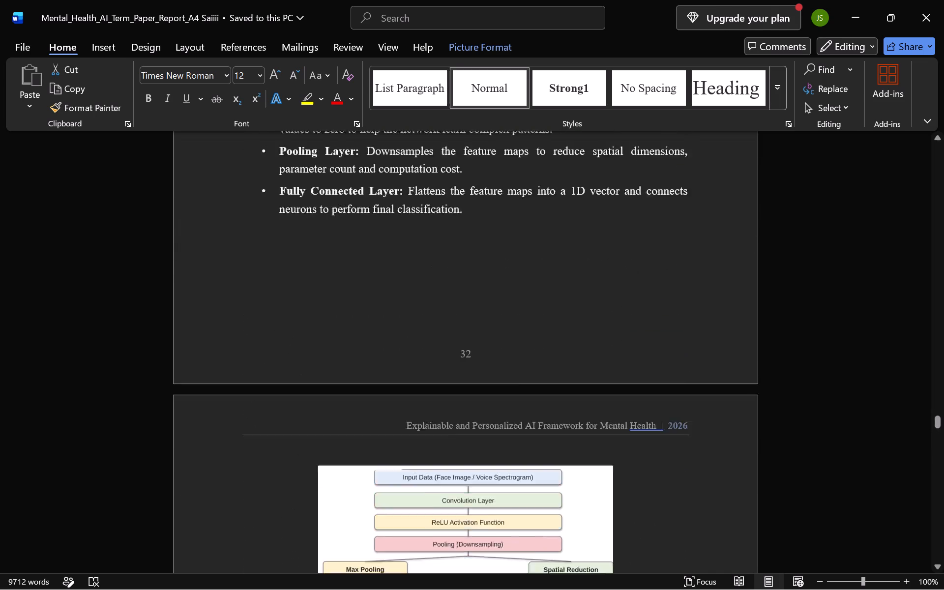
scroll(456, 343, "up", 6)
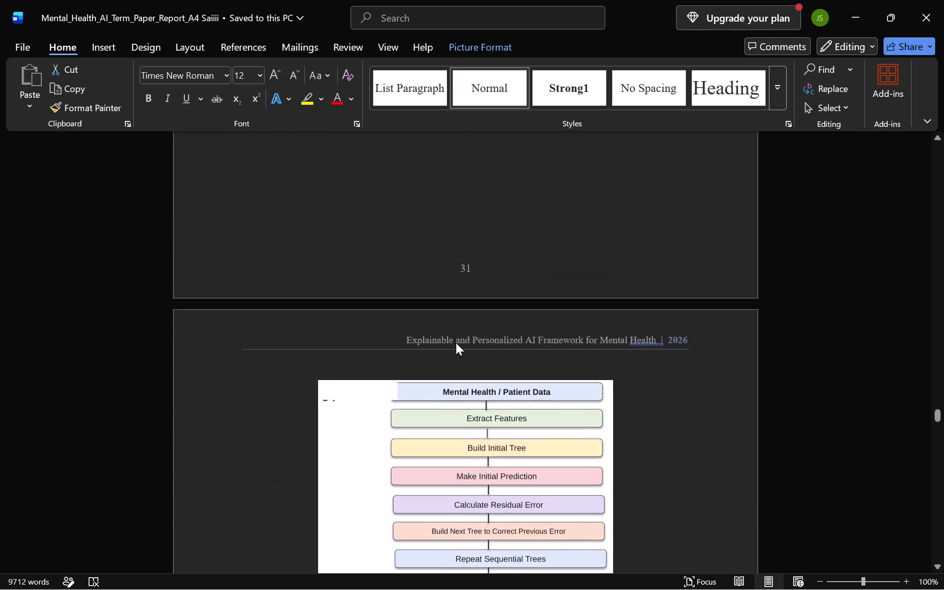
scroll(456, 343, "up", 6)
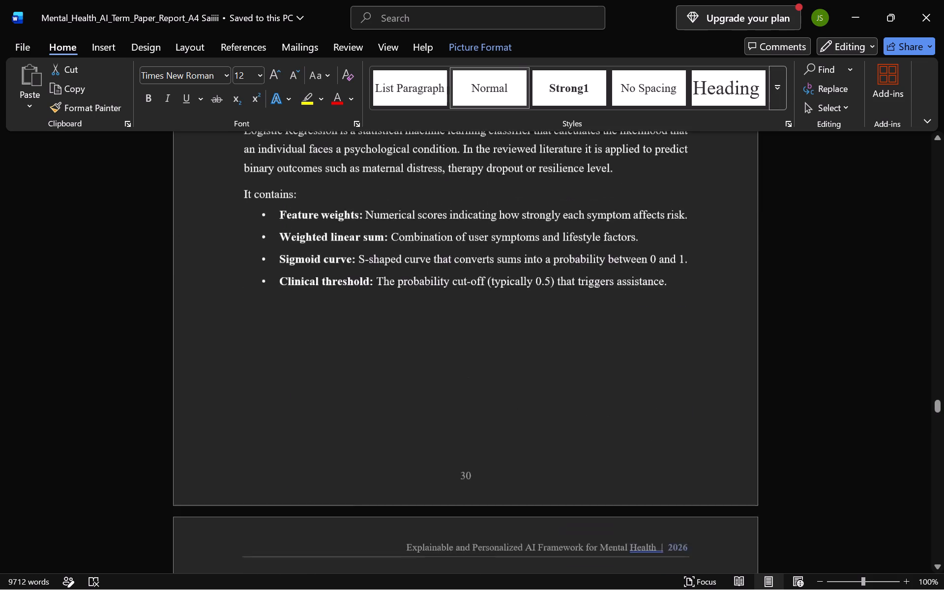
scroll(456, 343, "up", 6)
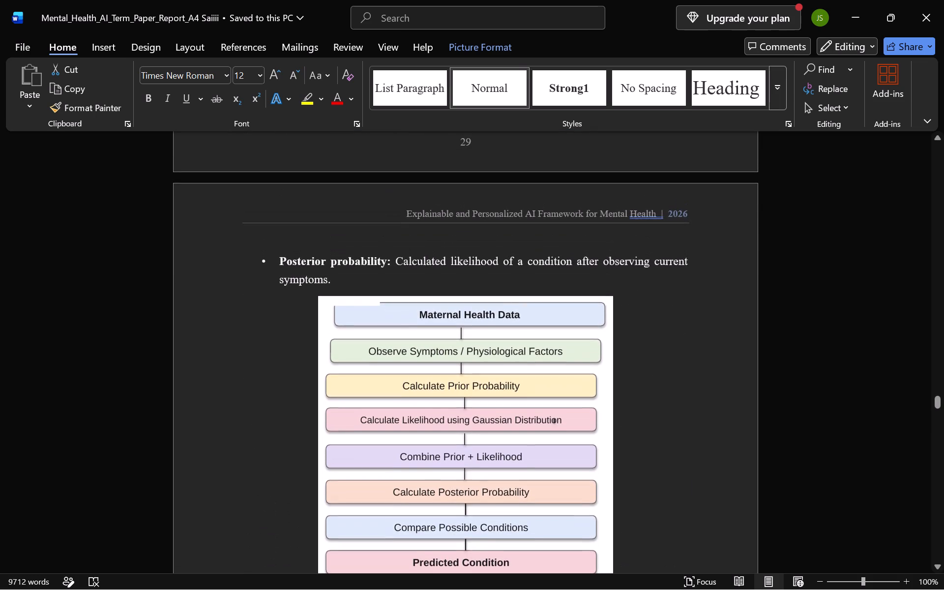
scroll(456, 343, "up", 6)
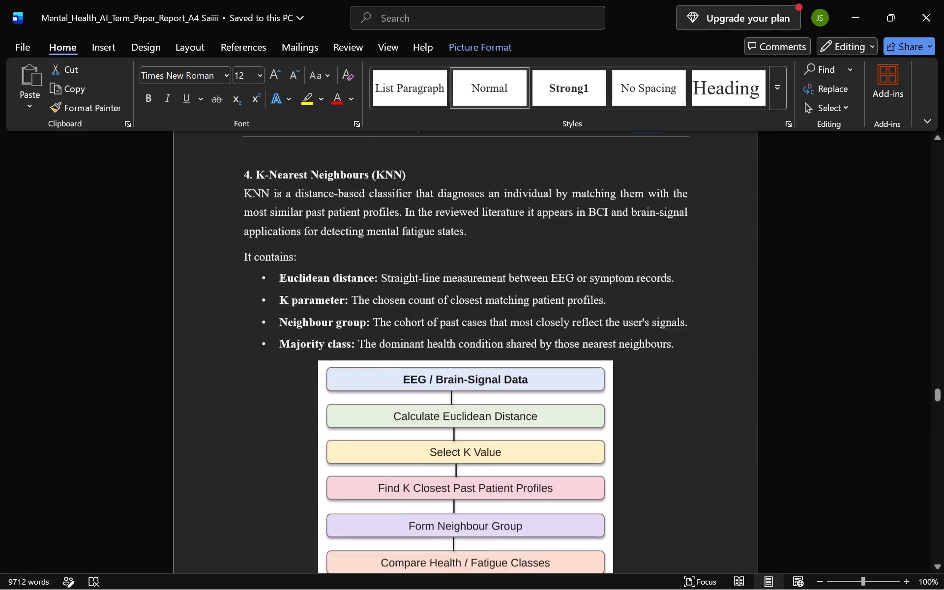
scroll(456, 343, "up", 7)
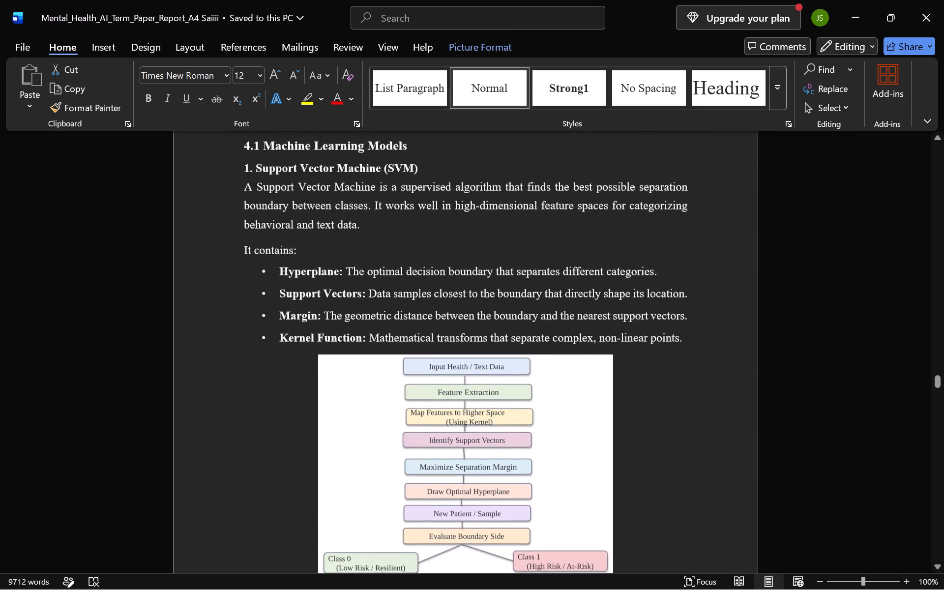
scroll(456, 343, "up", 5)
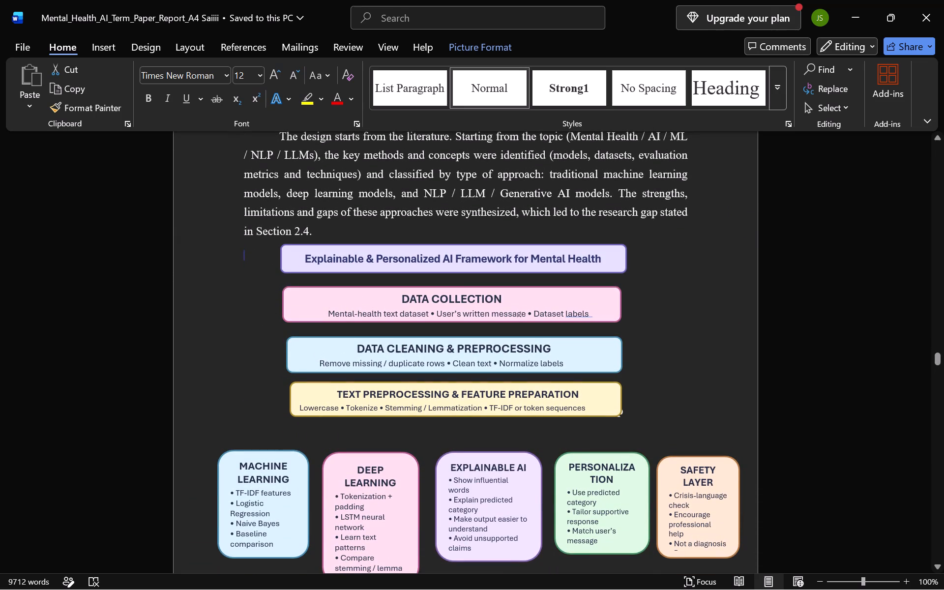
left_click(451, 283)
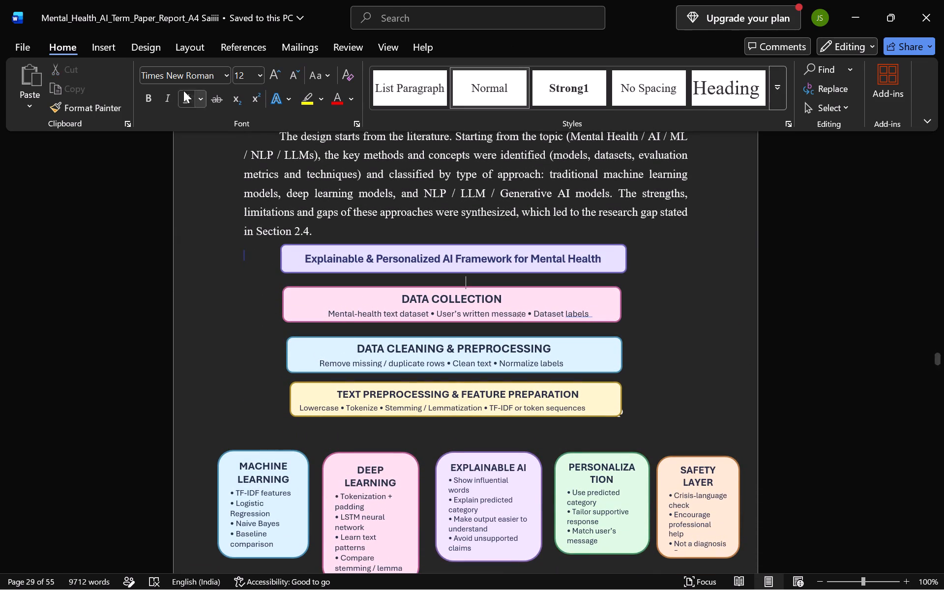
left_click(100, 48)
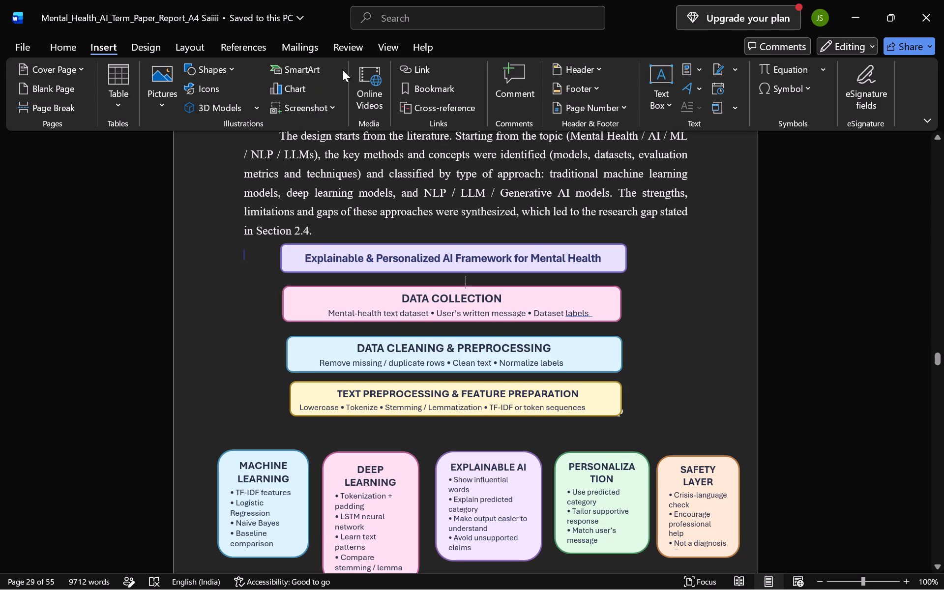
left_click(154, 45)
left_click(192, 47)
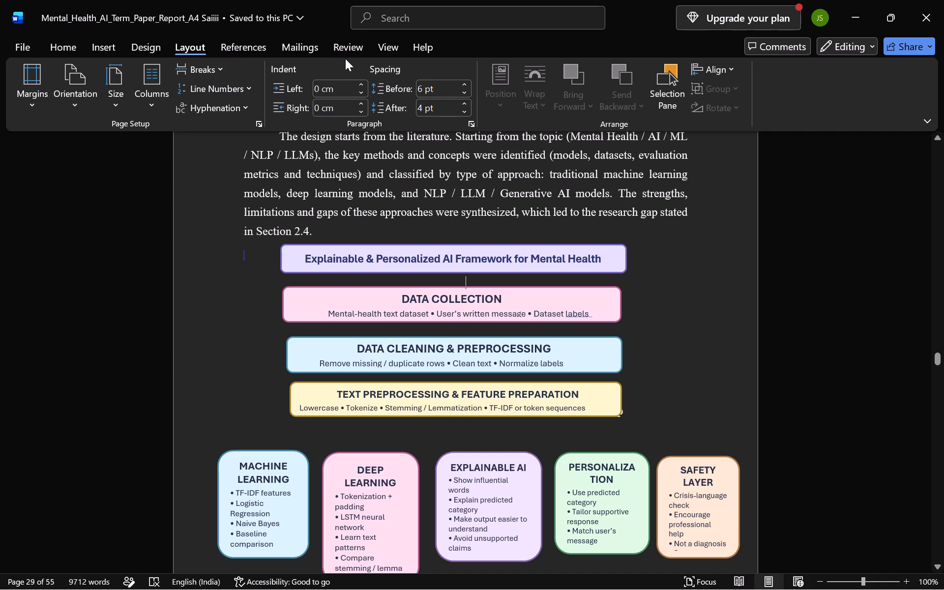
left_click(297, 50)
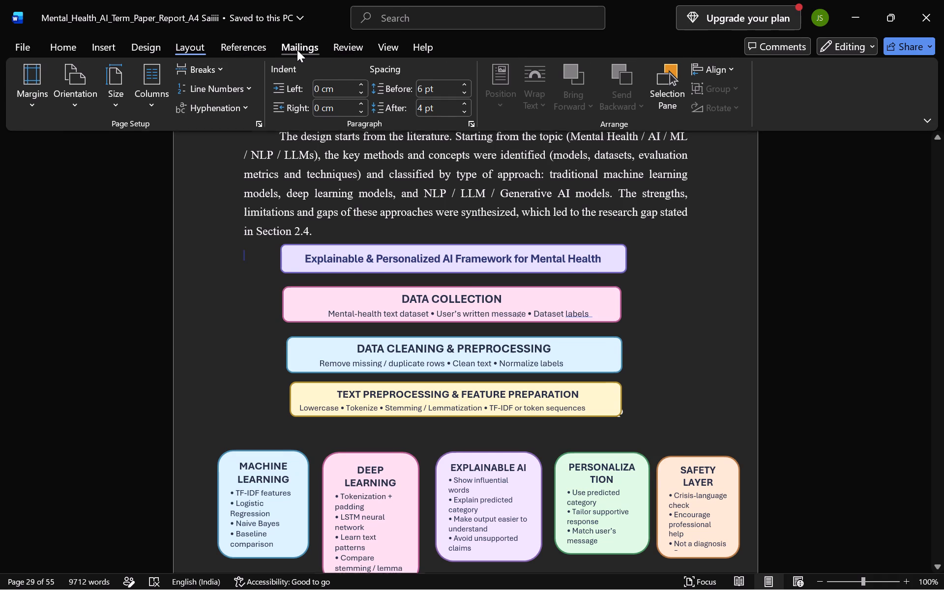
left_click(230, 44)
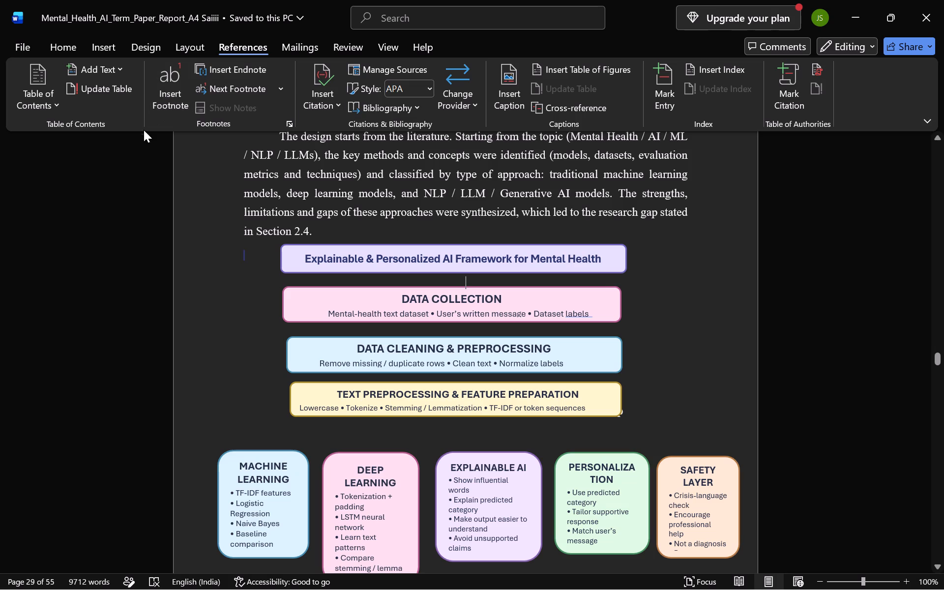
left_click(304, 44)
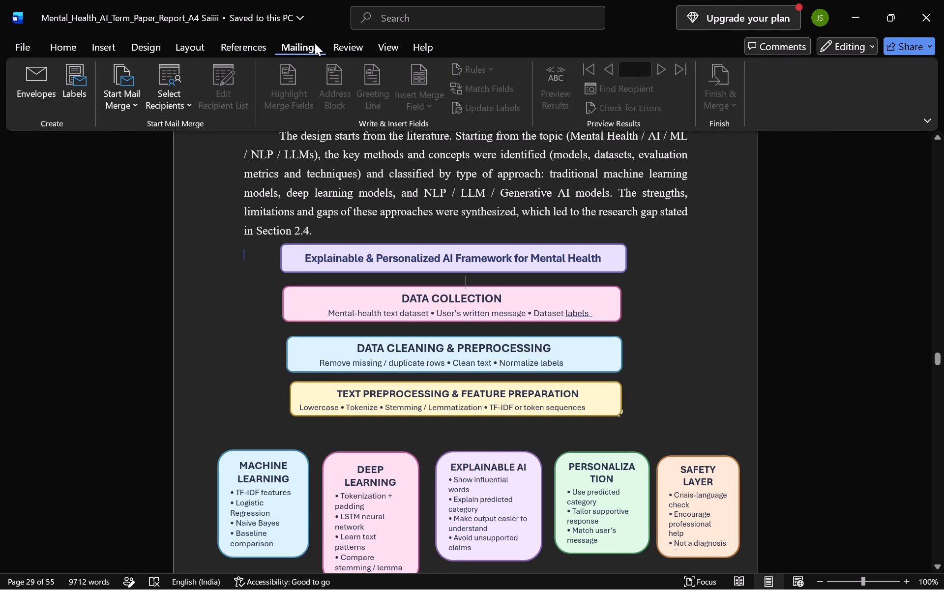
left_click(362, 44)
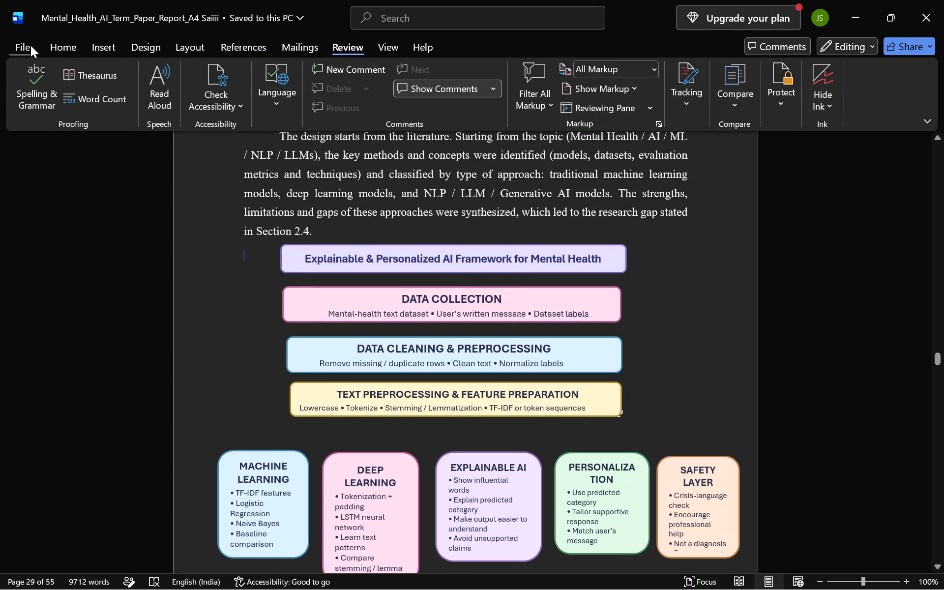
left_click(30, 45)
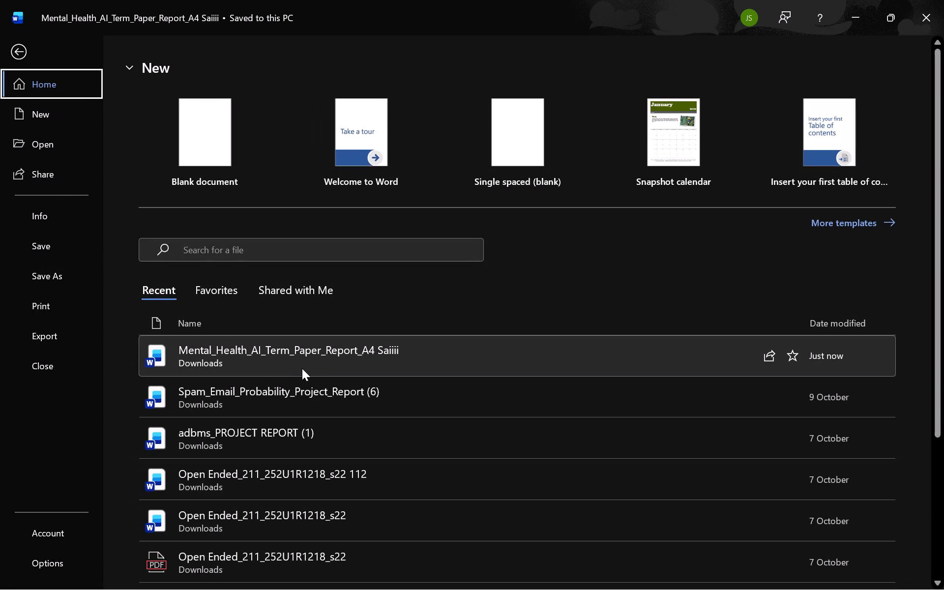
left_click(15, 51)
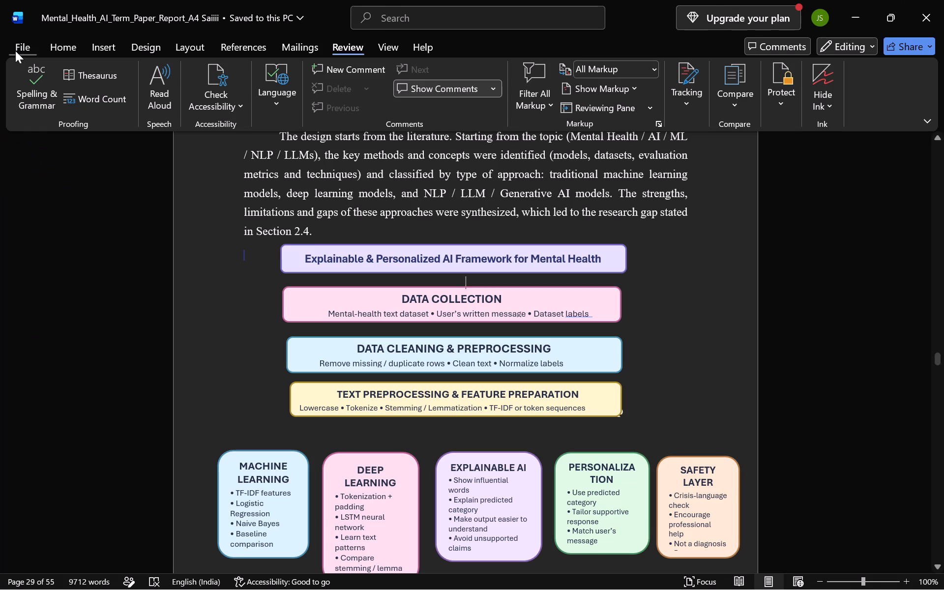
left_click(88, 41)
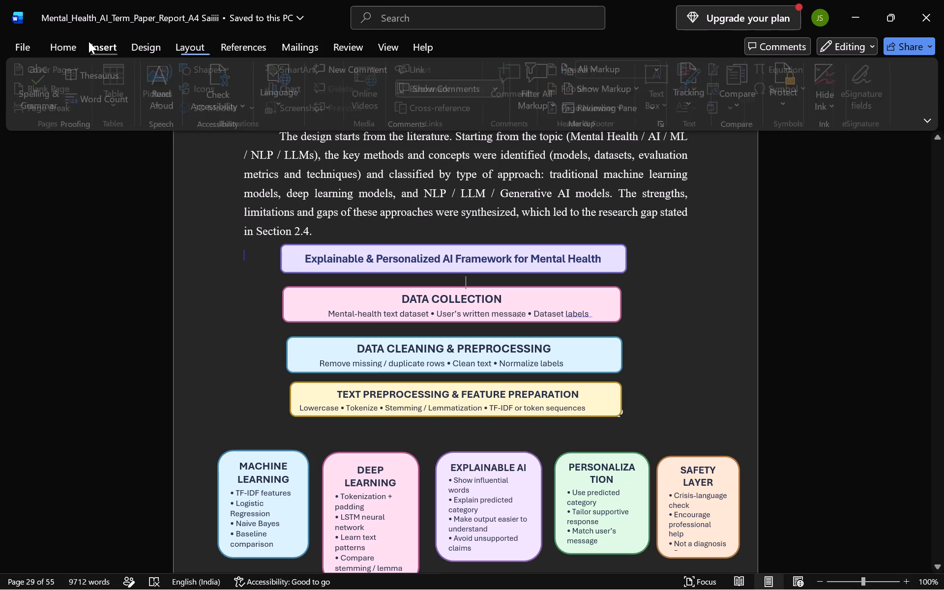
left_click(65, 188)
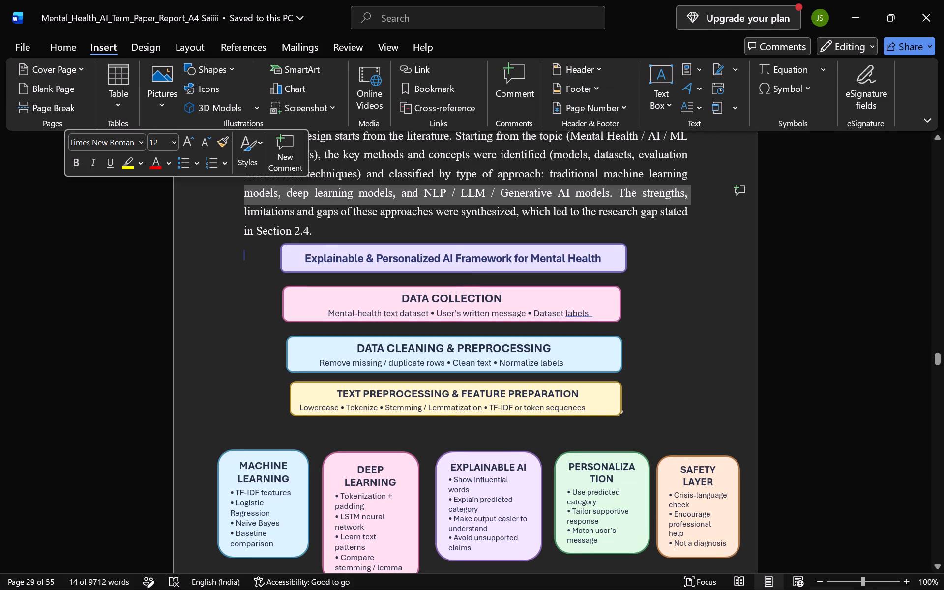
Capture a full-screen screenshot of the page showing the framework design diagram.
left_click(102, 251)
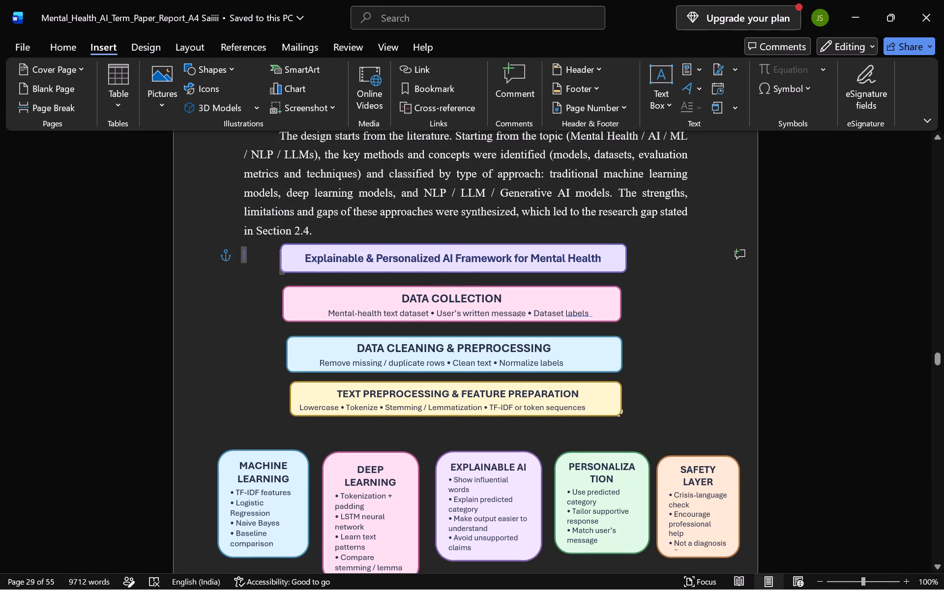
left_click(196, 289)
left_click(196, 289)
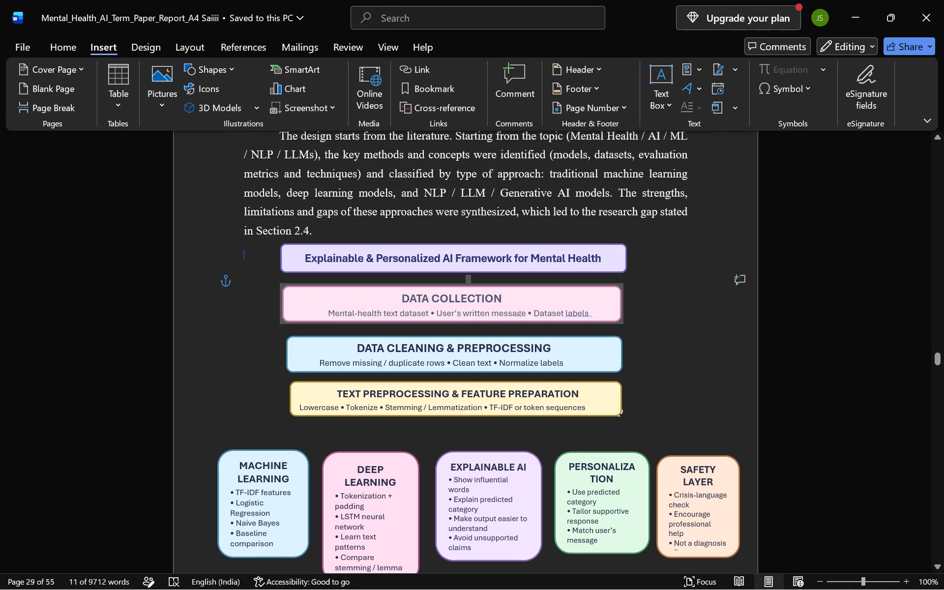
key("shift+super+s")
left_click_drag(0, 0, 933, 454)
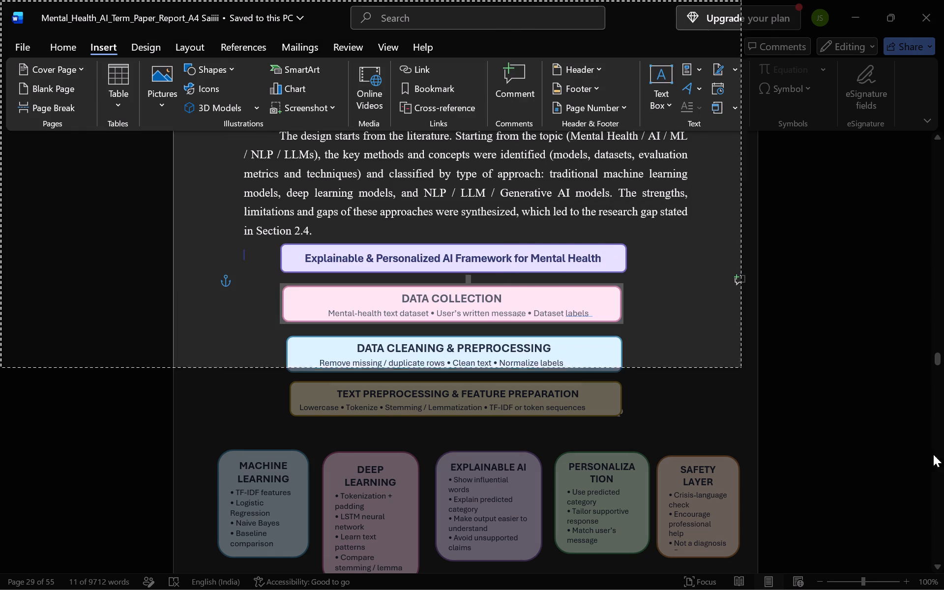
left_click_drag(933, 454, 943, 589)
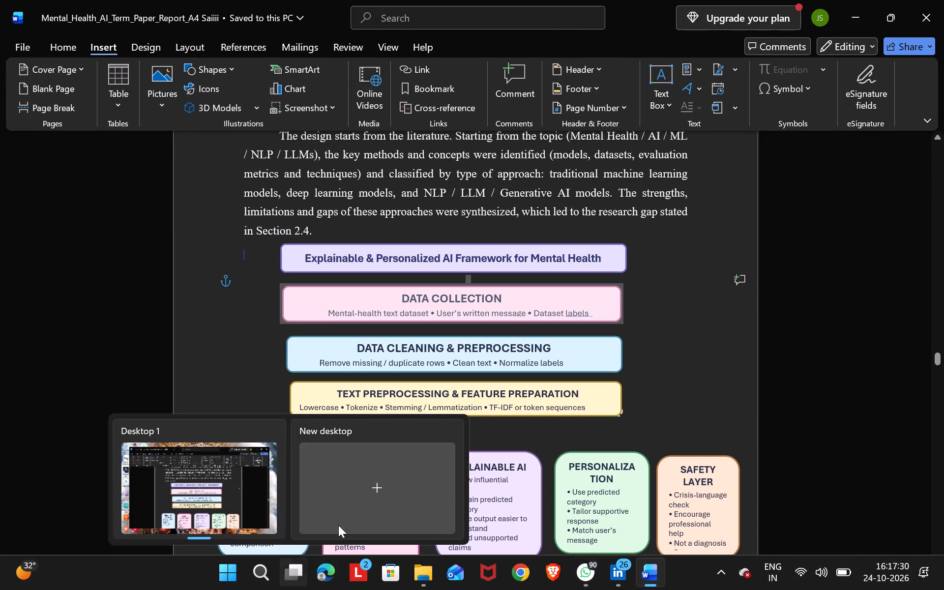
left_click(450, 453)
left_click(402, 220)
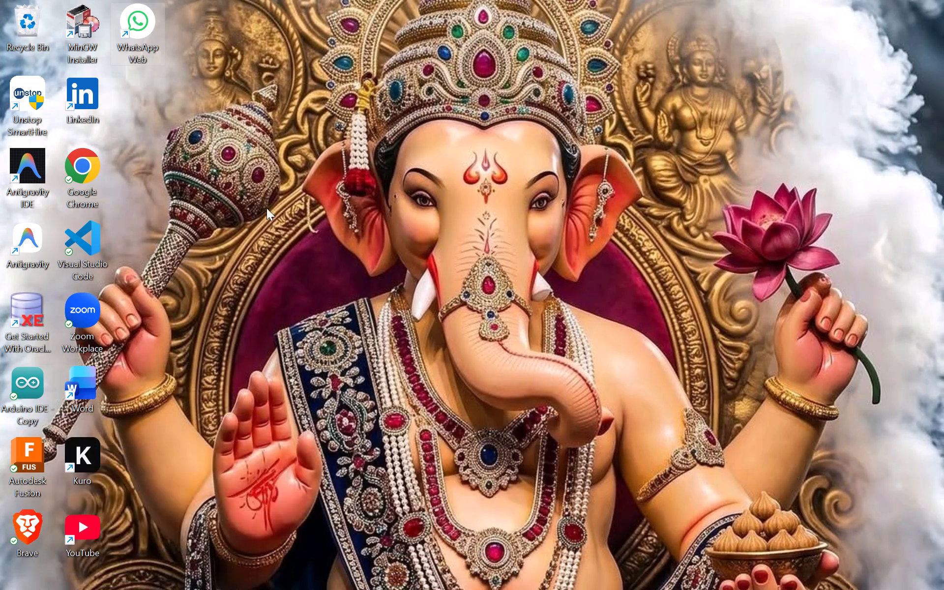
double_click(75, 173)
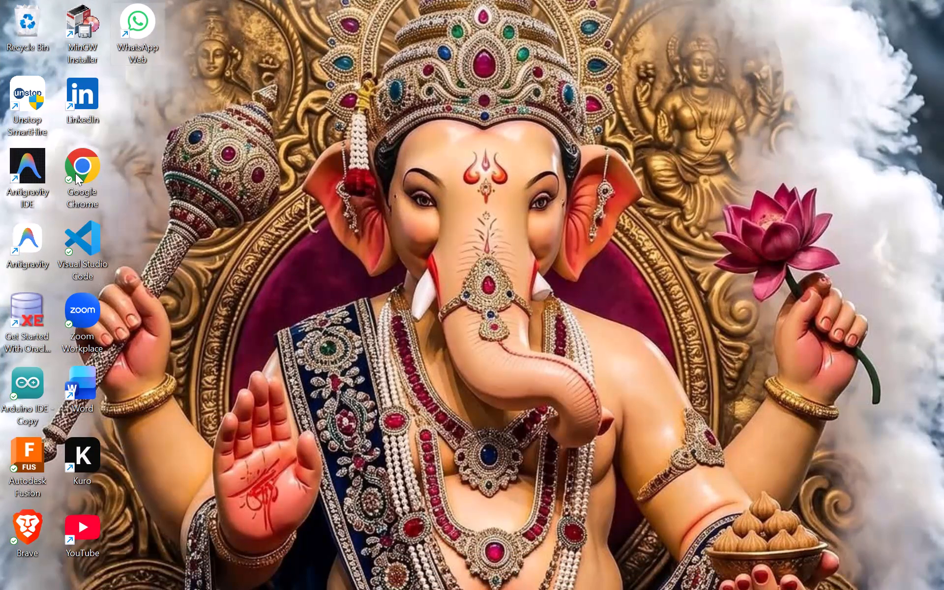
triple_click(81, 170)
double_click(81, 170)
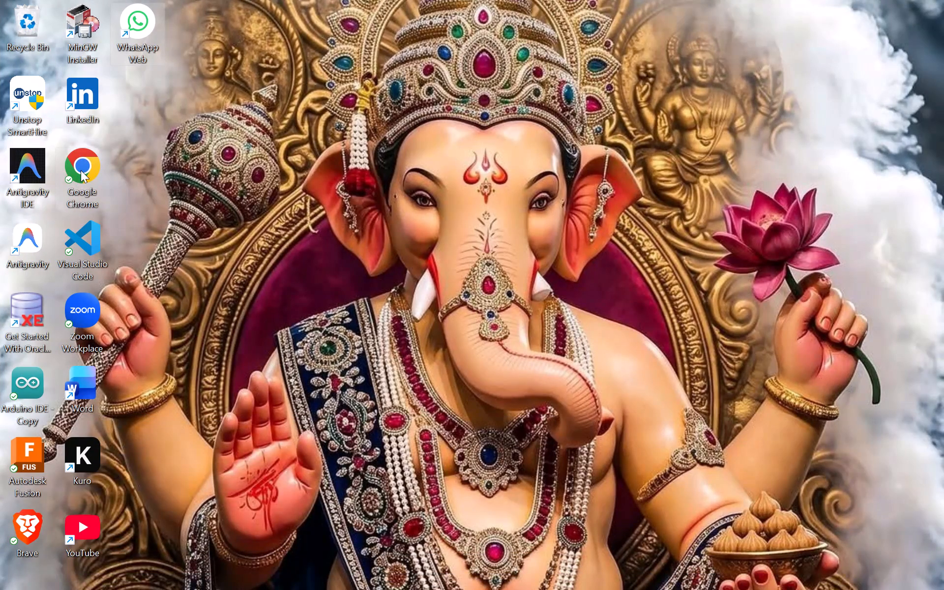
triple_click(81, 170)
double_click(81, 170)
left_click_drag(81, 170, 583, 589)
scroll(202, 377, "down", 4)
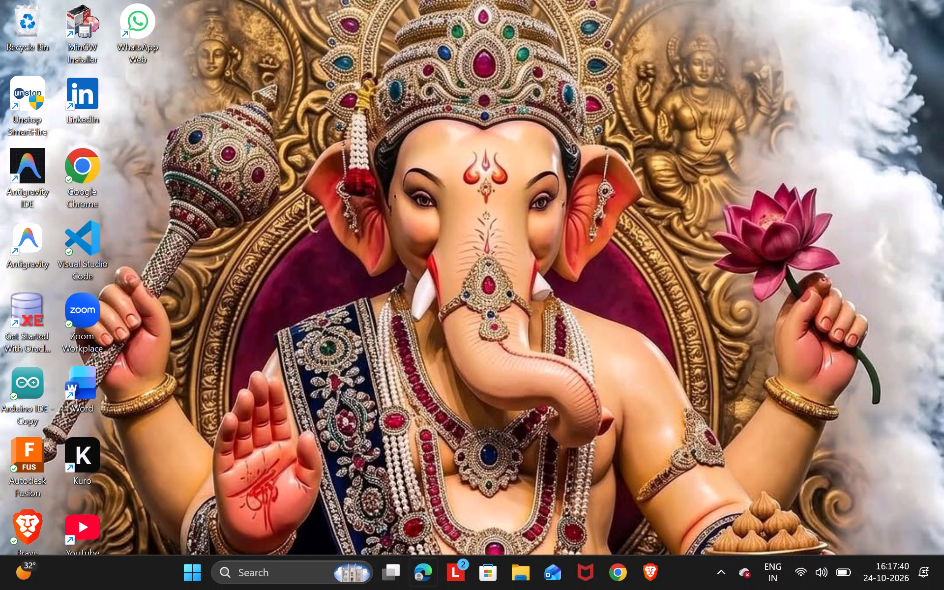
double_click(617, 570)
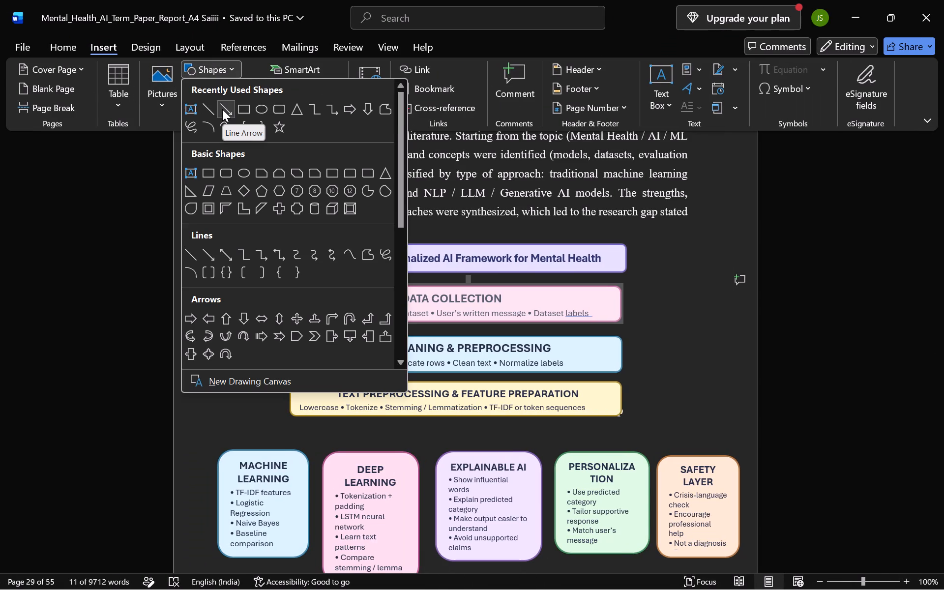
left_click(222, 109)
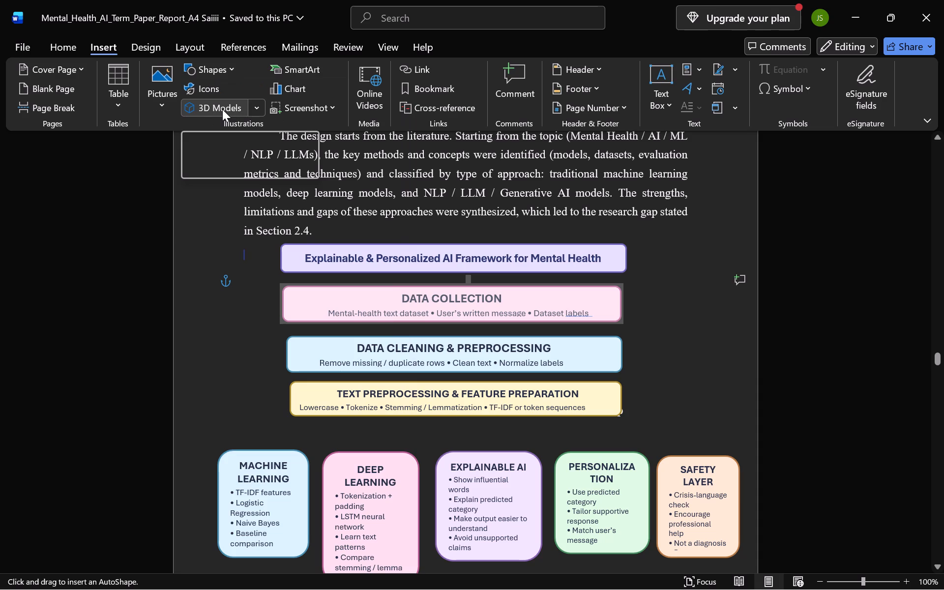
left_click(211, 350)
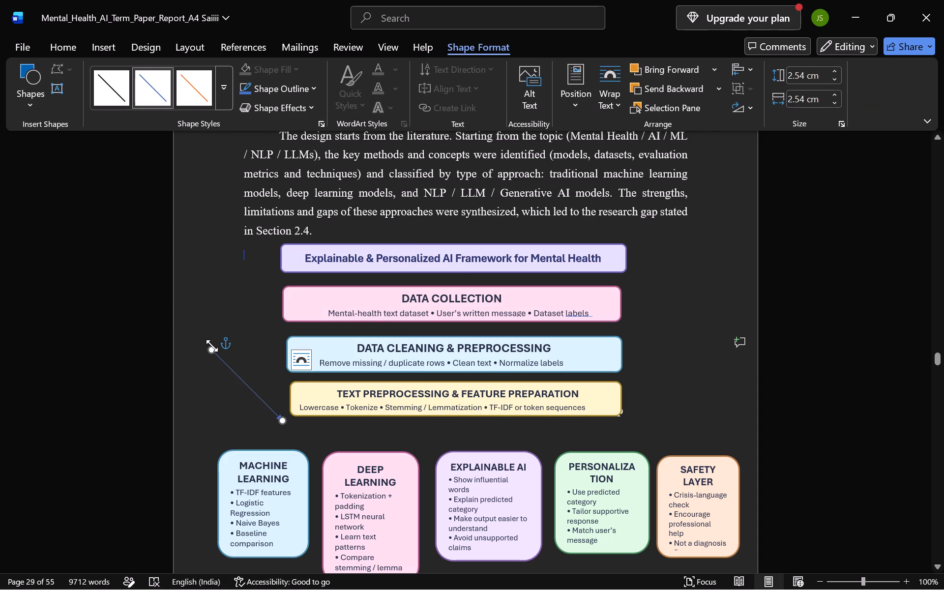
left_click_drag(212, 346, 264, 352)
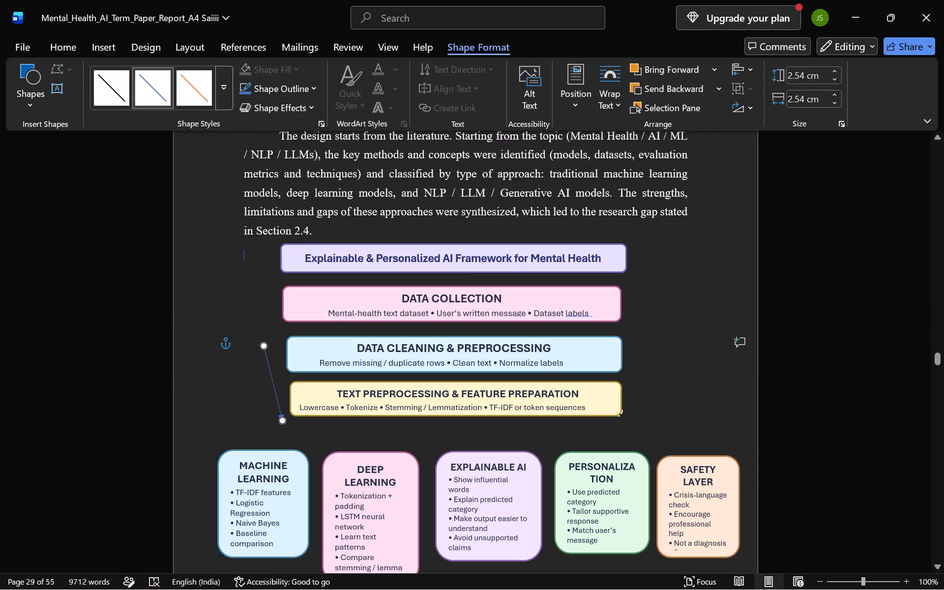
left_click_drag(264, 352, 270, 378)
left_click_drag(277, 396, 278, 385)
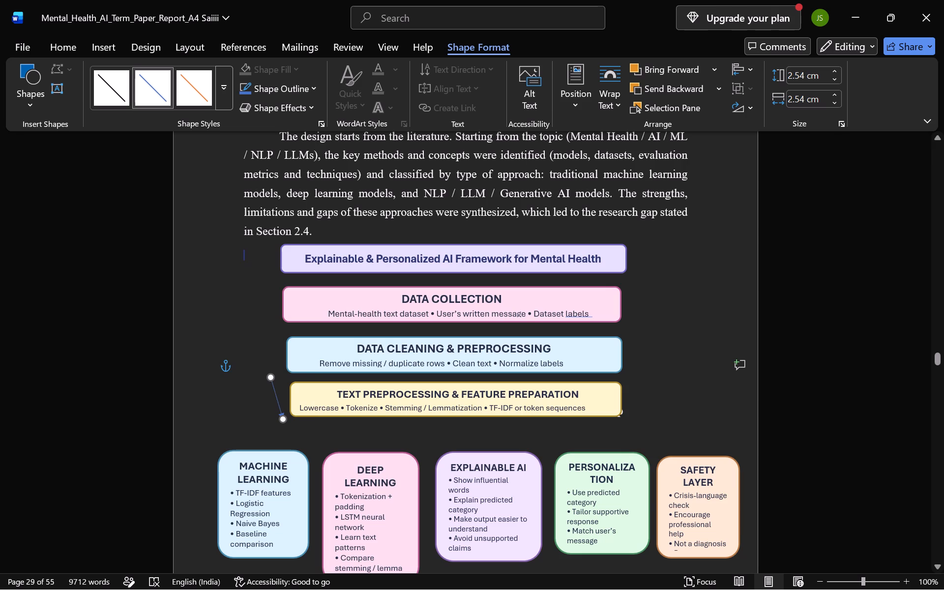
left_click_drag(278, 385, 430, 290)
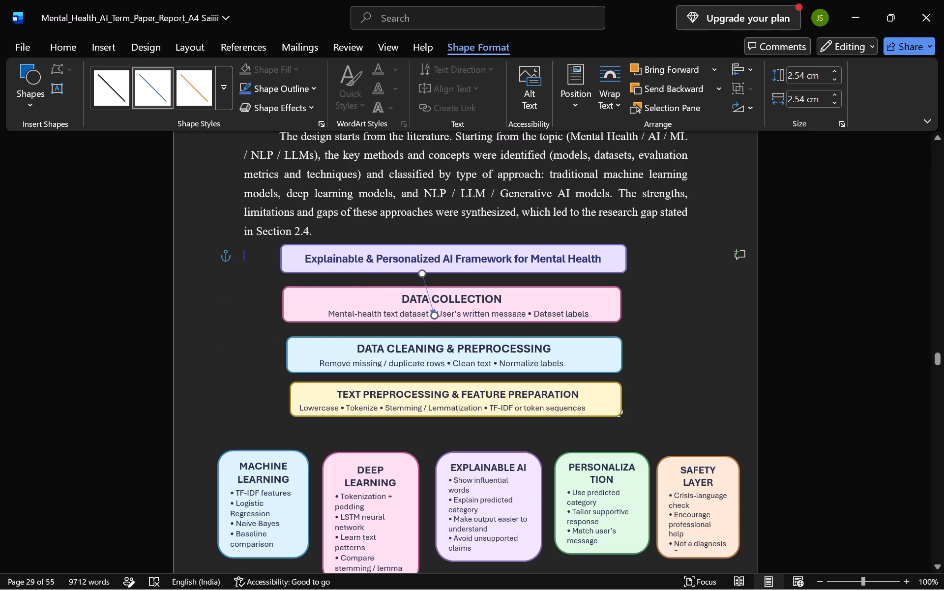
left_click_drag(430, 290, 456, 287)
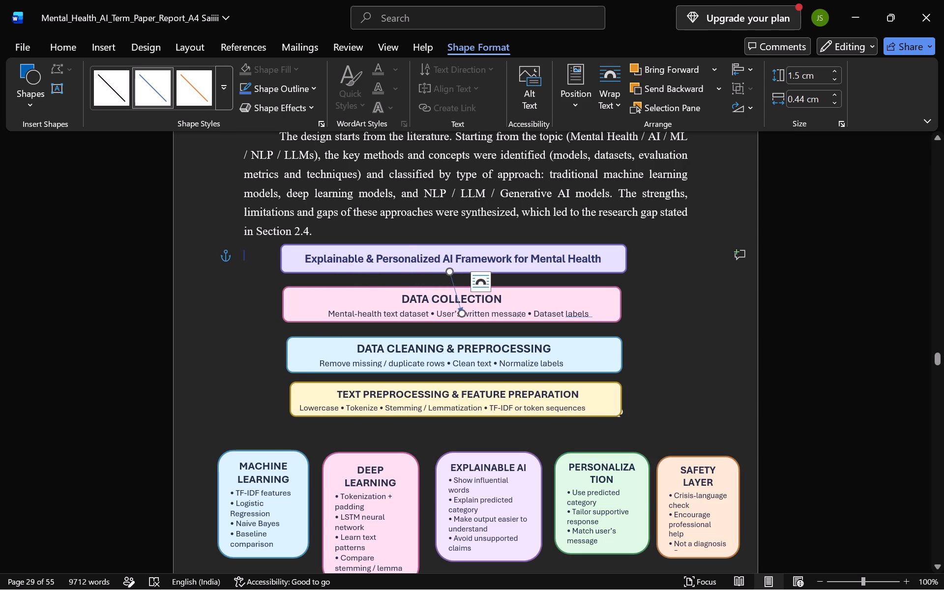
left_click_drag(463, 315, 445, 279)
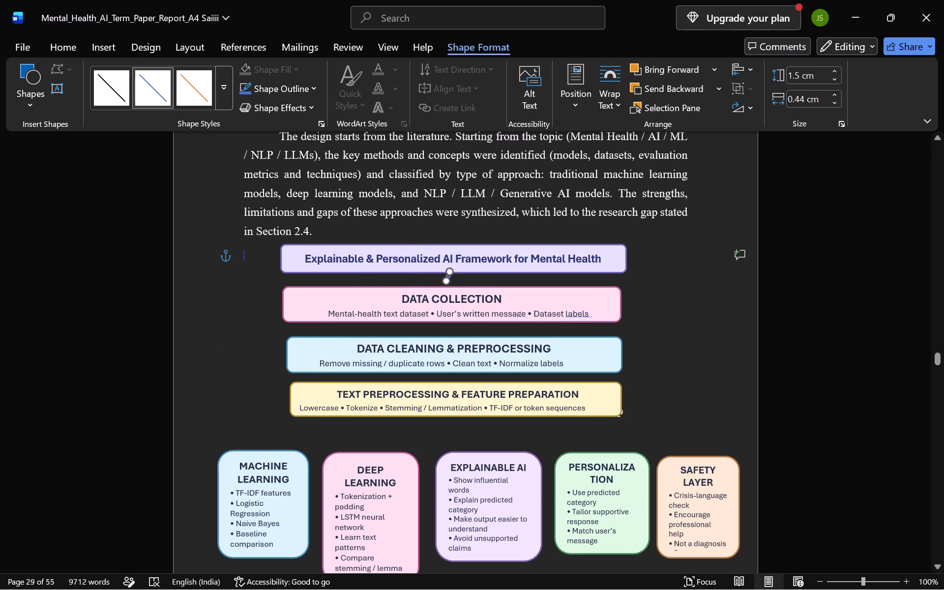
left_click_drag(445, 279, 450, 288)
left_click_drag(450, 288, 450, 289)
left_click(670, 295)
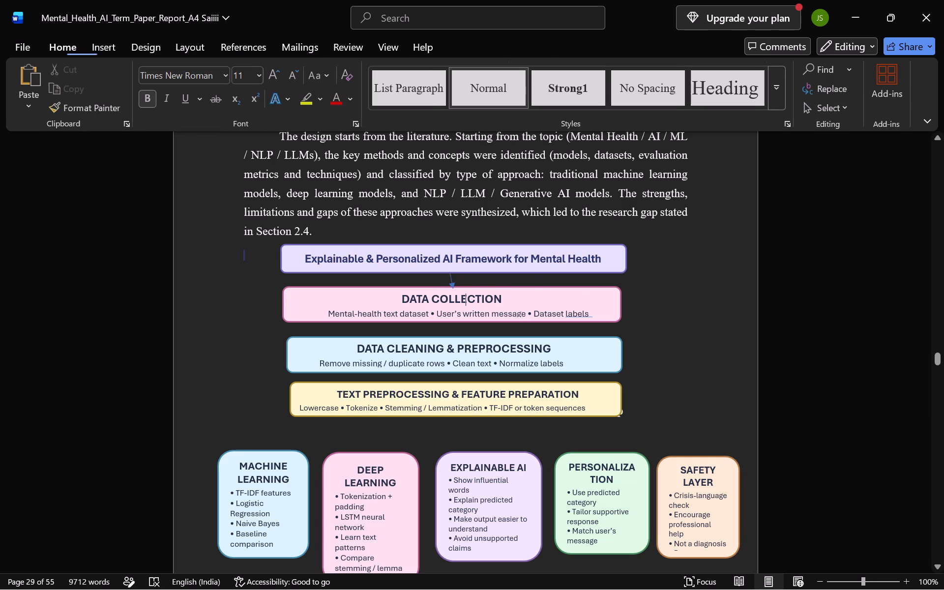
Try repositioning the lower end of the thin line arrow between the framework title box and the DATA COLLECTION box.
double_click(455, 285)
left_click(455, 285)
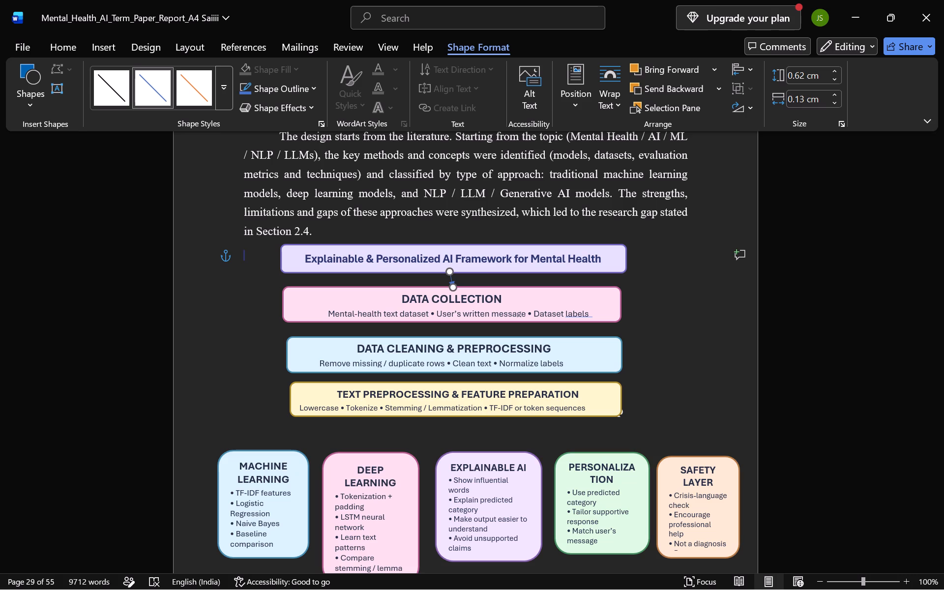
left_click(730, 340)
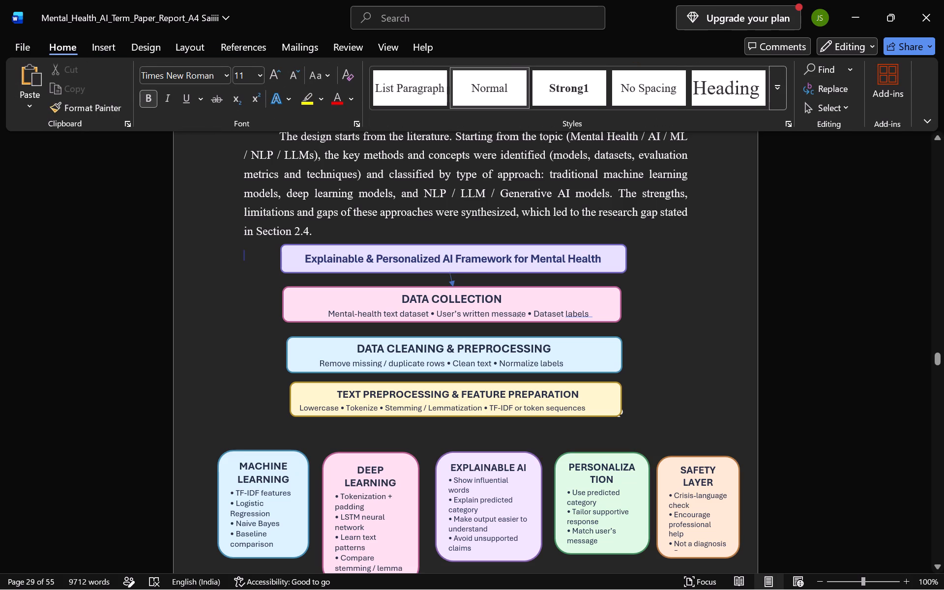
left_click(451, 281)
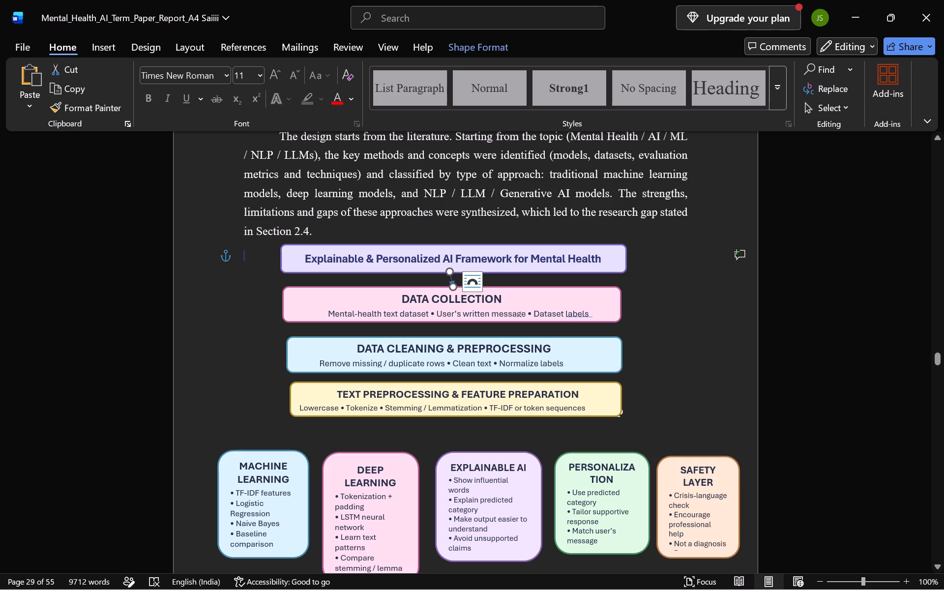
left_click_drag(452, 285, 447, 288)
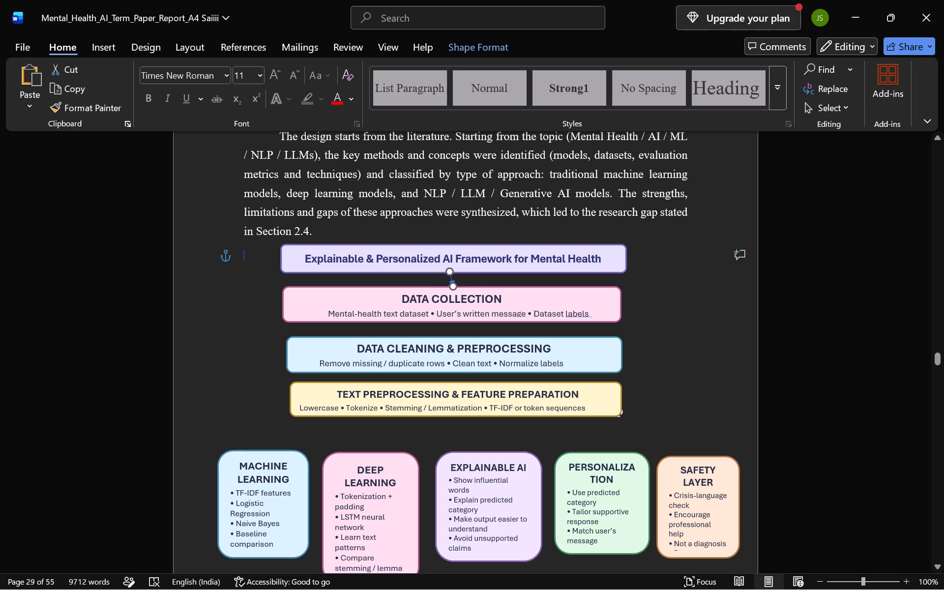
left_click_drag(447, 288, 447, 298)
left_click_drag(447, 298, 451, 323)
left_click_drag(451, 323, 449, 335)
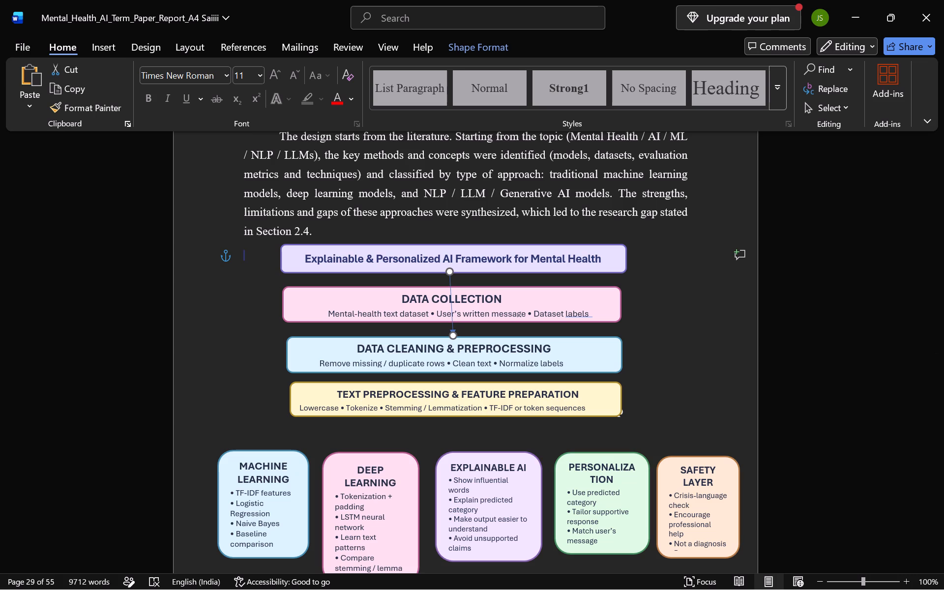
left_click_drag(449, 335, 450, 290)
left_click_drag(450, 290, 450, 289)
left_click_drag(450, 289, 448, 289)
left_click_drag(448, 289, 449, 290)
Draw a Down Arrow block shape about 0.48 cm high and 0.13 cm wide between the title box and the DATA COLLECTION box.
left_click(99, 39)
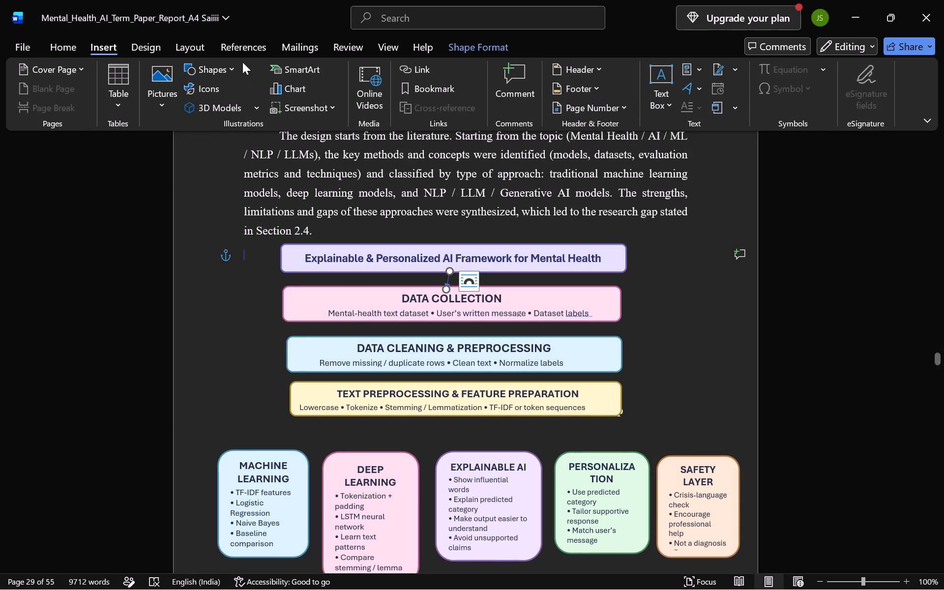
left_click(219, 66)
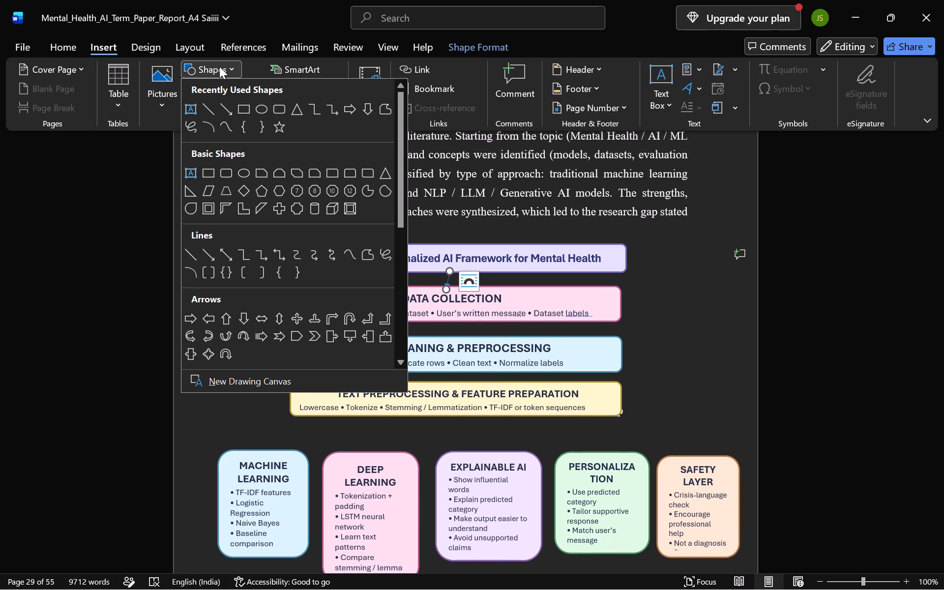
left_click(365, 107)
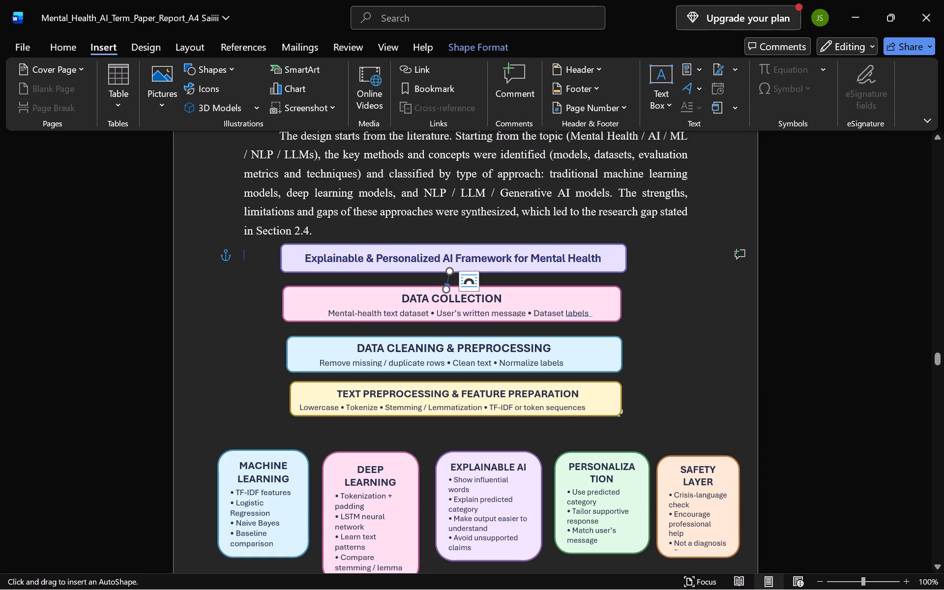
left_click_drag(490, 273, 489, 289)
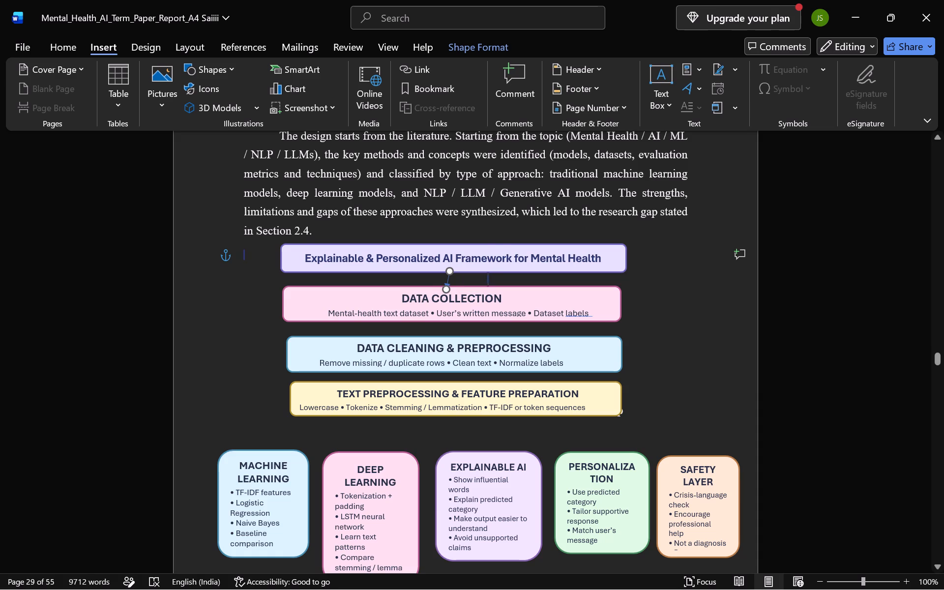
left_click_drag(489, 289, 491, 285)
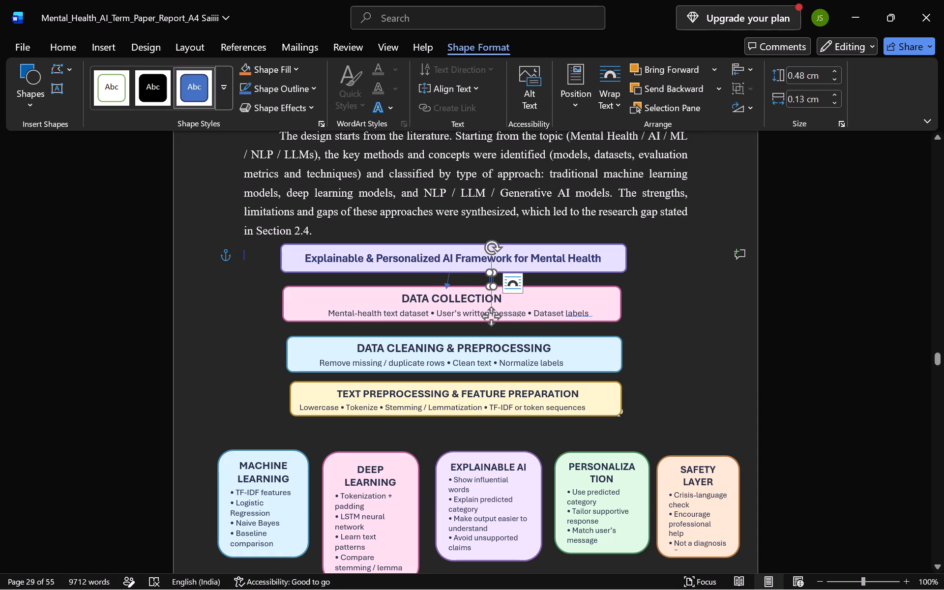
Delete the thin line arrow between the title box and the DATA COLLECTION box.
left_click(448, 286)
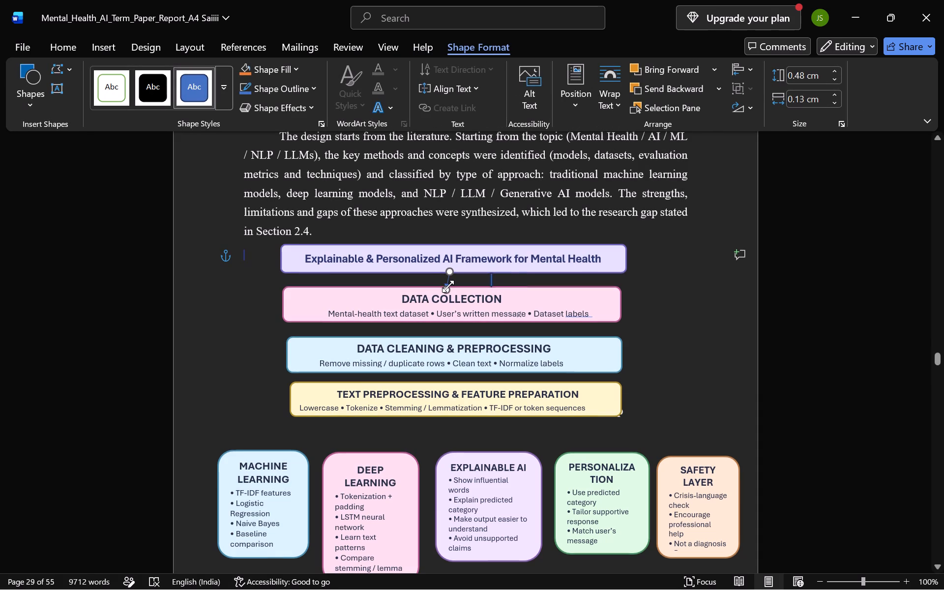
key("BackSpace")
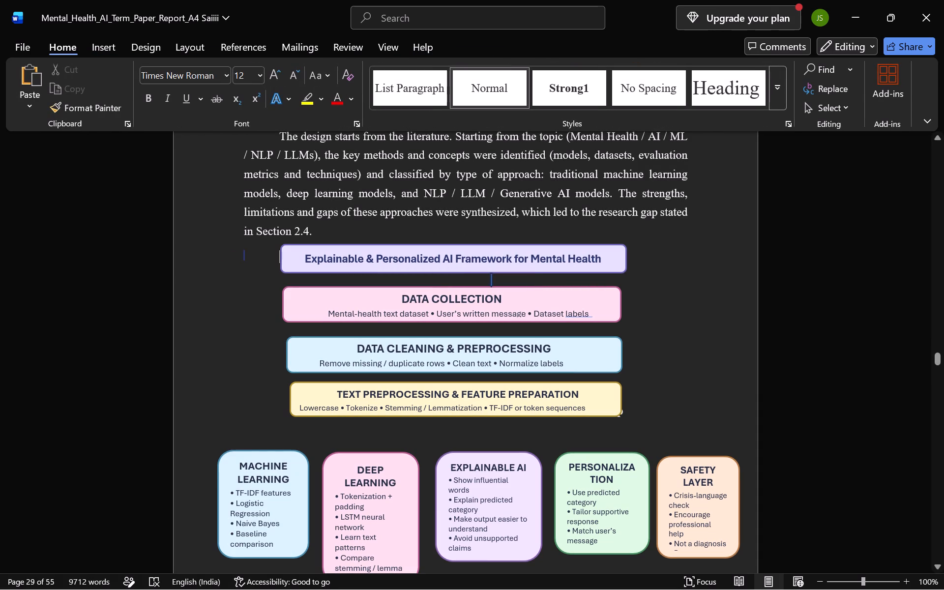
Centre the block arrow between the title box and the DATA COLLECTION box and widen it so its arrow shape is clear.
left_click_drag(493, 283, 471, 283)
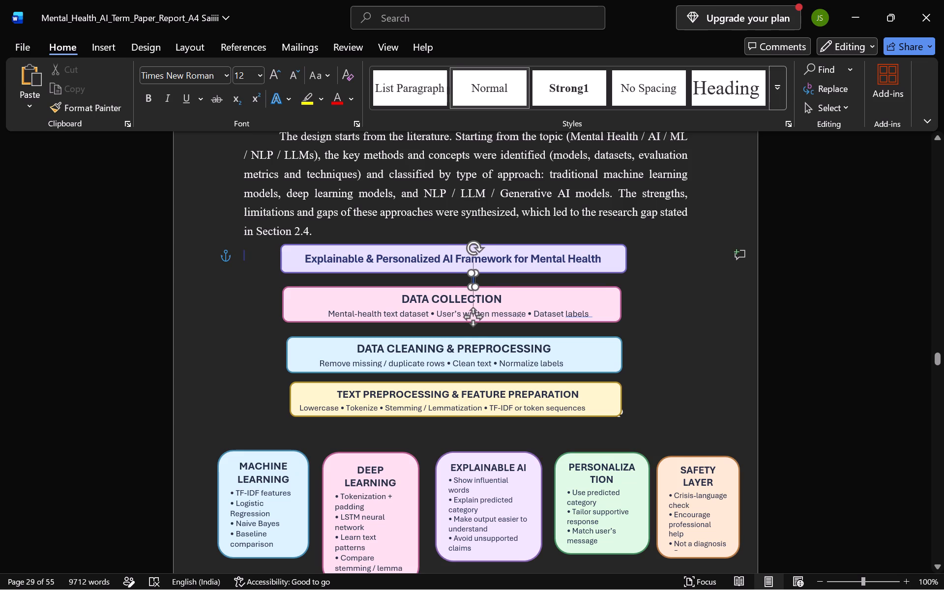
left_click_drag(471, 283, 455, 283)
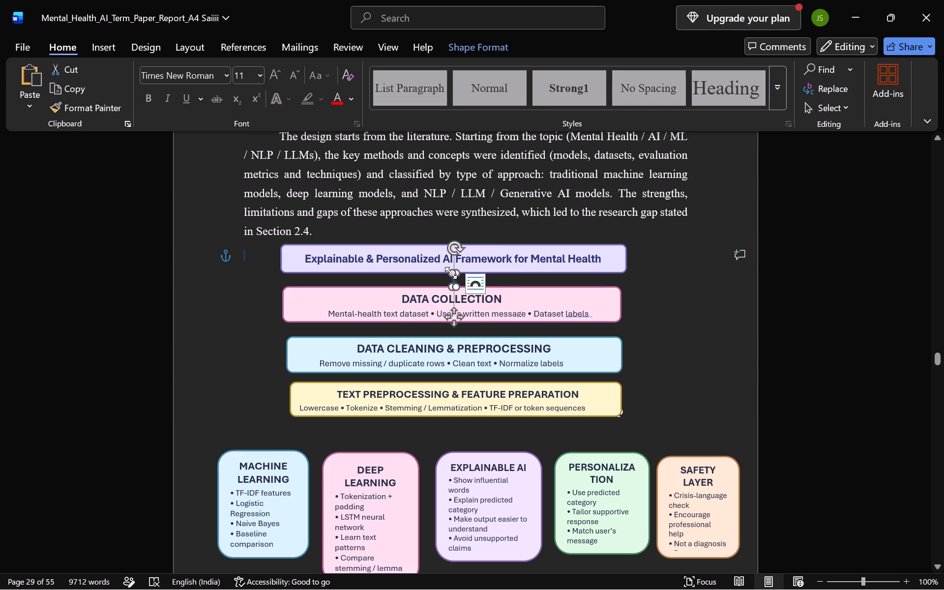
left_click_drag(452, 274, 444, 273)
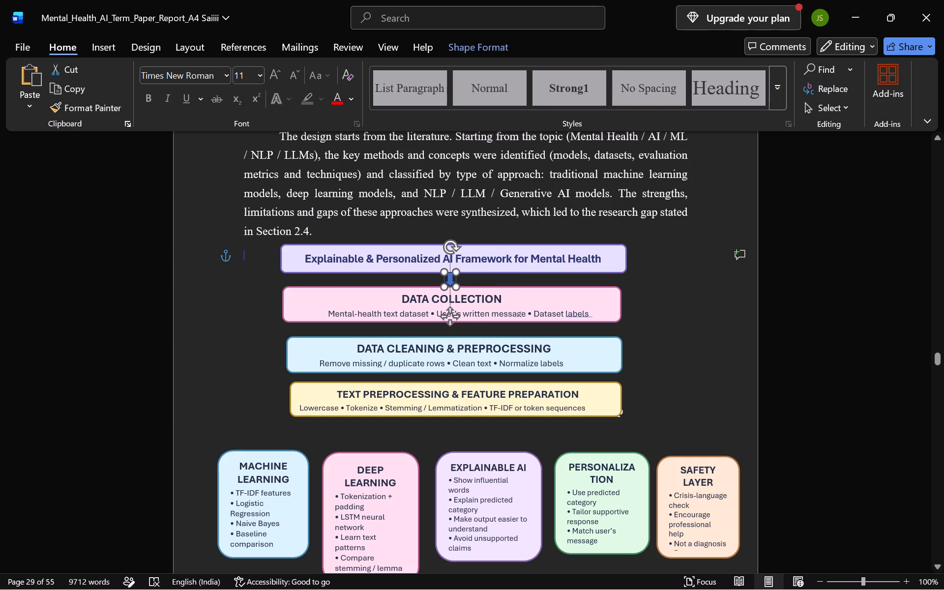
left_click_drag(444, 273, 445, 273)
left_click(648, 295)
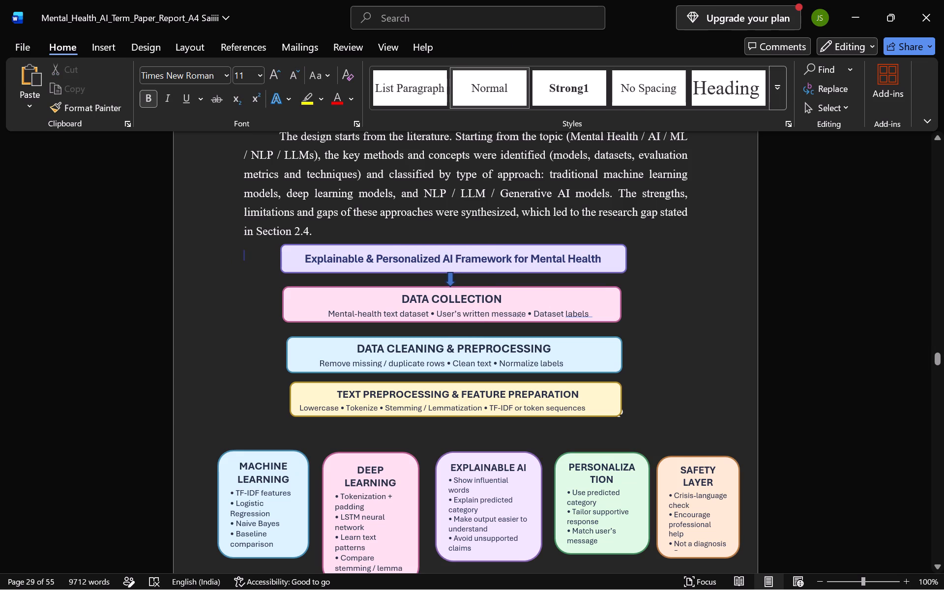
Copy the block arrow and place the duplicate centred between the DATA COLLECTION and DATA CLEANING & PREPROCESSING boxes.
left_click(447, 279)
key("ctrl+c")
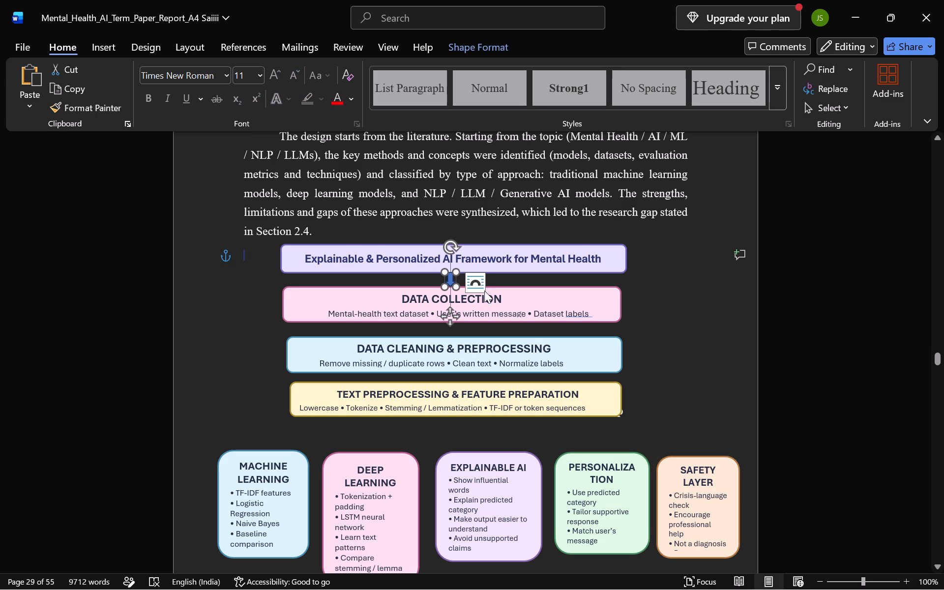
left_click(731, 349)
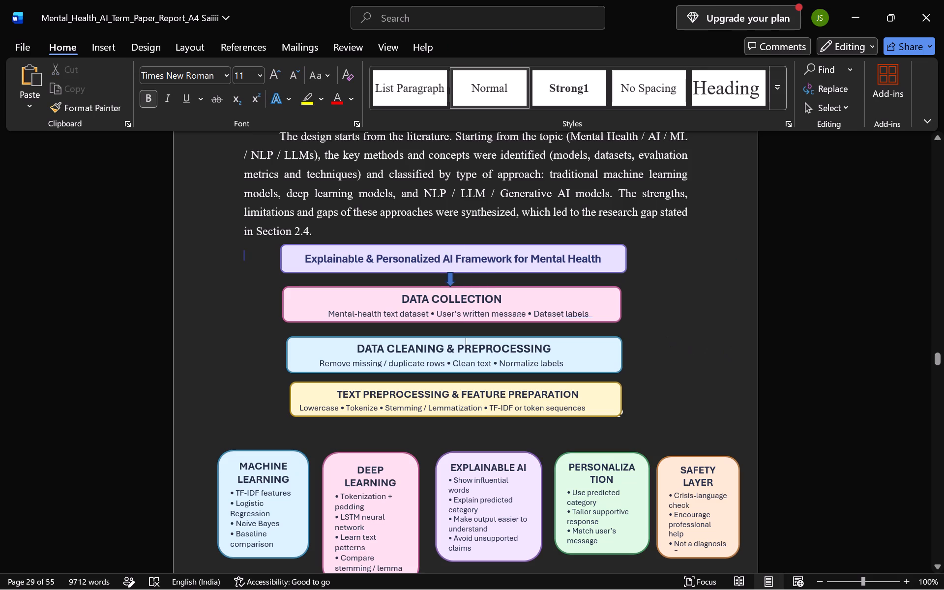
key("ctrl+v")
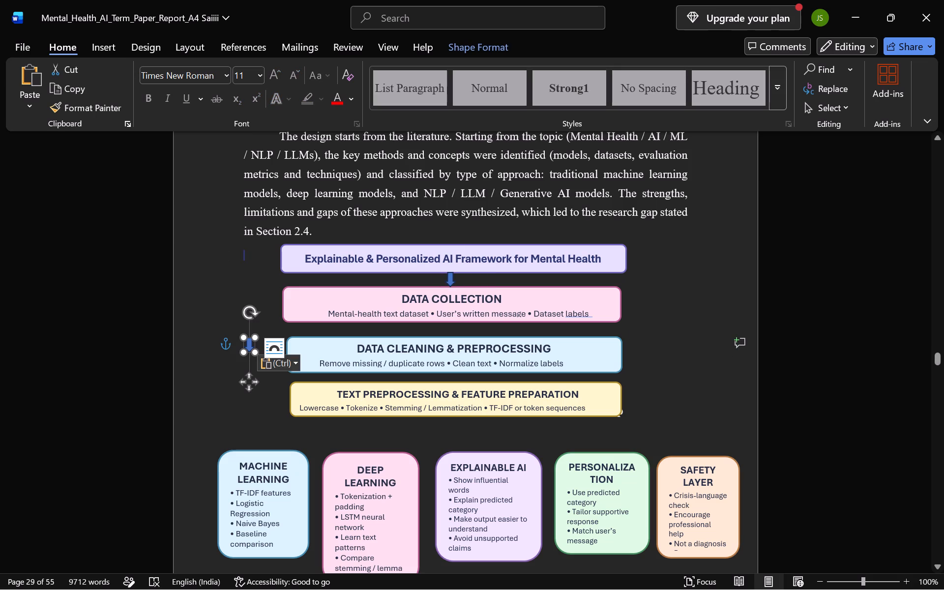
left_click_drag(246, 343, 426, 324)
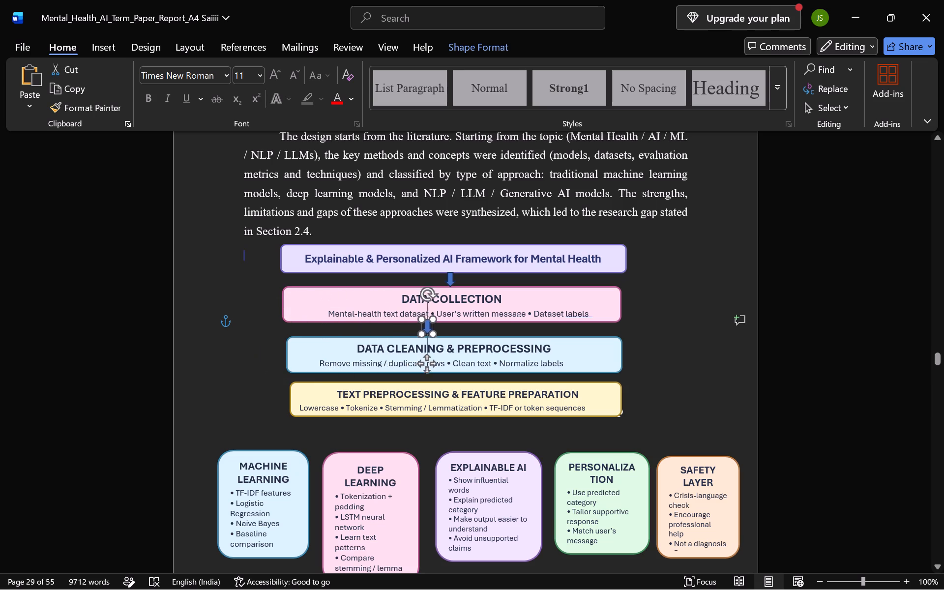
left_click_drag(426, 324, 445, 325)
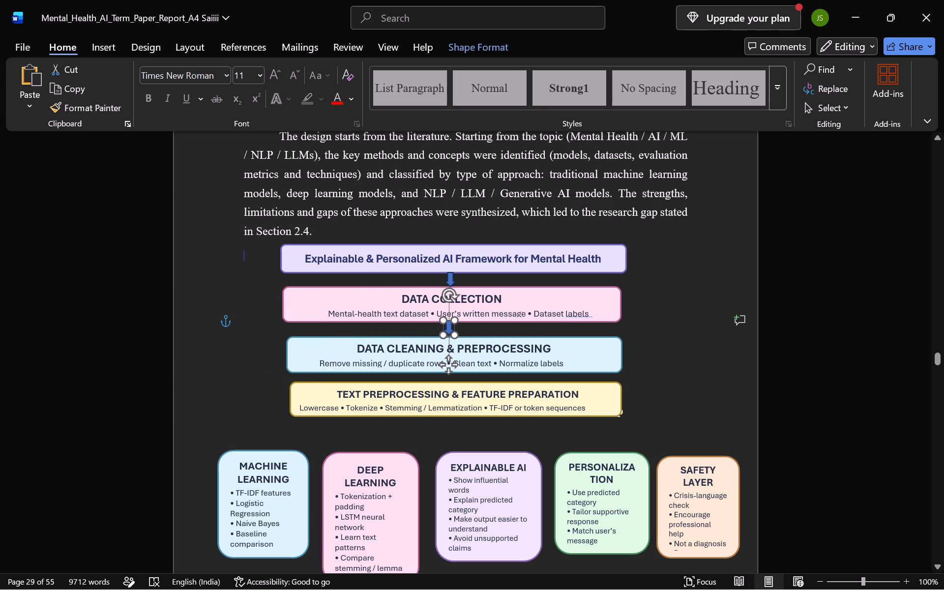
left_click_drag(445, 325, 447, 325)
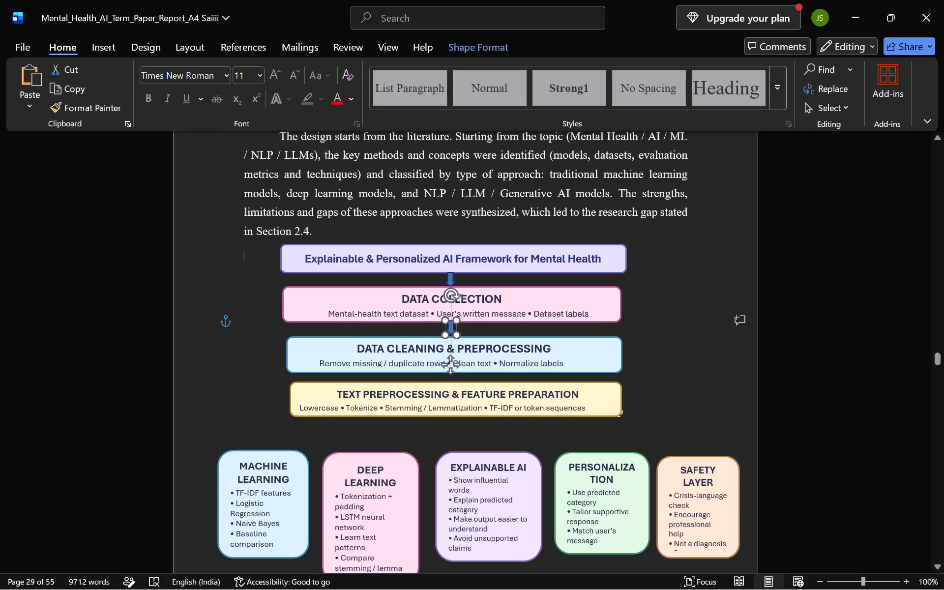
left_click(686, 317)
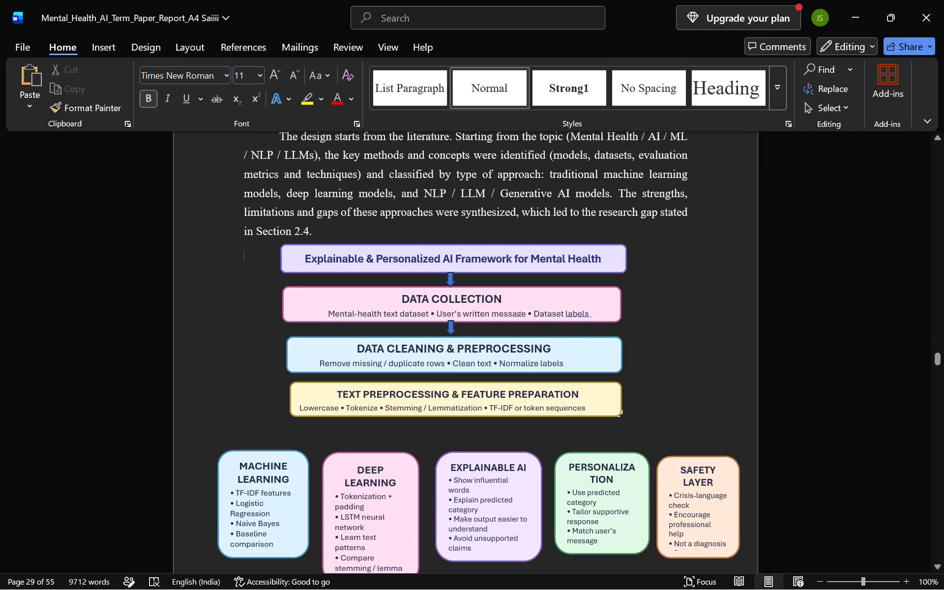
left_click(447, 329)
left_click(447, 329)
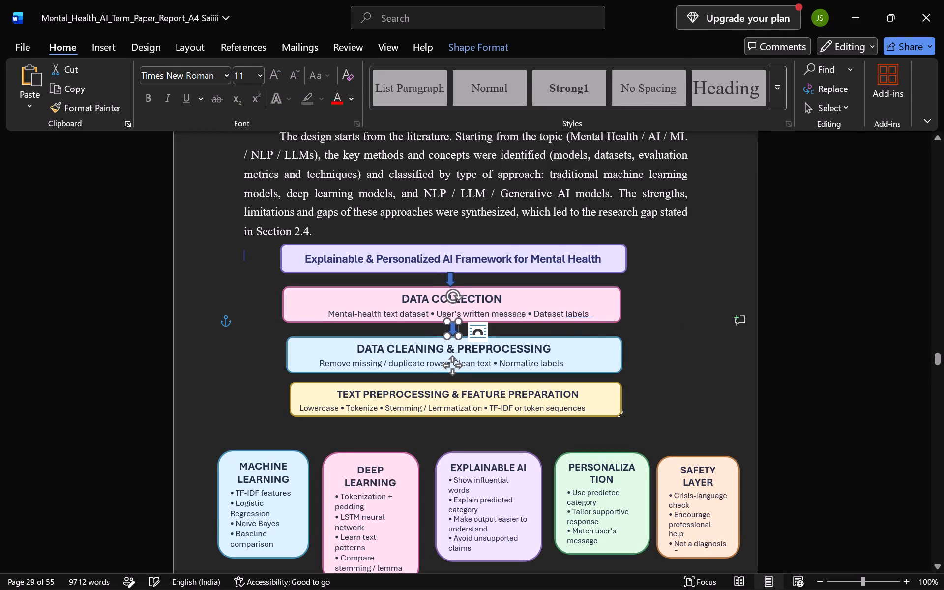
left_click(731, 305)
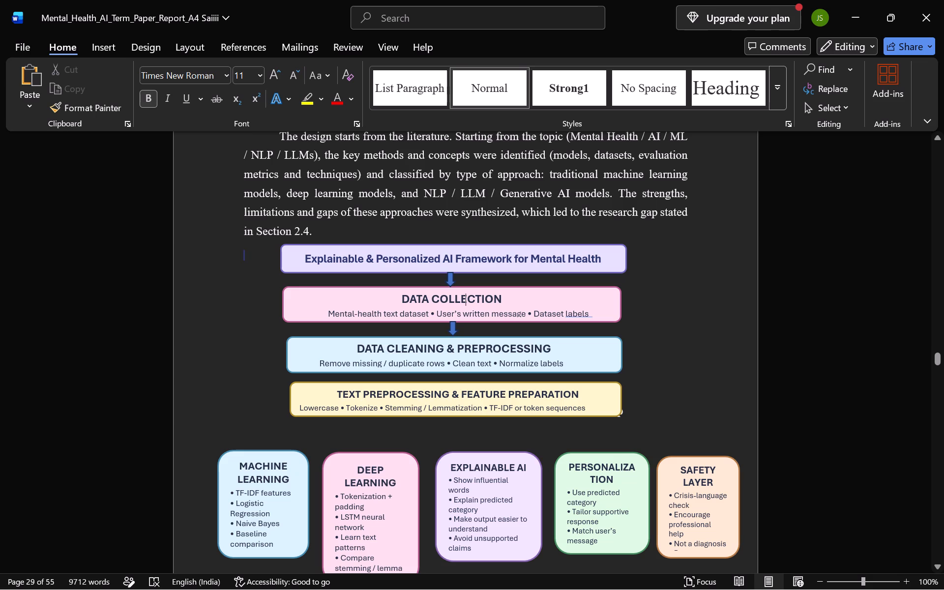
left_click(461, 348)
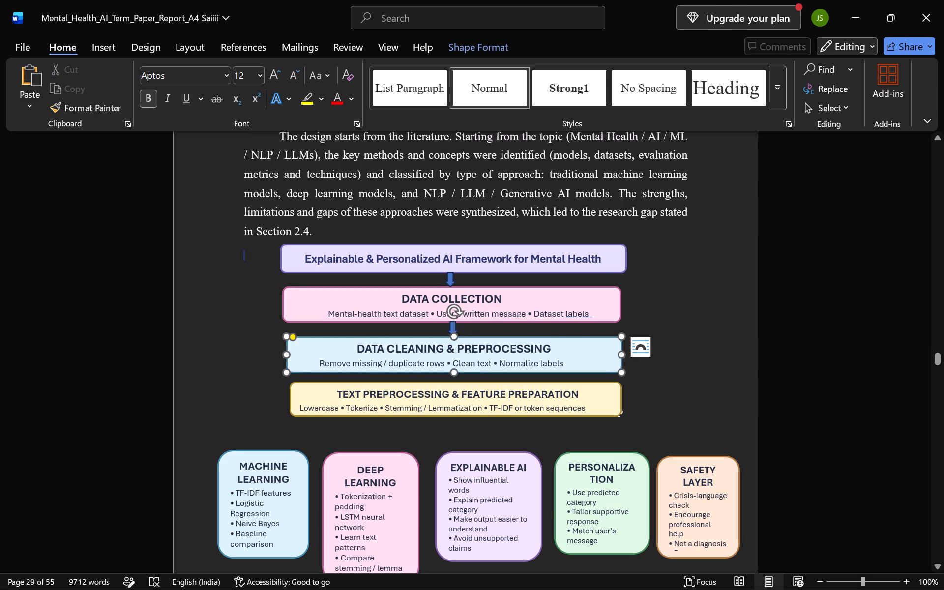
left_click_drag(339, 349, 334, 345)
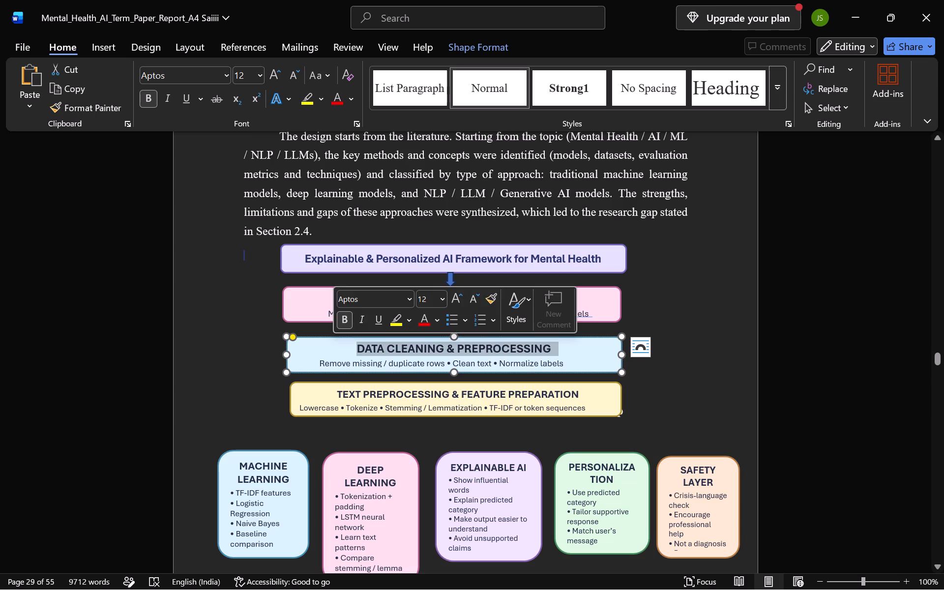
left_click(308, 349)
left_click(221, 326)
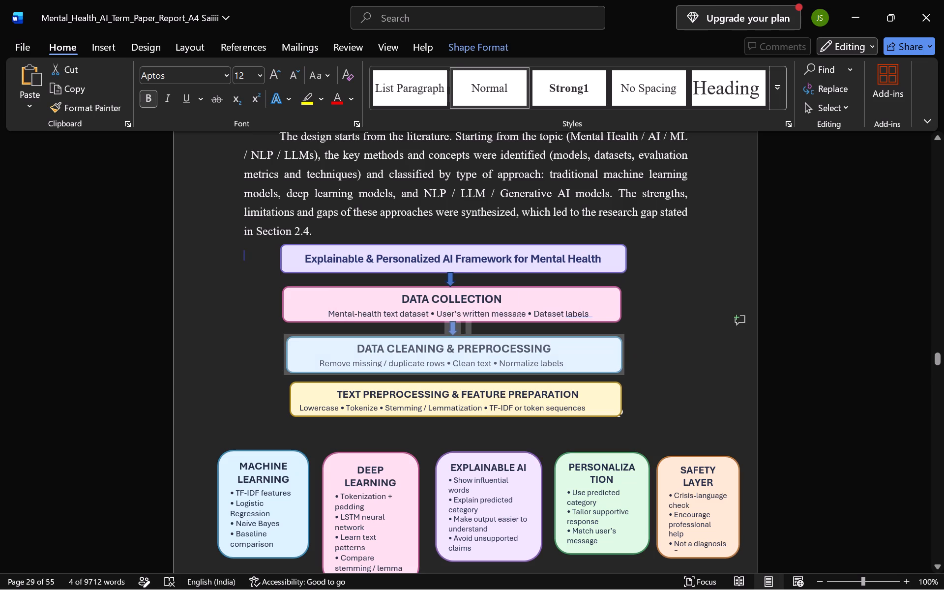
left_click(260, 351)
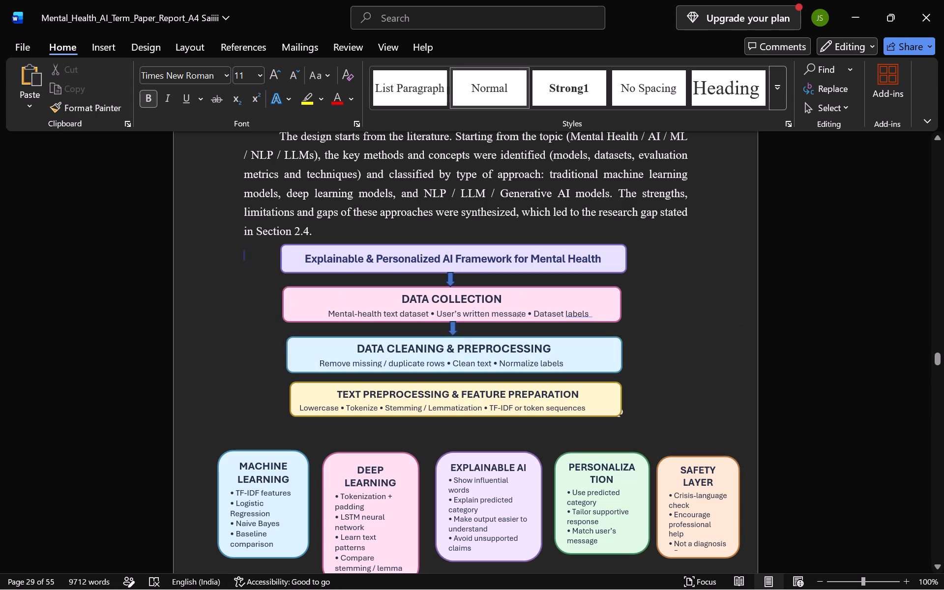
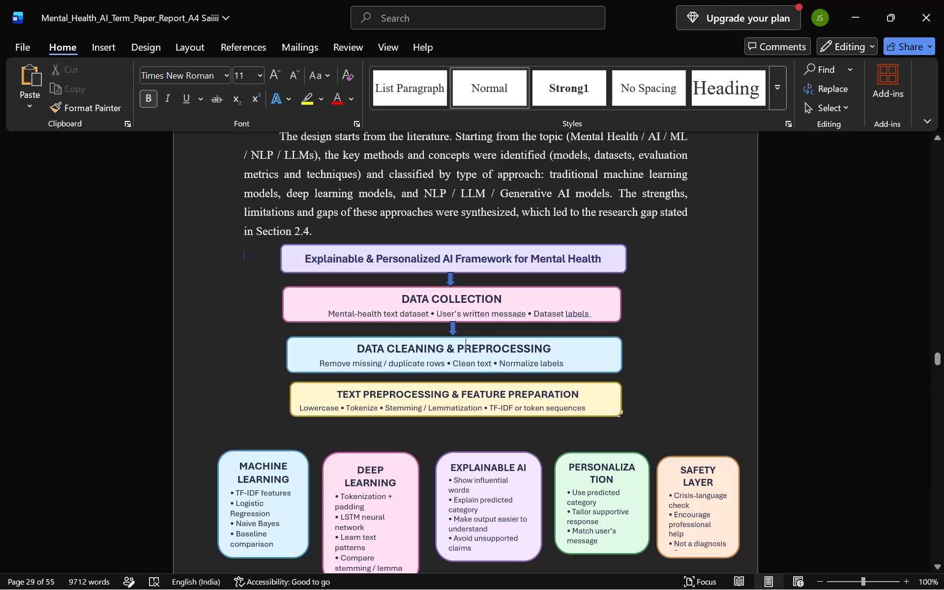
Nudge the DATA CLEANING & PREPROCESSING box slightly up and left so it meets the tip of the block arrow above it.
left_click(453, 331)
left_click_drag(453, 331, 452, 341)
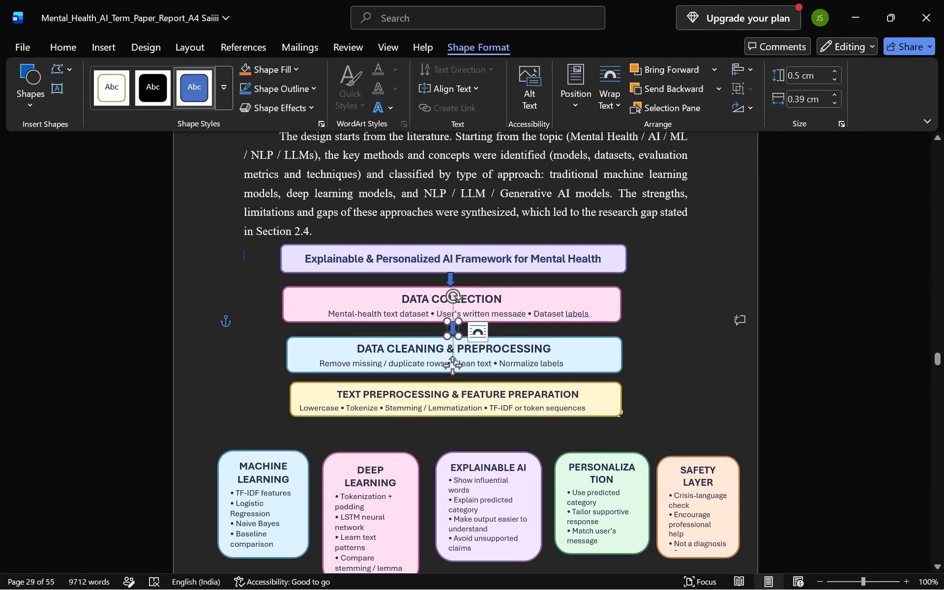
left_click_drag(452, 341, 452, 339)
left_click(335, 356)
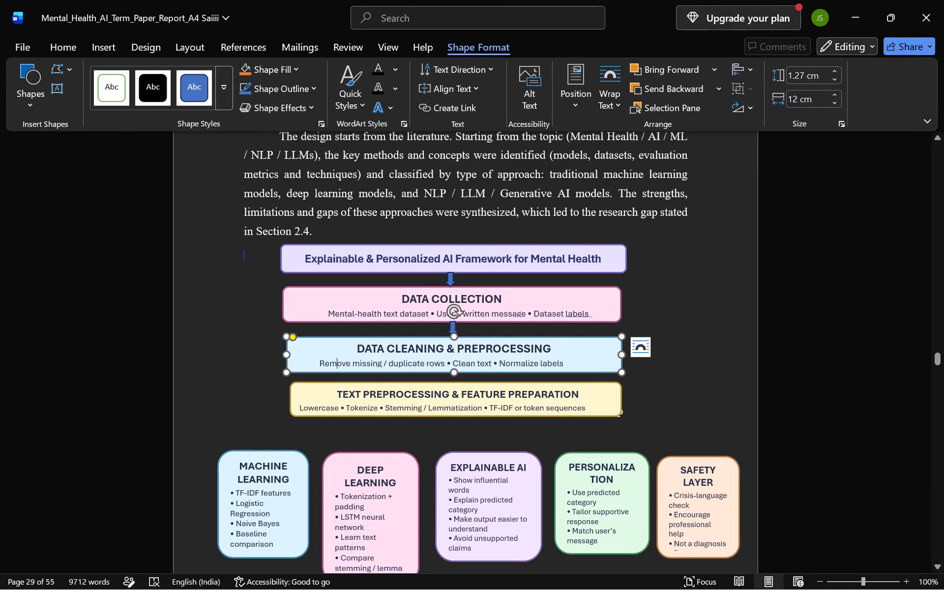
left_click(313, 340)
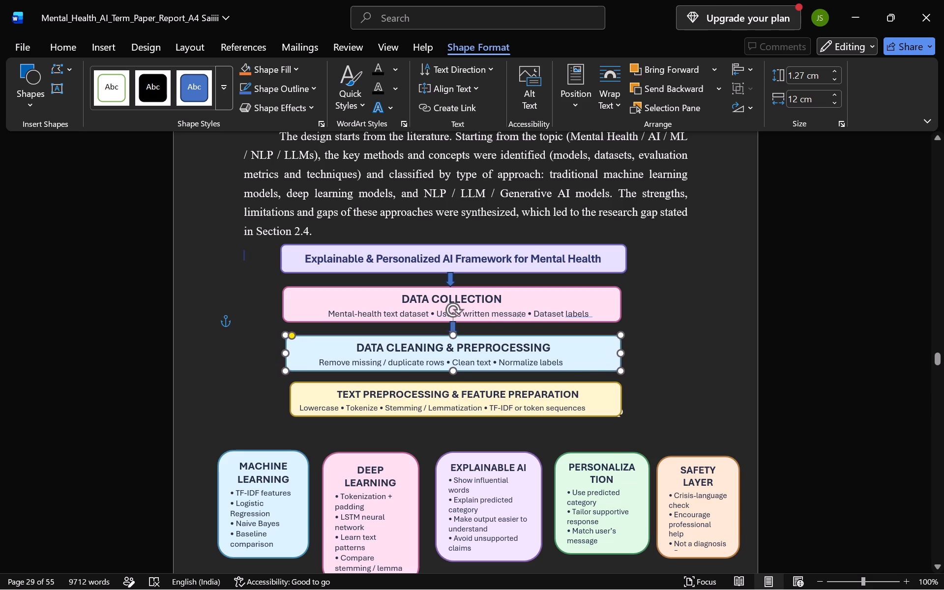
left_click(755, 277)
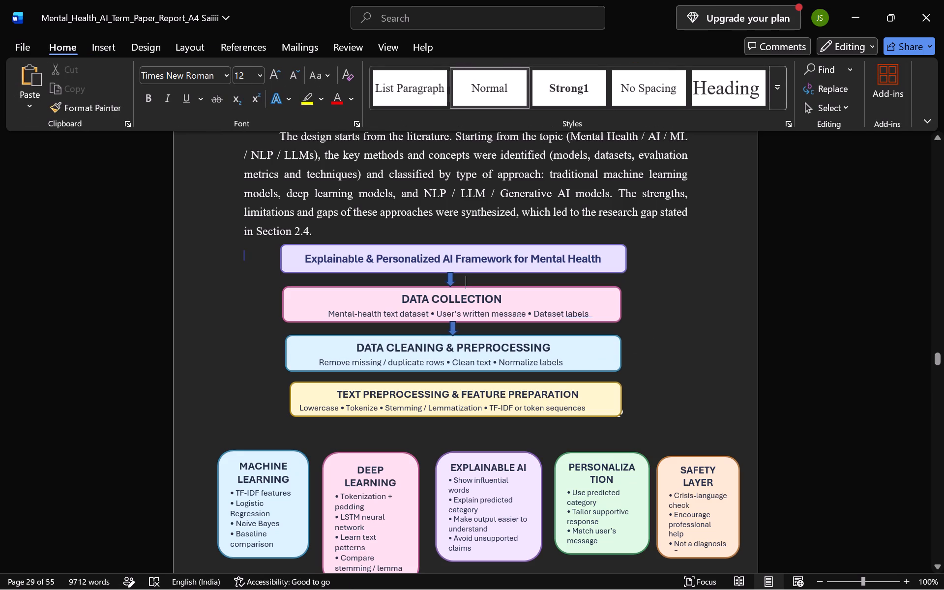
Copy the block arrow and place the duplicate centred between the DATA CLEANING & PREPROCESSING and TEXT PREPROCESSING & FEATURE PREPARATION boxes.
left_click(450, 327)
key("ctrl+c")
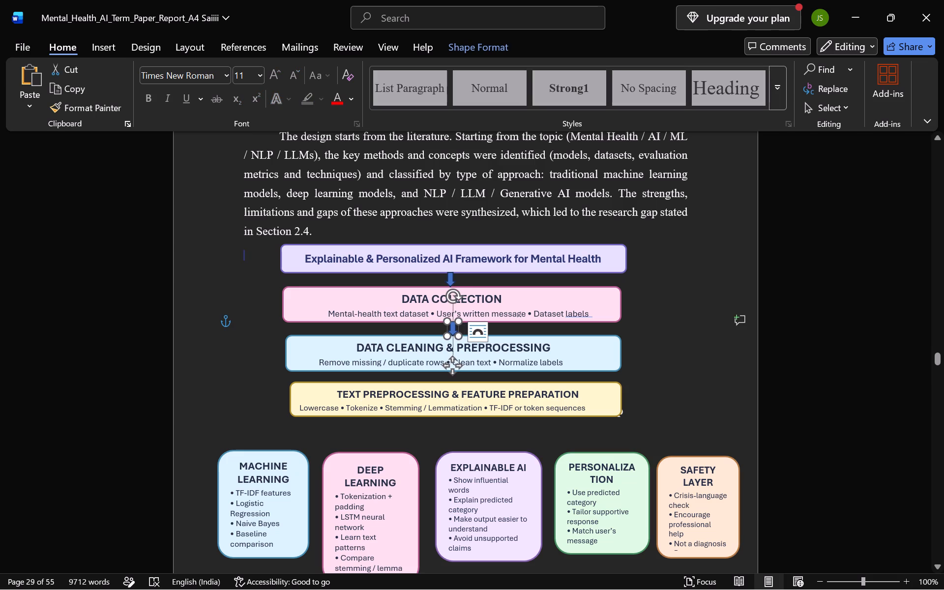
left_click(697, 356)
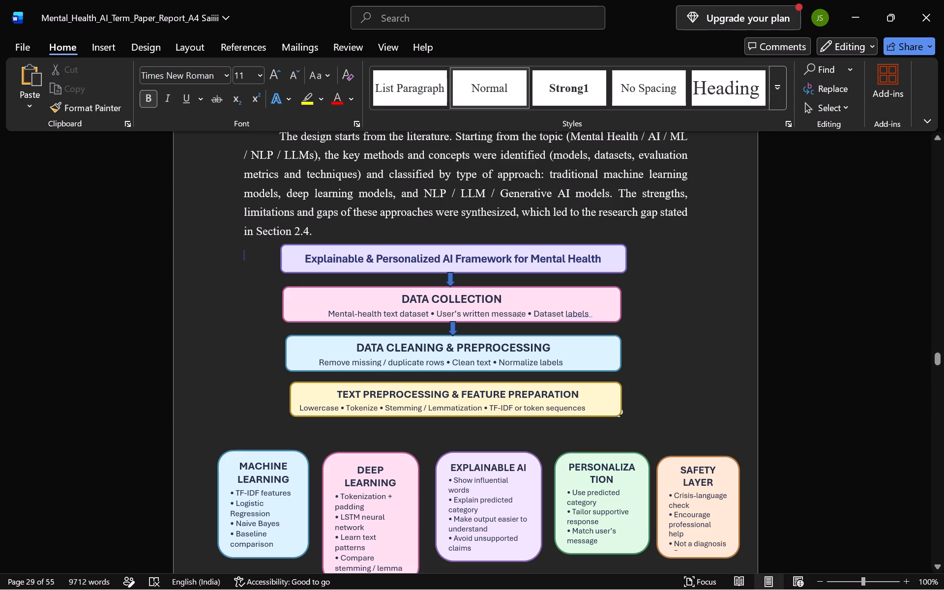
key("ctrl+v")
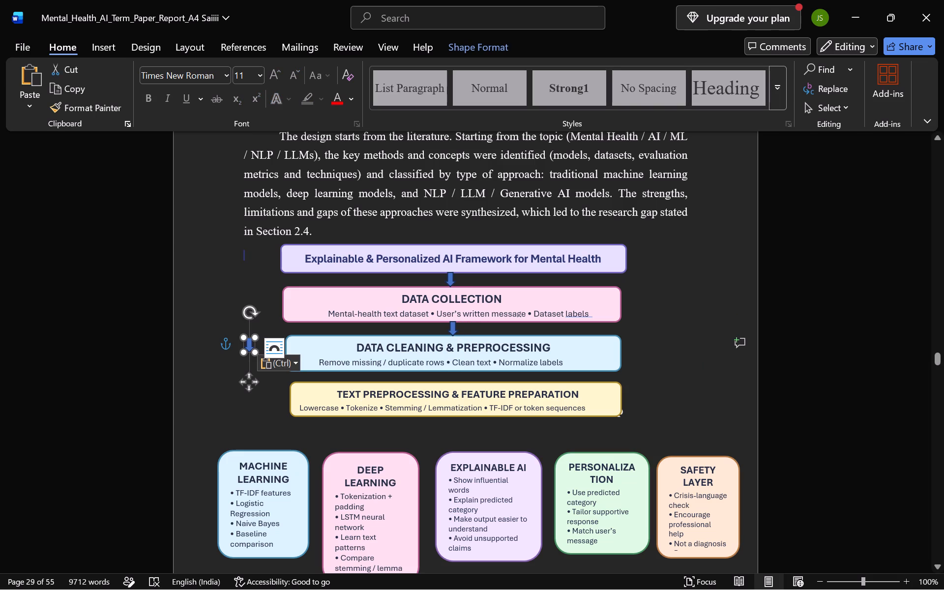
left_click_drag(249, 348, 438, 382)
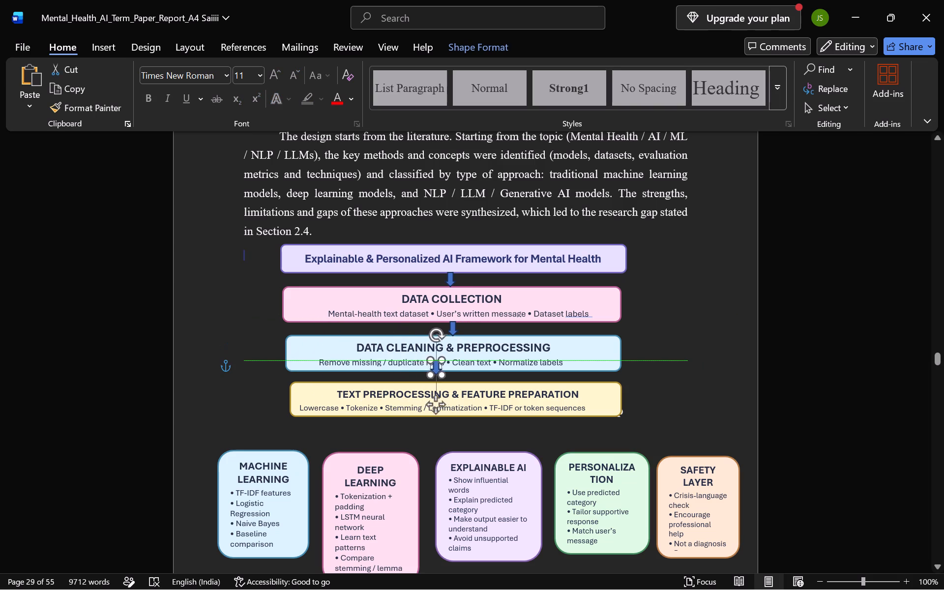
left_click_drag(438, 382, 451, 381)
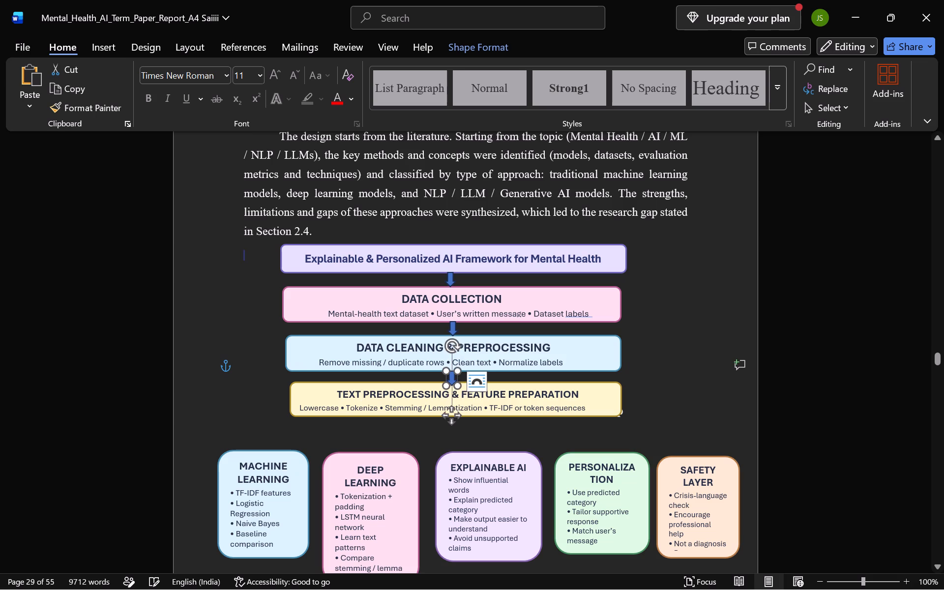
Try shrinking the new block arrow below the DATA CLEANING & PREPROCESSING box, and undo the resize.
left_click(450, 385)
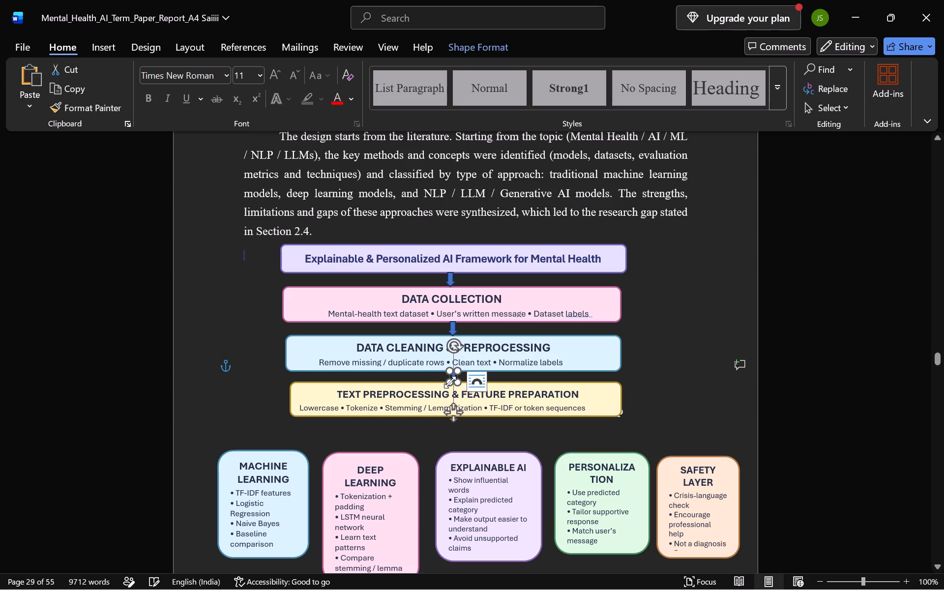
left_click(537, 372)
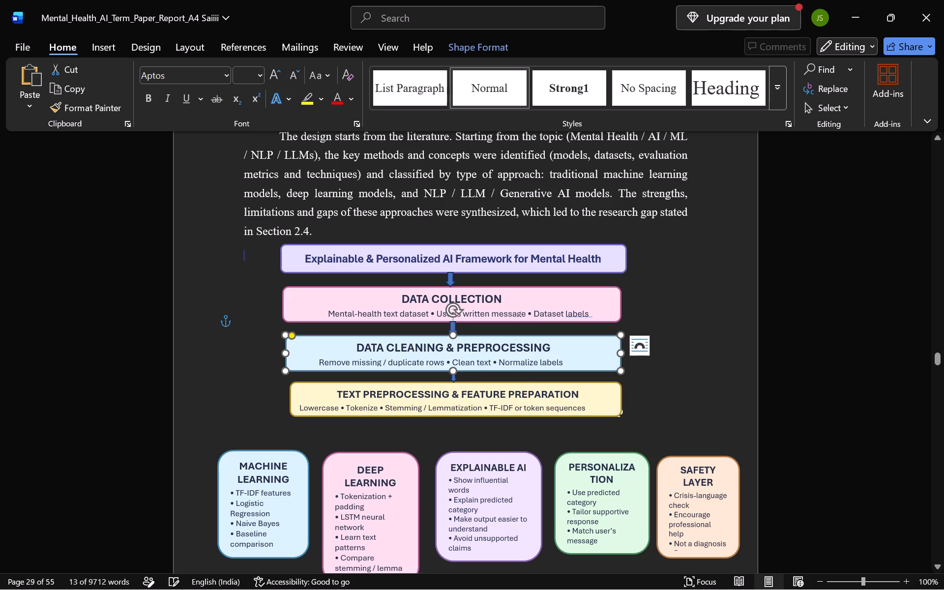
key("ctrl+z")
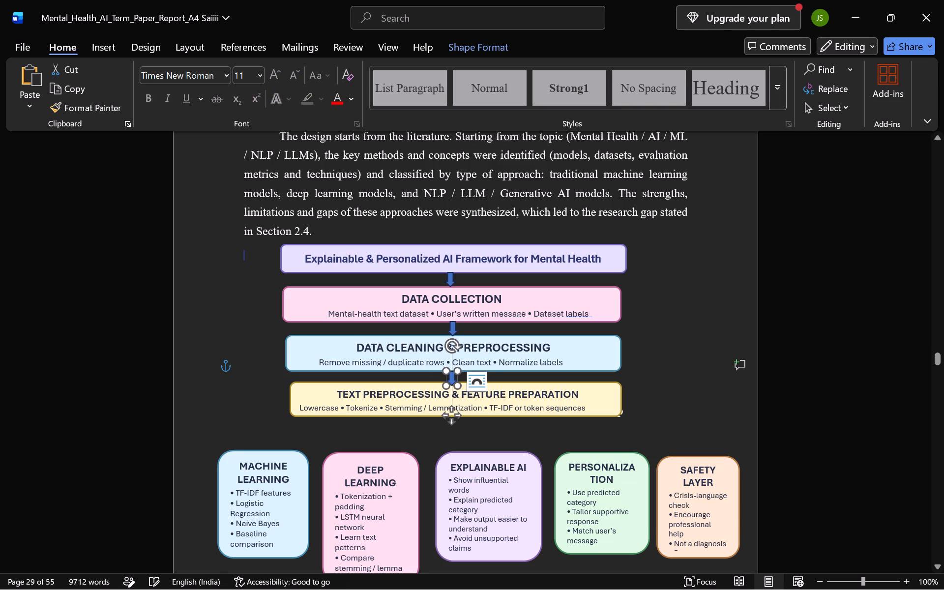
Move the TEXT PREPROCESSING & FEATURE PREPARATION box slightly down and left to line up under the block arrow.
left_click(307, 385)
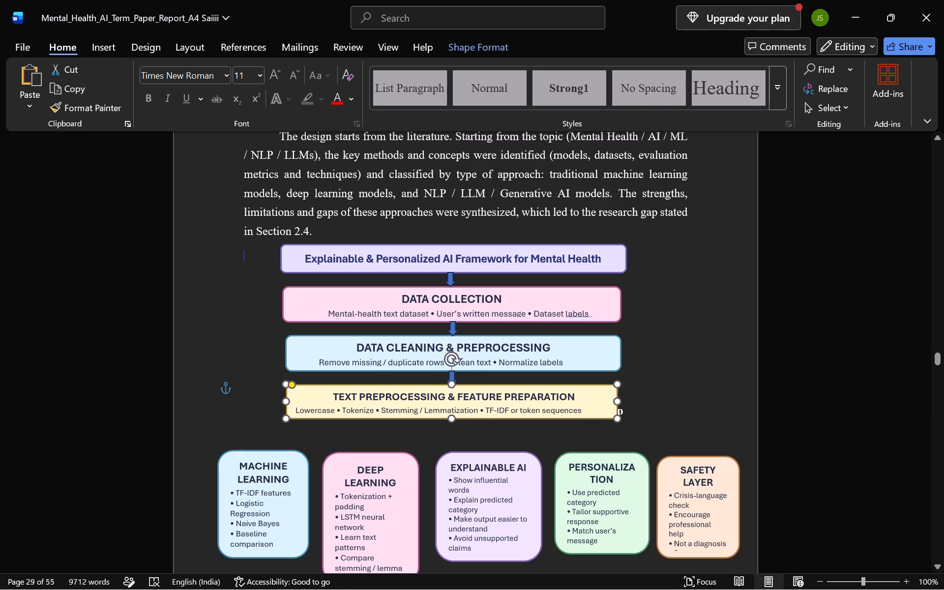
left_click(654, 292)
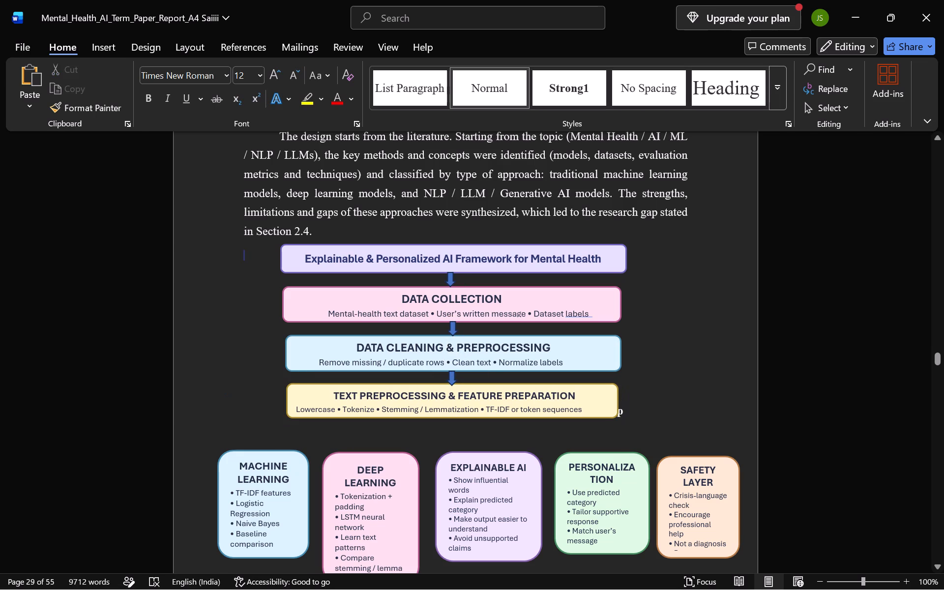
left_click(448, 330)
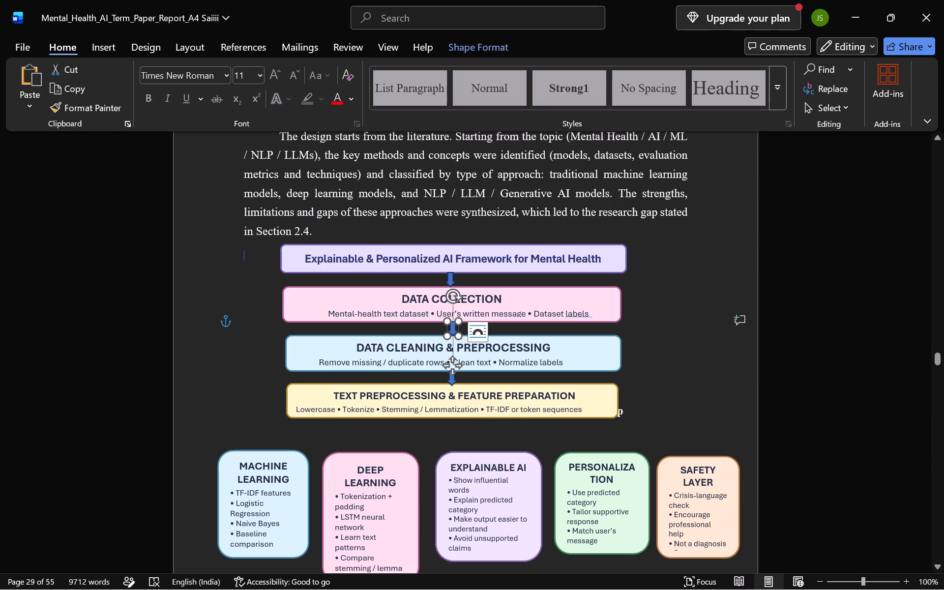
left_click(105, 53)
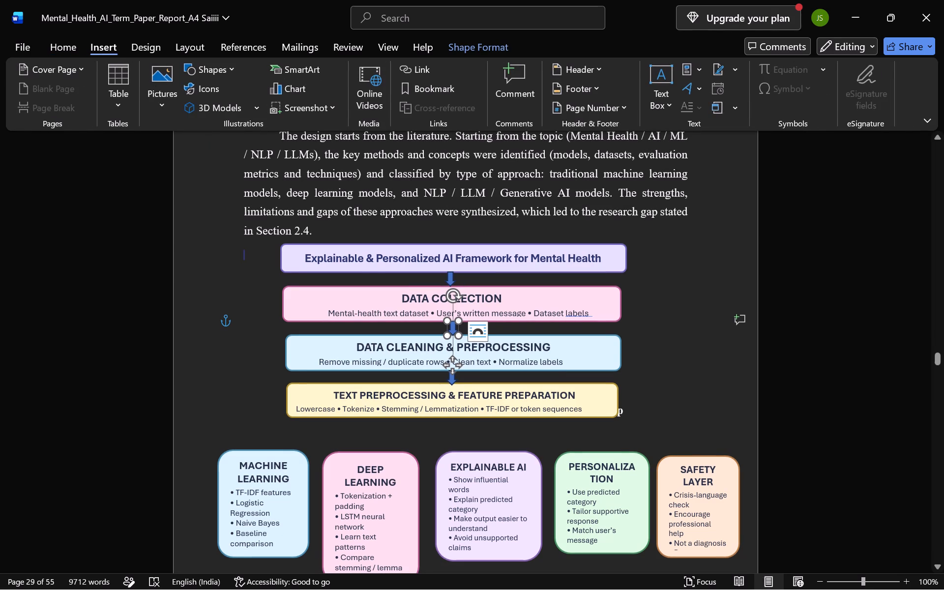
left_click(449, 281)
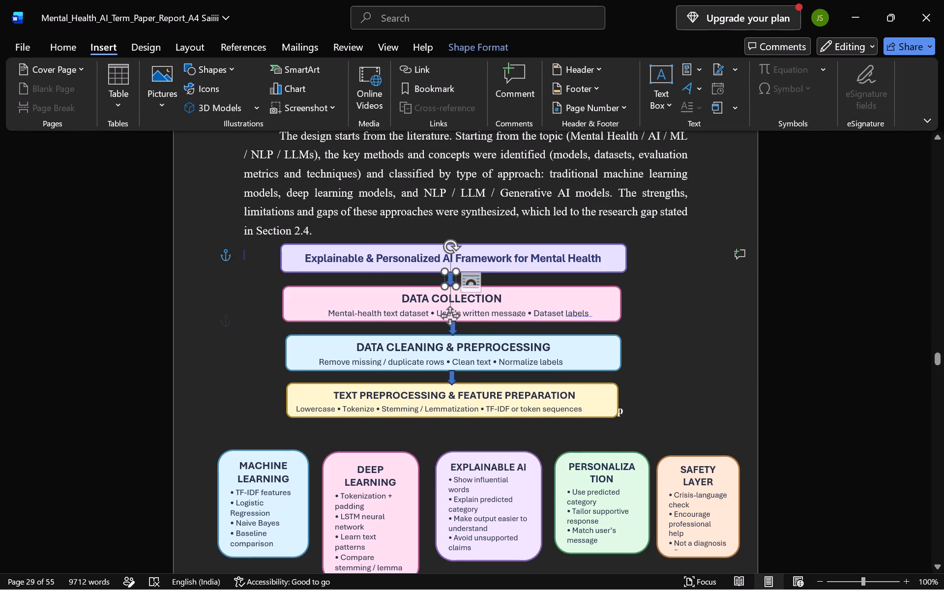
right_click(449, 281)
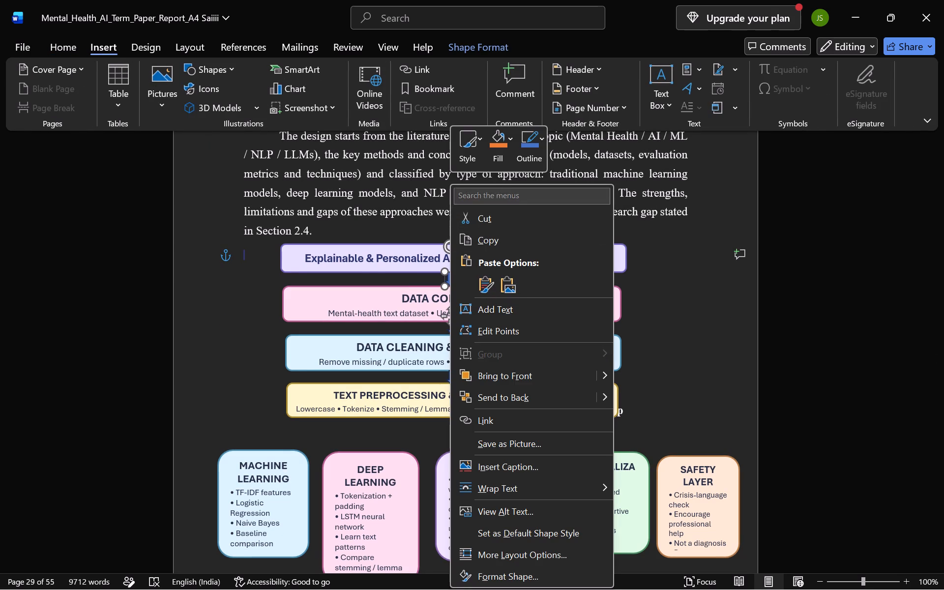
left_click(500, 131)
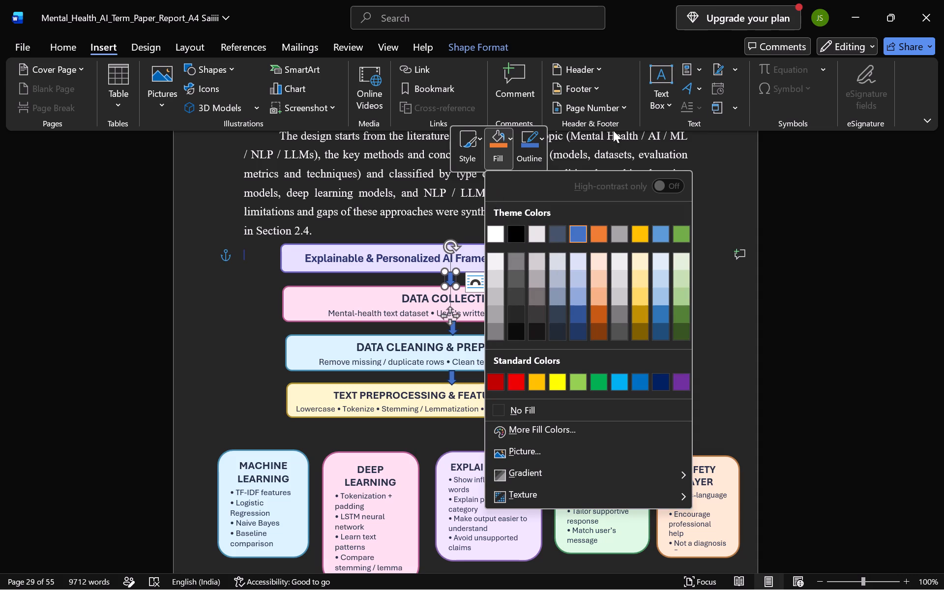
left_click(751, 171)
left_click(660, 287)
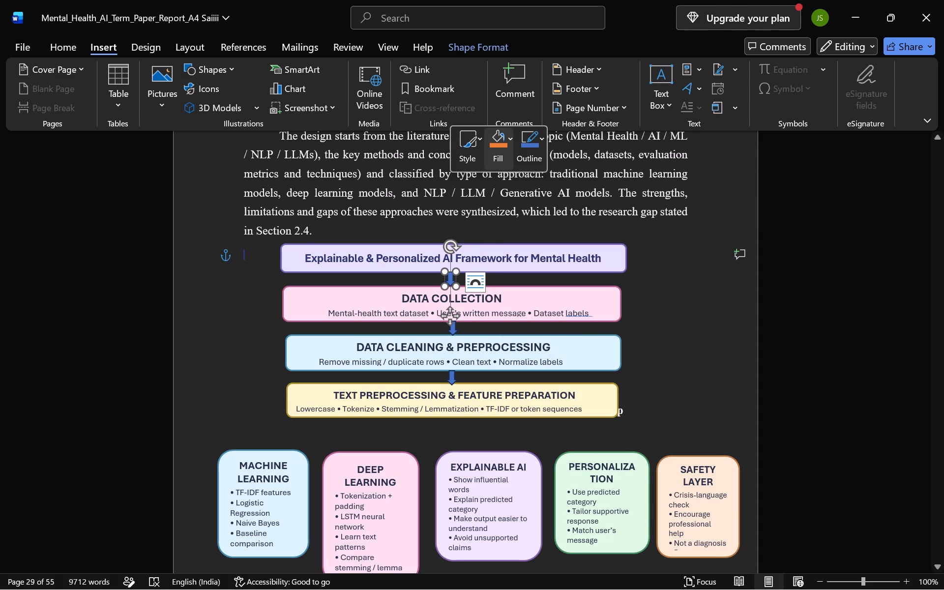
Paste another copy of the block arrow and centre it directly below the TEXT PREPROCESSING & FEATURE PREPARATION box.
left_click(673, 317)
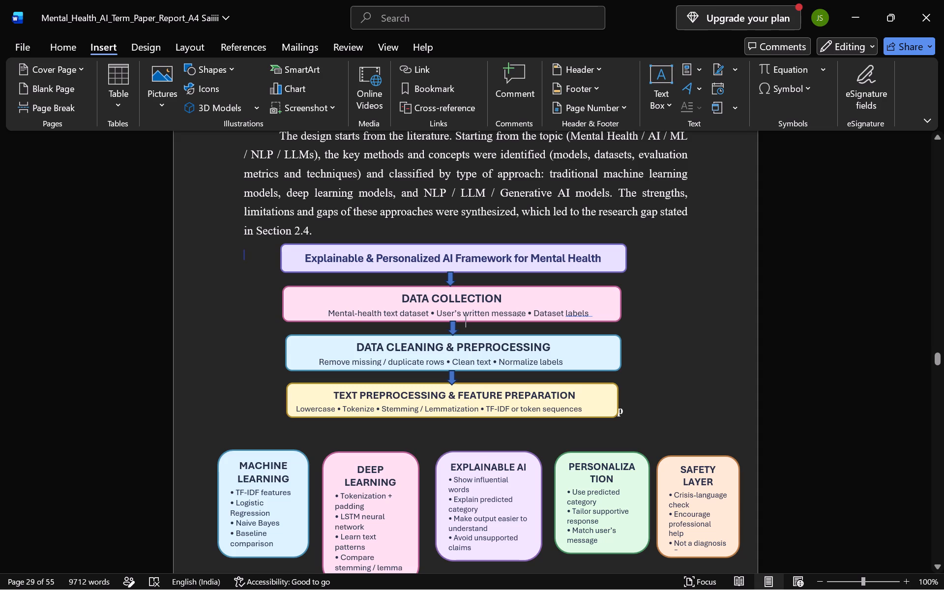
key("ctrl+v")
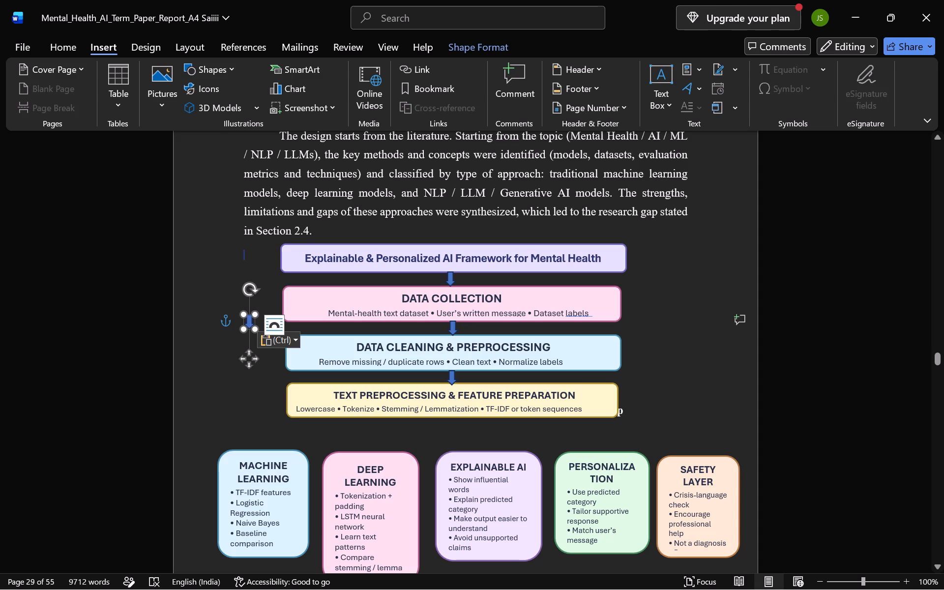
left_click_drag(251, 318, 324, 361)
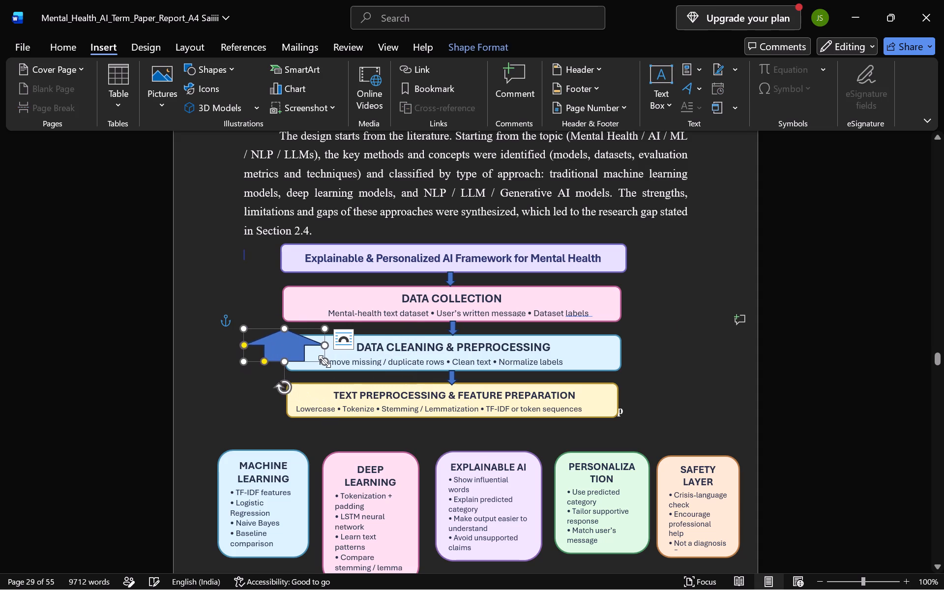
key("ctrl+z")
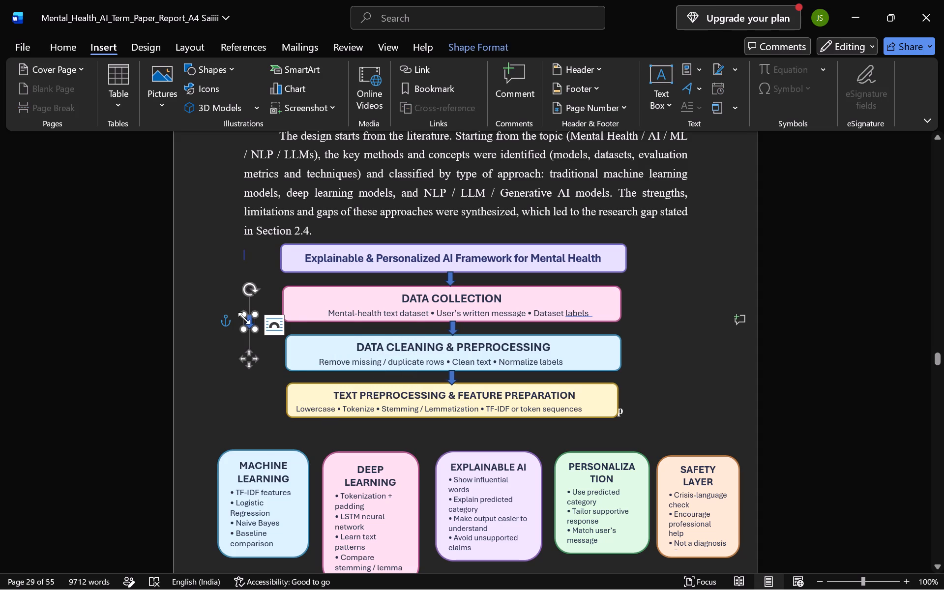
left_click_drag(249, 315, 339, 367)
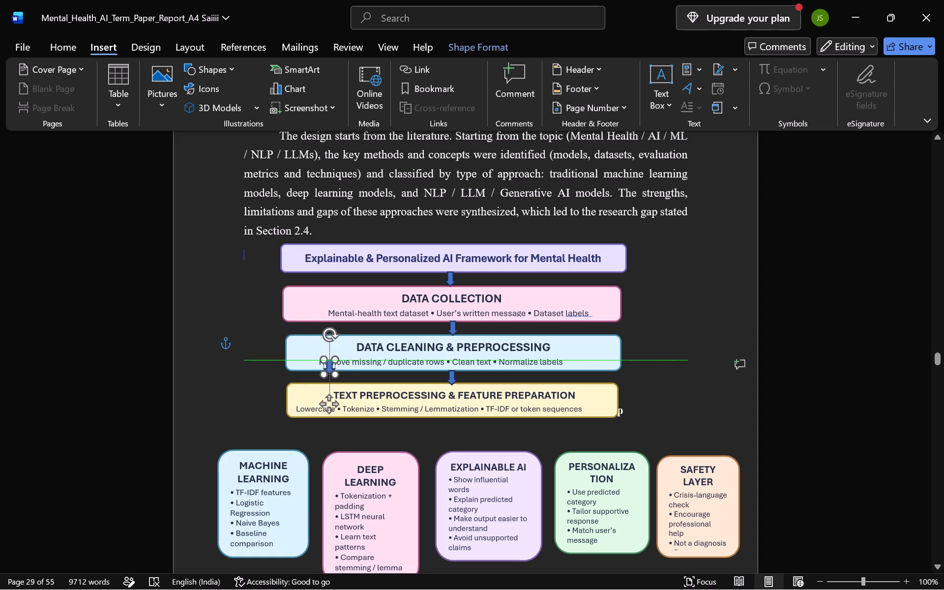
left_click_drag(339, 367, 448, 418)
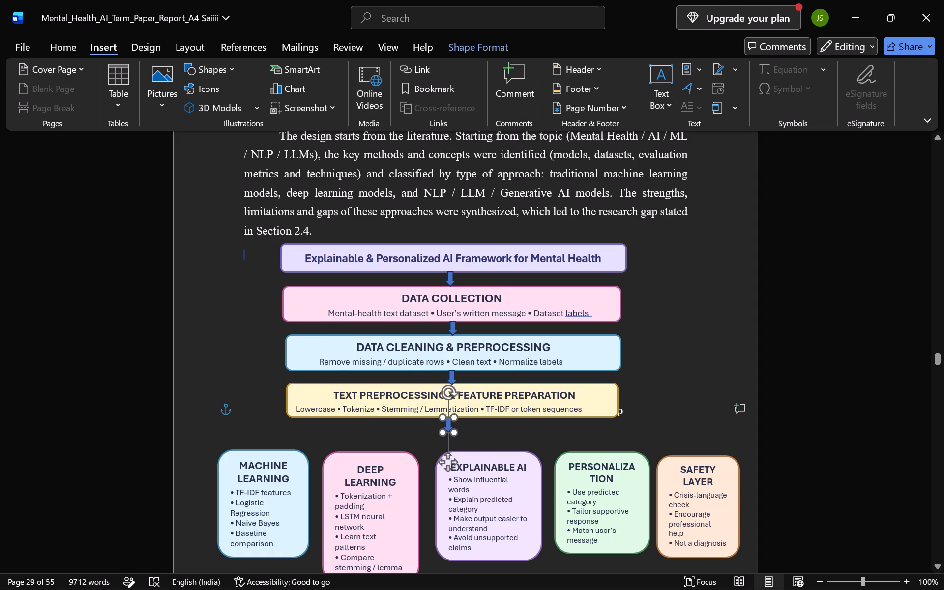
left_click_drag(448, 418, 449, 417)
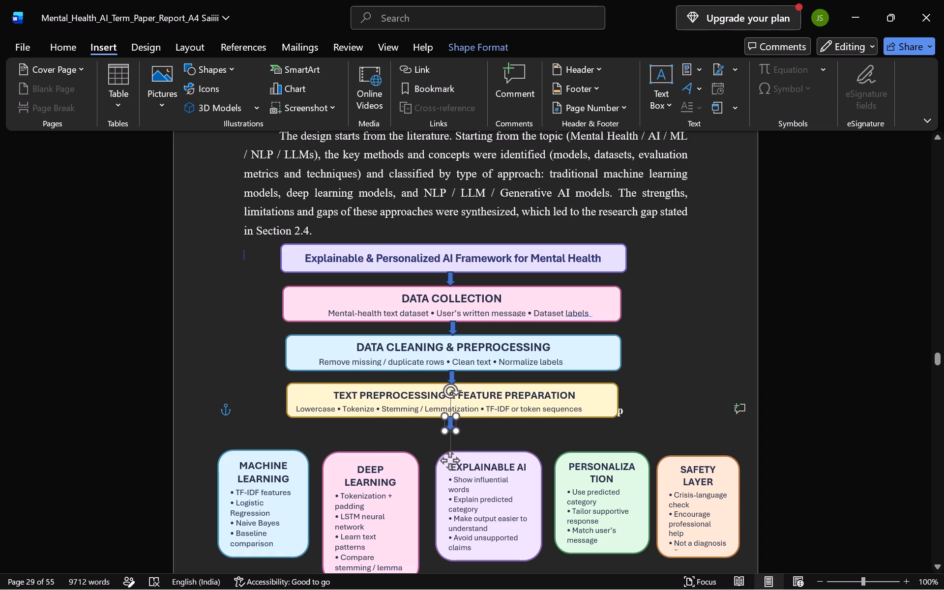
left_click_drag(449, 417, 449, 417)
left_click(691, 332)
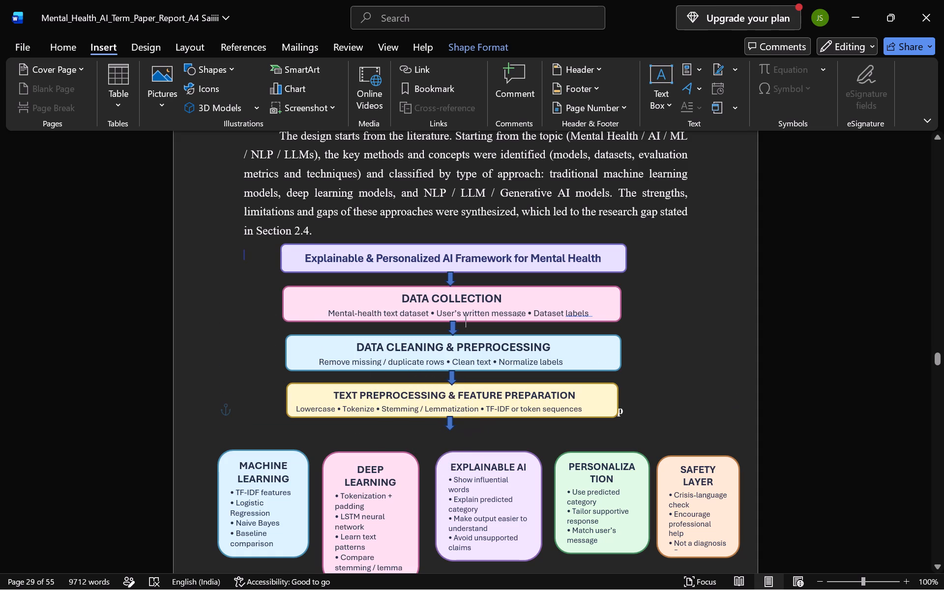
Draw a near-horizontal line about 15.7 cm long above the five lower boxes, touching the arrow below TEXT PREPROCESSING & FEATURE PREPARATION.
left_click(116, 79)
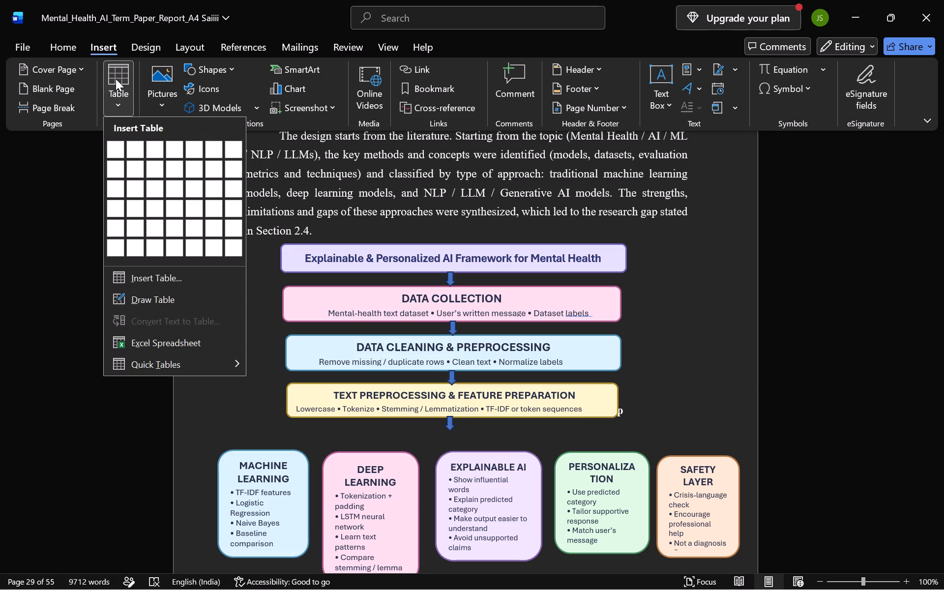
left_click(223, 66)
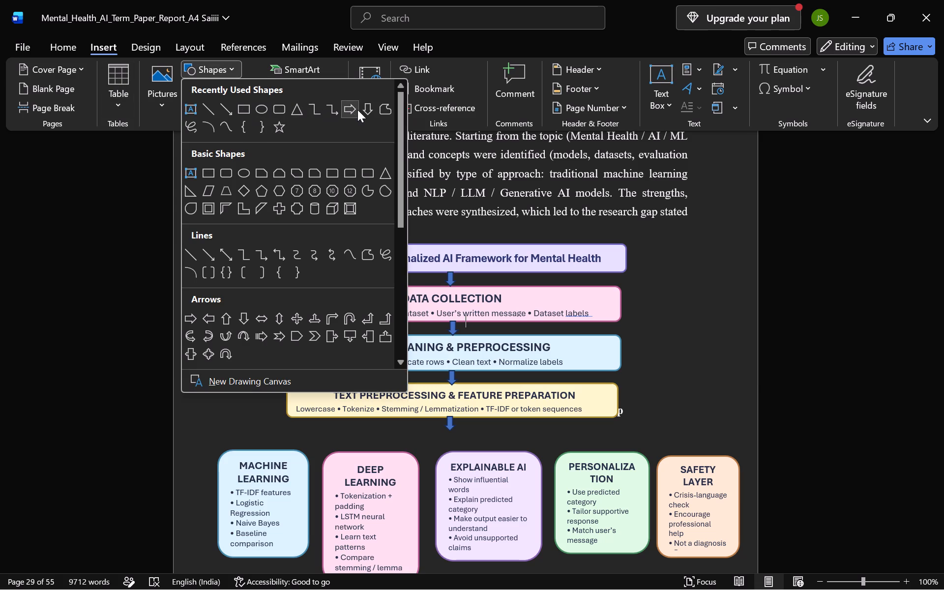
left_click(210, 108)
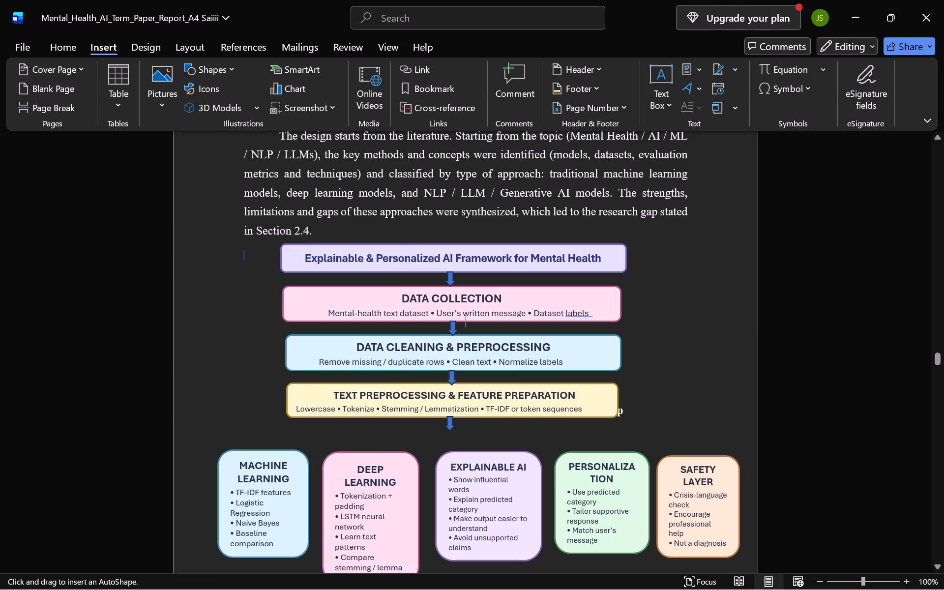
left_click_drag(260, 434, 345, 434)
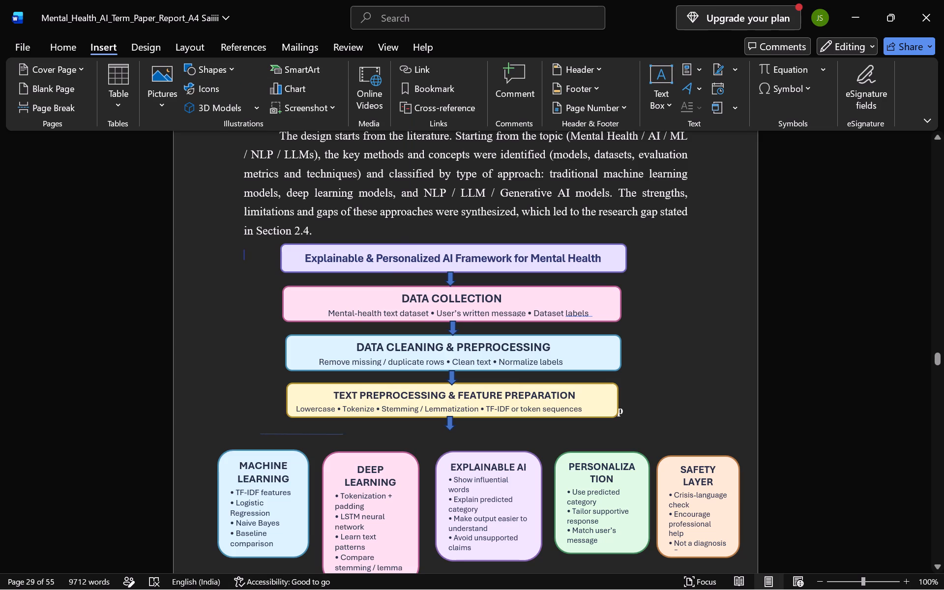
left_click_drag(345, 434, 568, 431)
left_click_drag(568, 431, 697, 425)
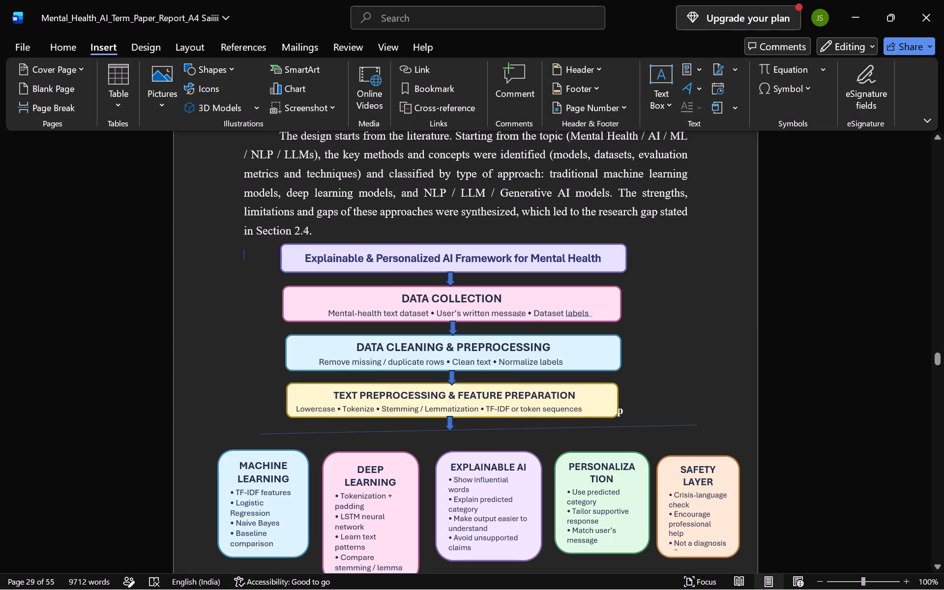
left_click_drag(697, 425, 697, 431)
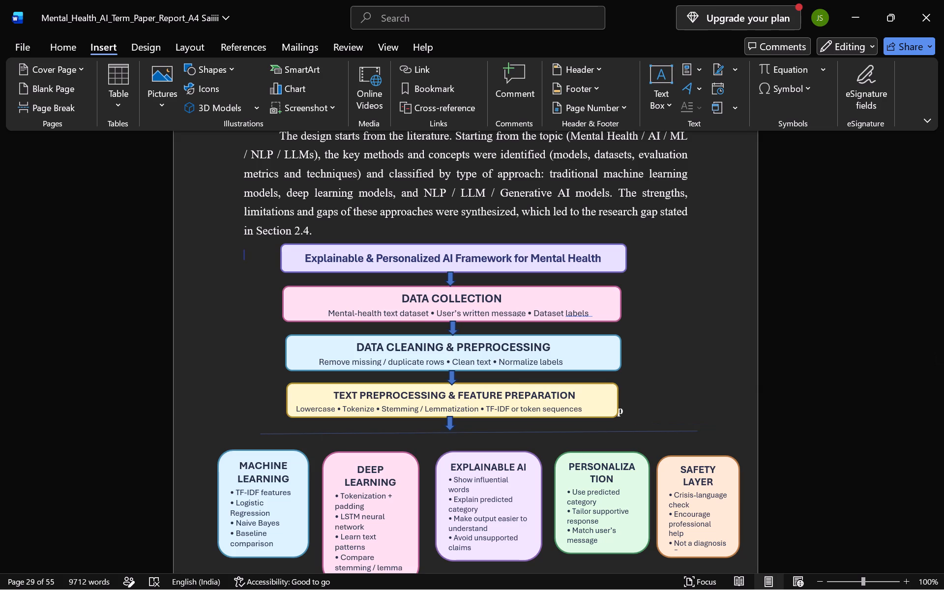
left_click_drag(697, 431, 698, 429)
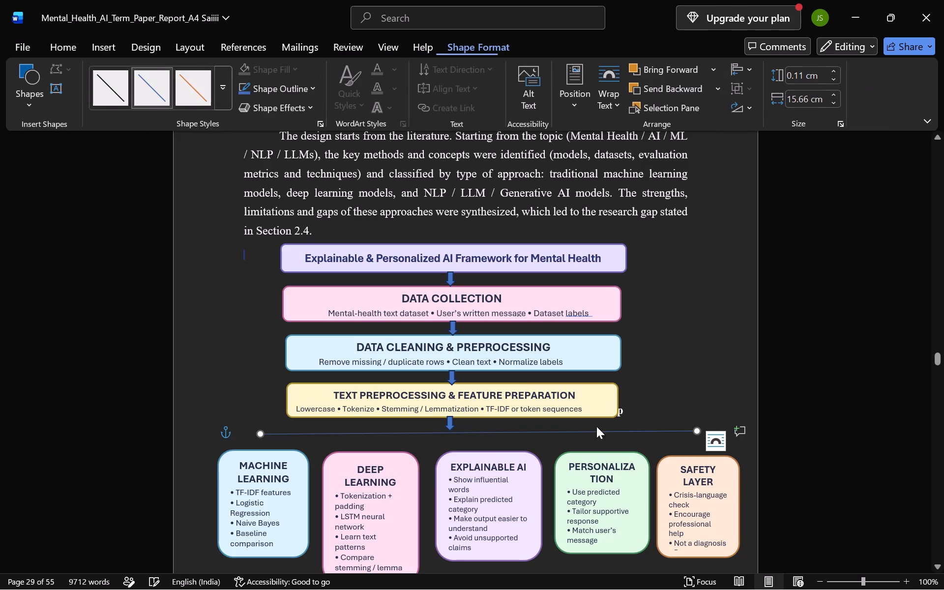
left_click(435, 433)
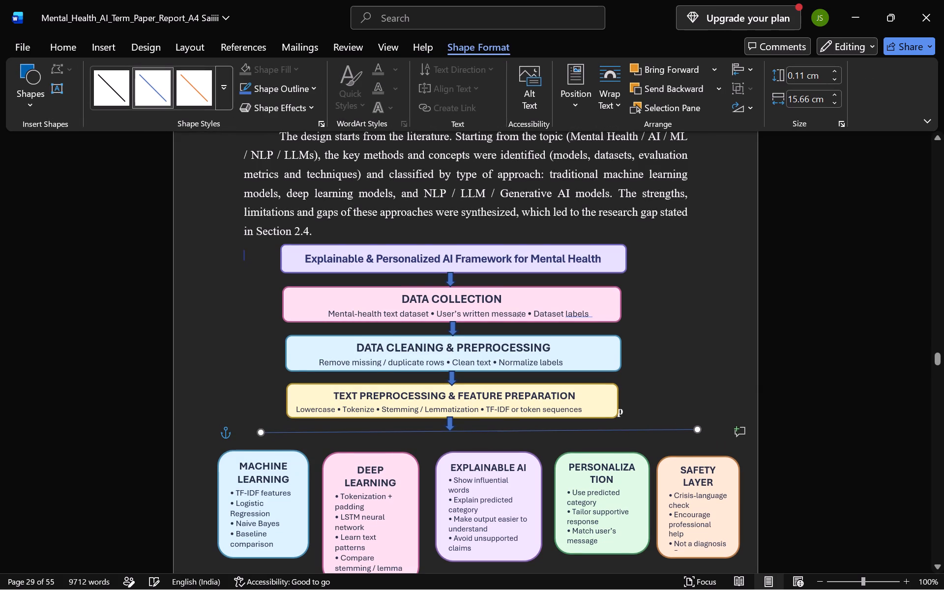
Paste a copy of the block arrow and place it between the branching line and the MACHINE LEARNING box.
left_click(636, 336)
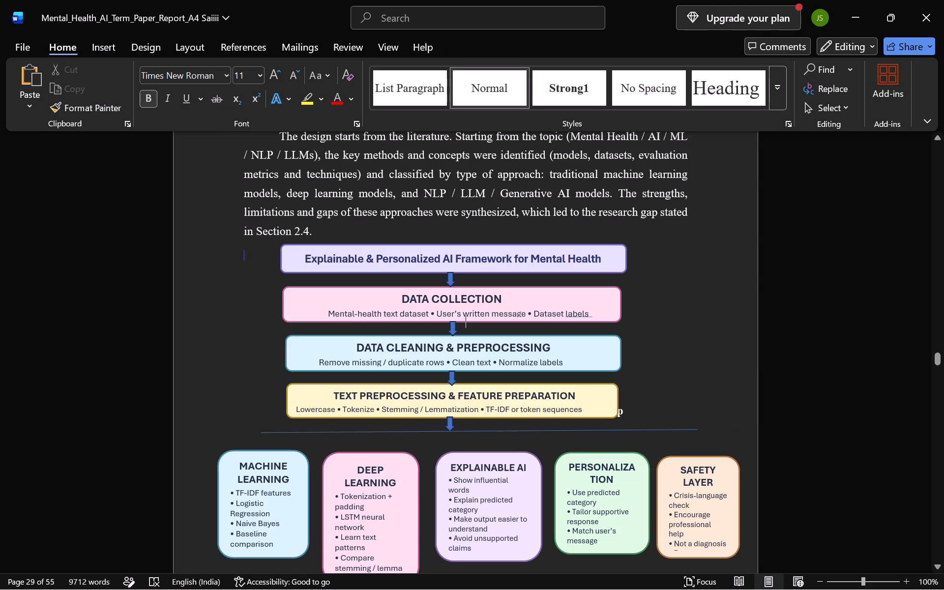
key("ctrl+v")
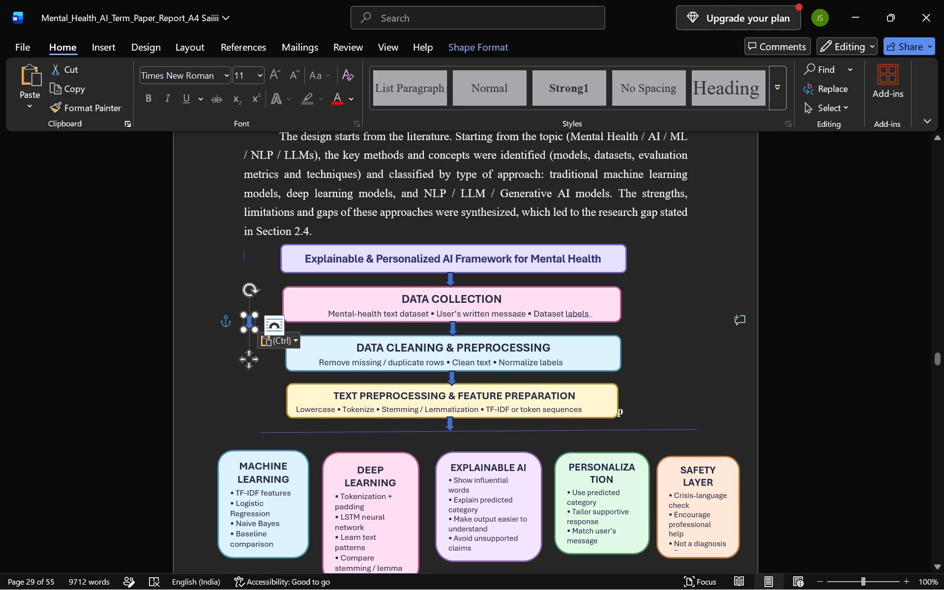
left_click_drag(249, 317, 263, 443)
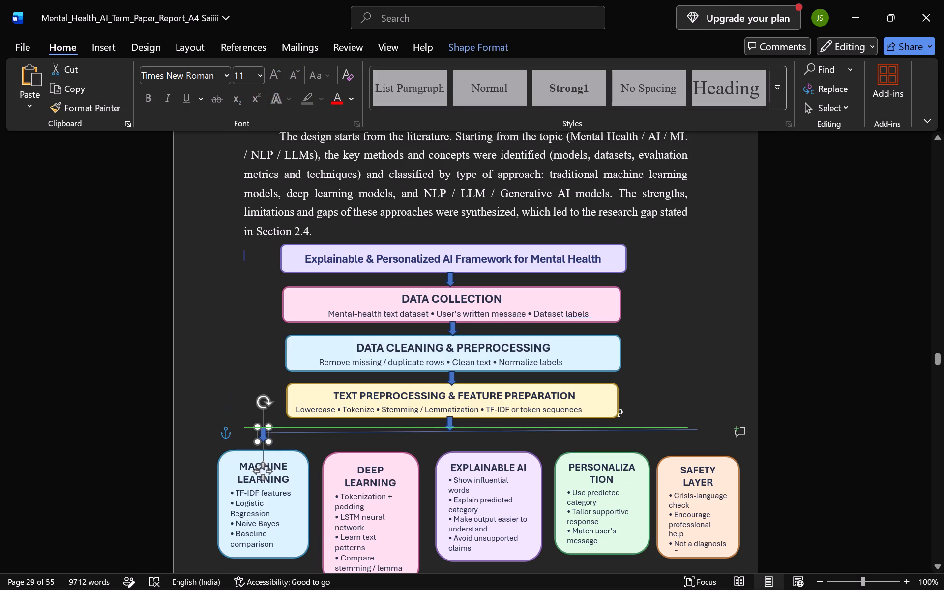
left_click_drag(263, 443, 262, 436)
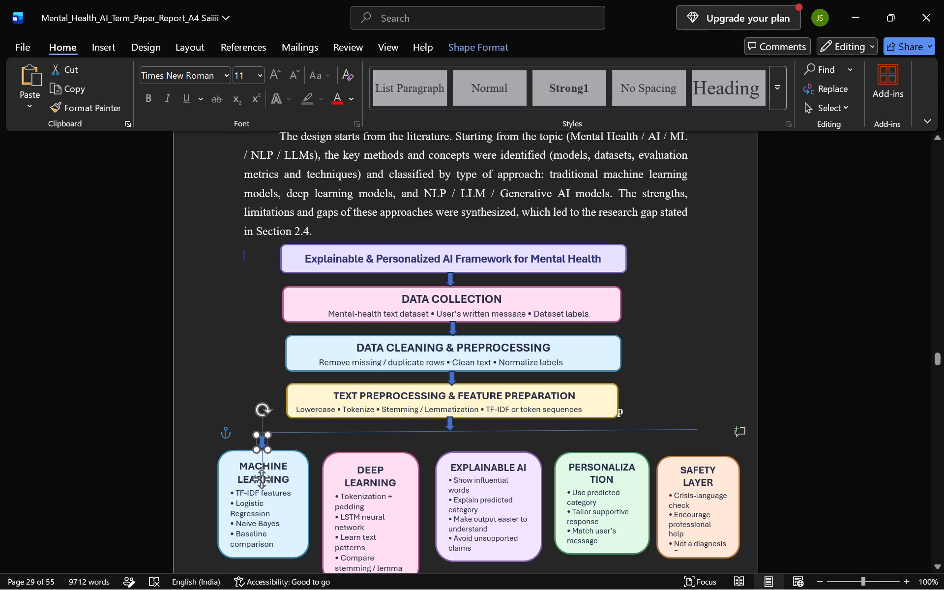
left_click_drag(262, 436, 261, 436)
Paste another copy of the block arrow and place it between the branching line and the DEEP LEARNING box.
left_click(241, 402)
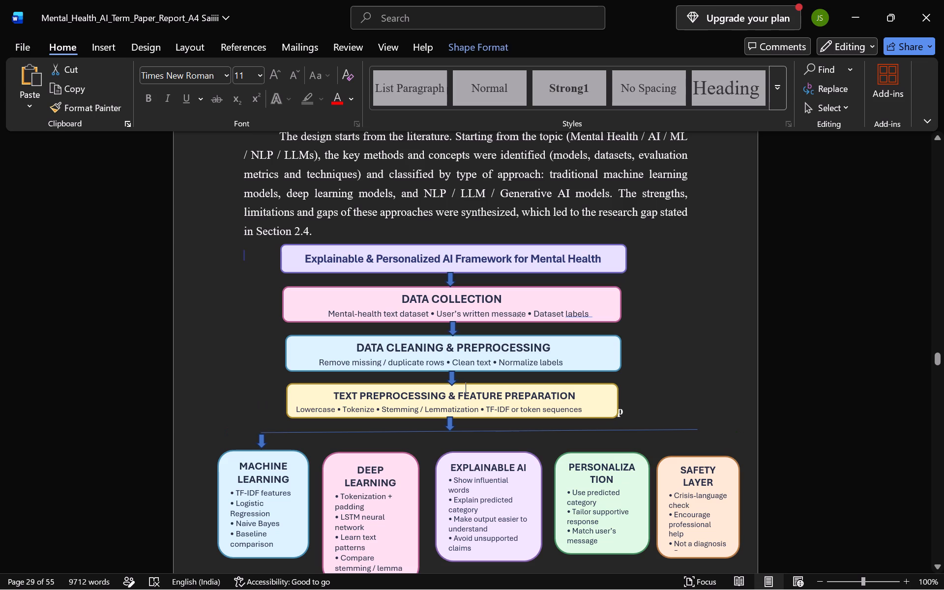
key("ctrl+v")
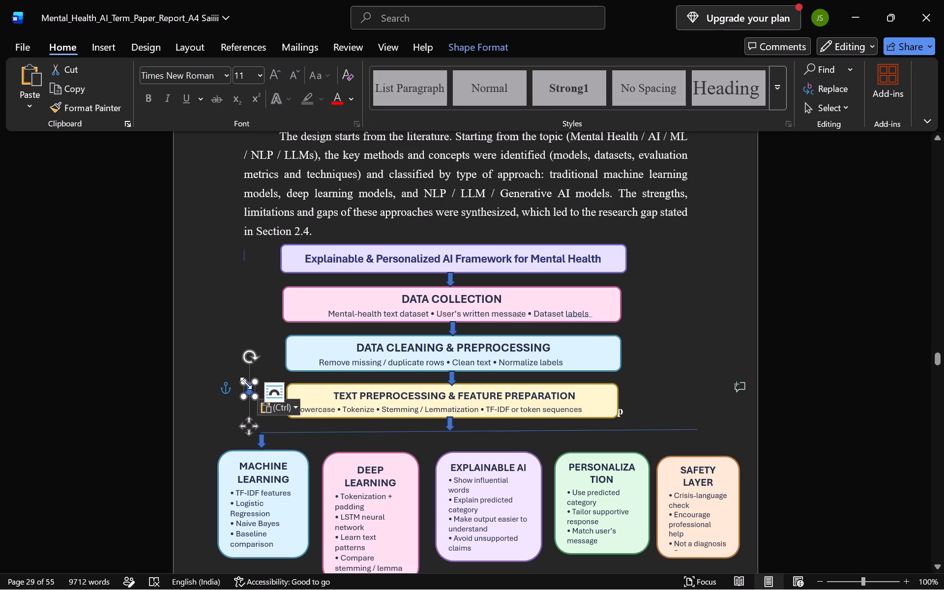
left_click_drag(250, 386, 362, 441)
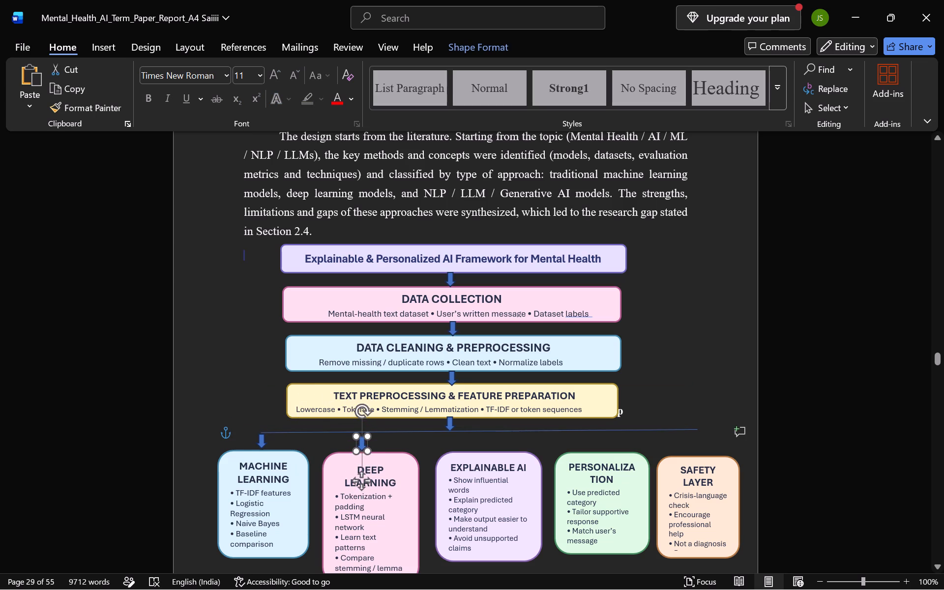
left_click_drag(362, 441, 362, 439)
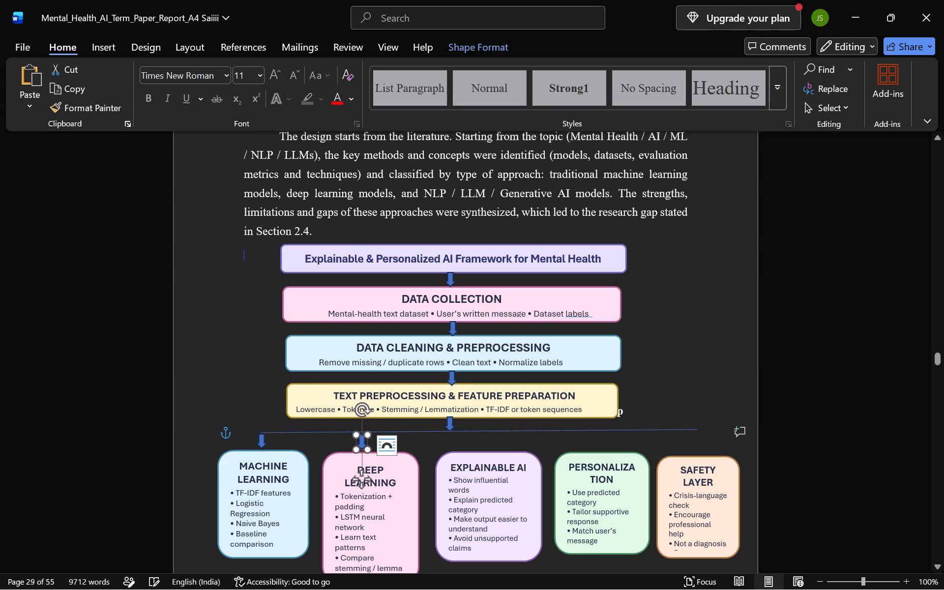
Paste another copy of the block arrow beside the DATA CLEANING & PREPROCESSING box.
left_click(154, 356)
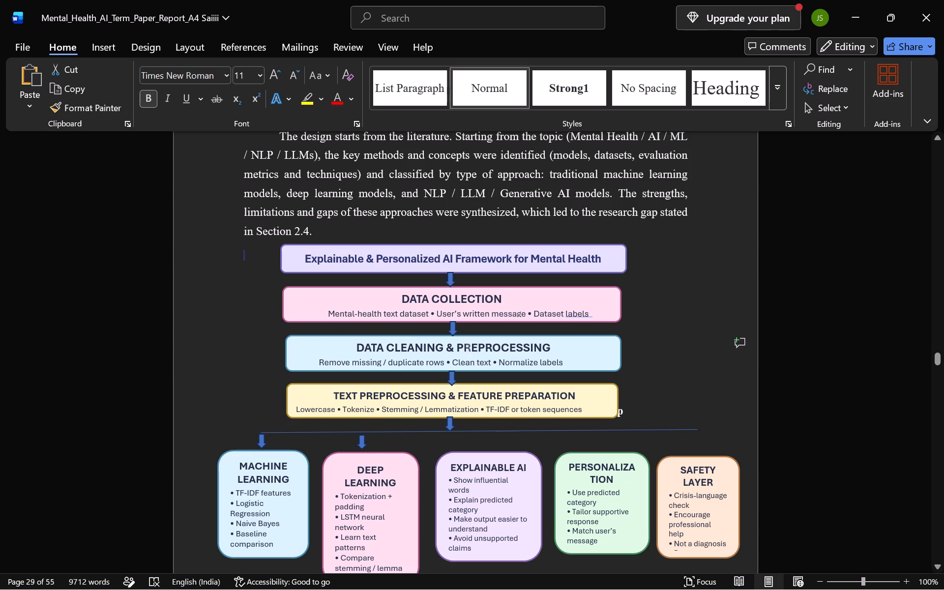
left_click(193, 351)
key("ctrl+v")
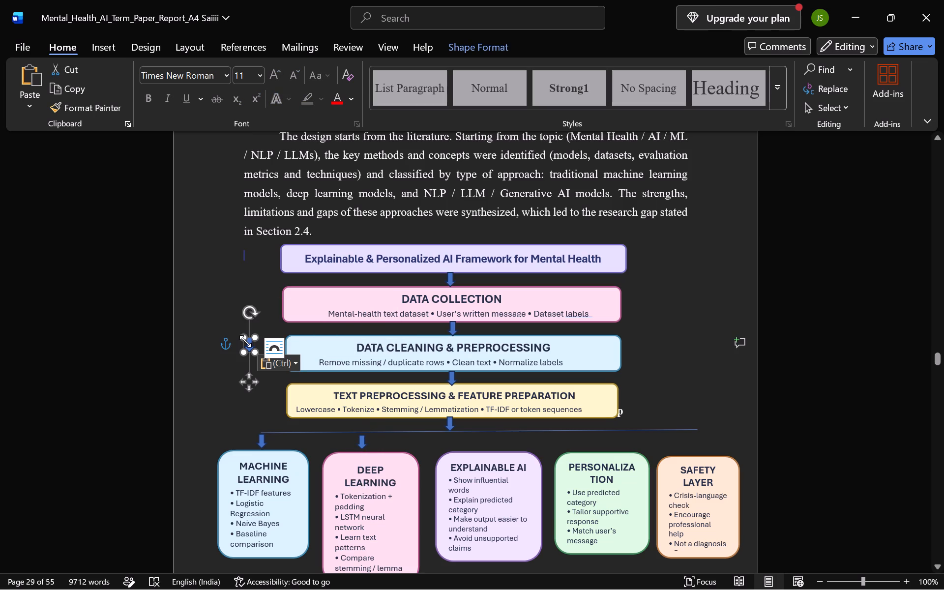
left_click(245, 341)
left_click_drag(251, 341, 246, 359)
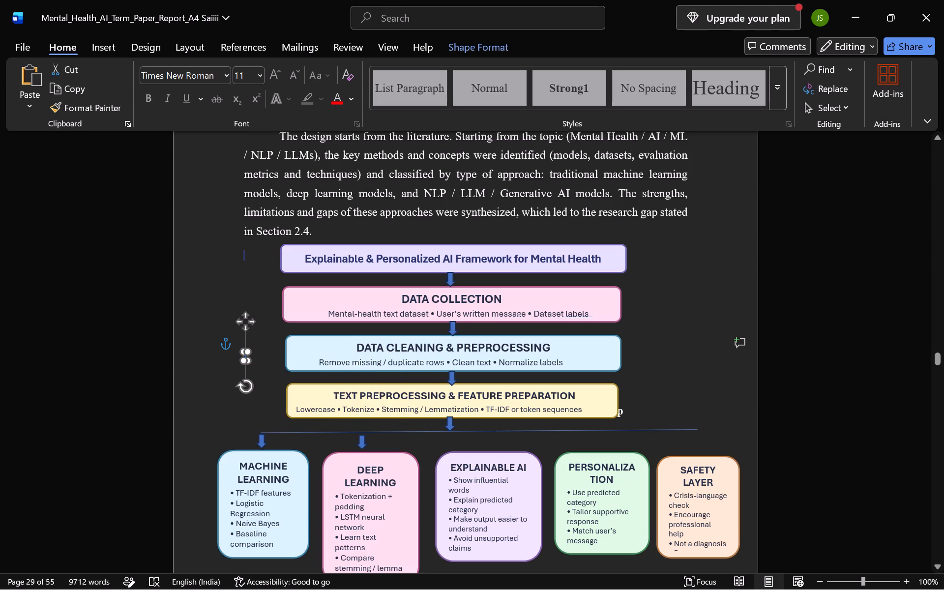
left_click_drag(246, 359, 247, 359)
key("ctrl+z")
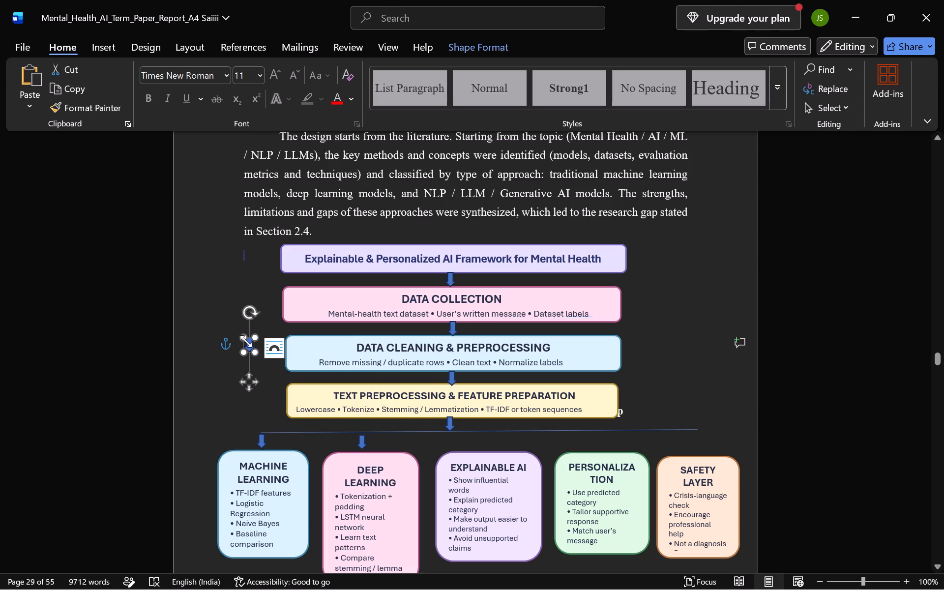
Move the pasted block arrow between the branching line and the EXPLAINABLE AI box.
left_click_drag(246, 383, 270, 390)
left_click_drag(270, 390, 455, 483)
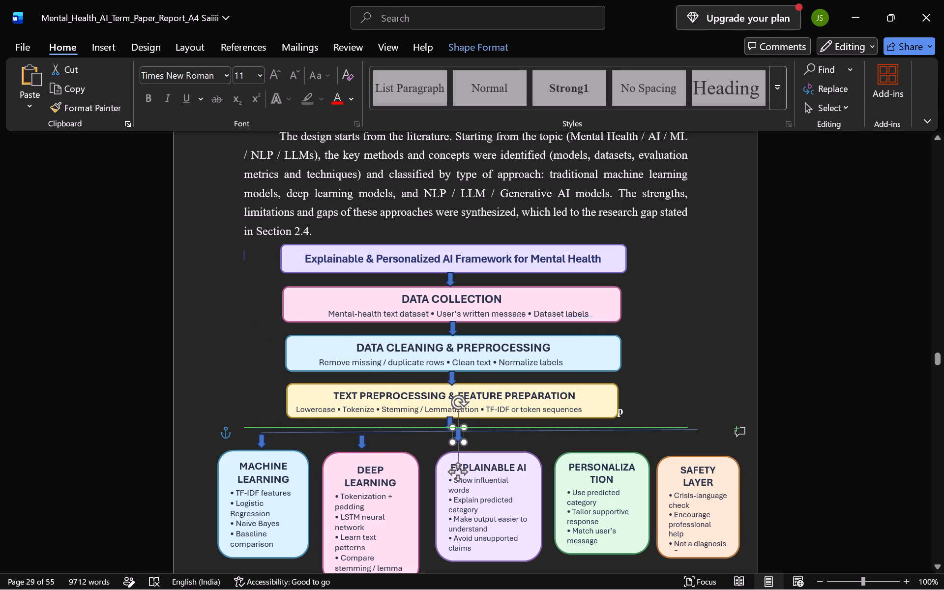
left_click_drag(455, 483, 474, 480)
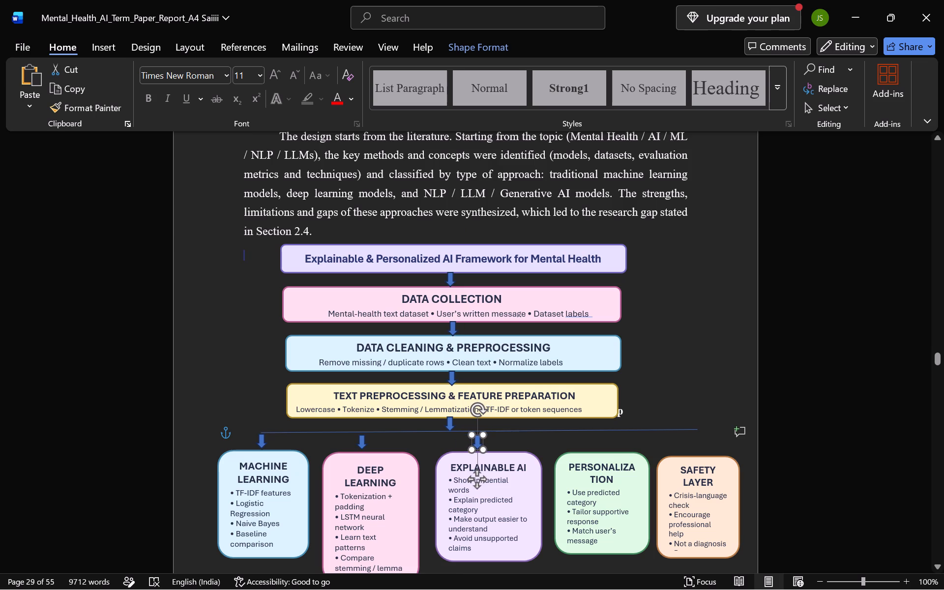
left_click_drag(474, 480, 475, 483)
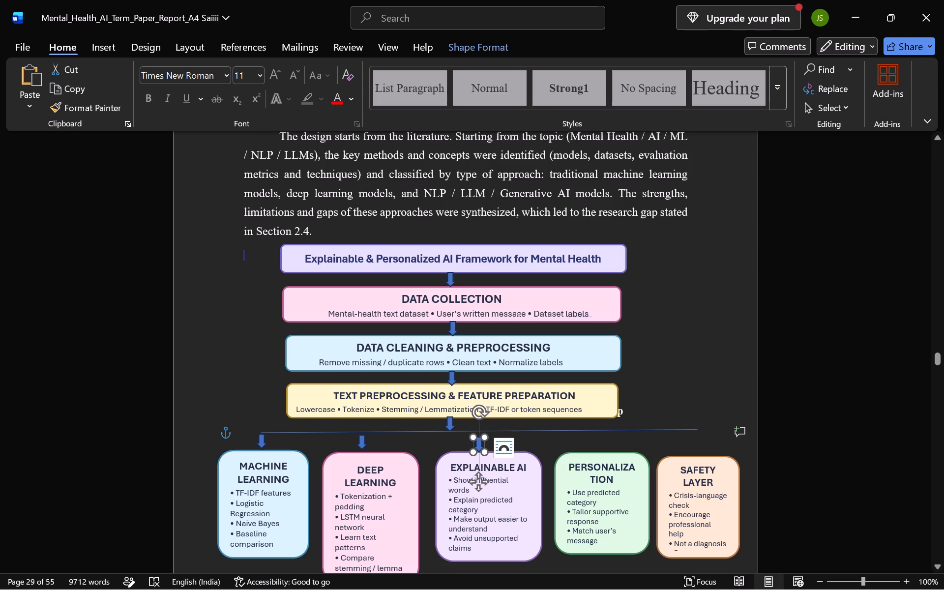
Nudge the block arrows above the DEEP LEARNING and MACHINE LEARNING boxes slightly down and right.
left_click(362, 442)
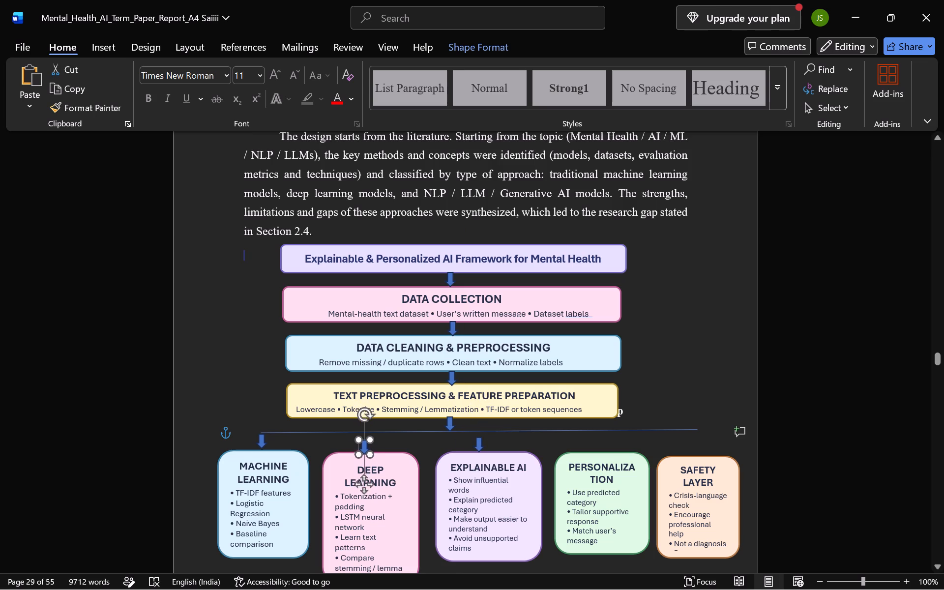
left_click(264, 442)
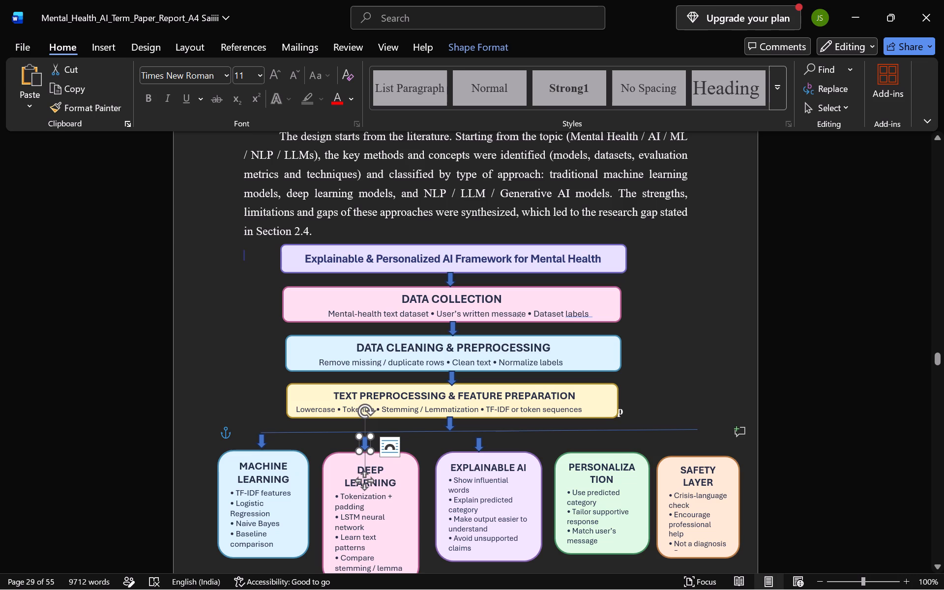
Paste another copy of the block arrow and place it between the branching line and the PERSONALIZATION box.
left_click(220, 384)
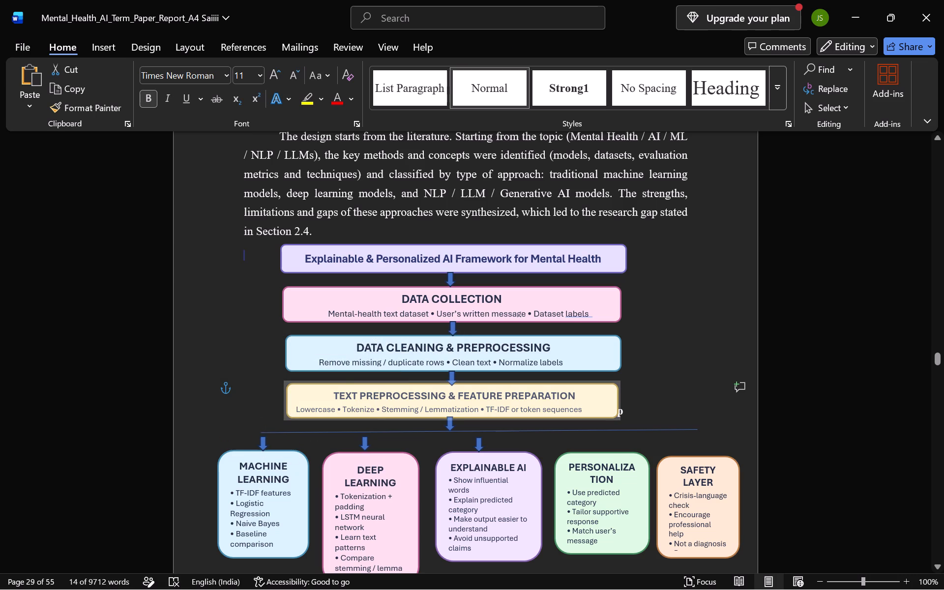
key("ctrl+v")
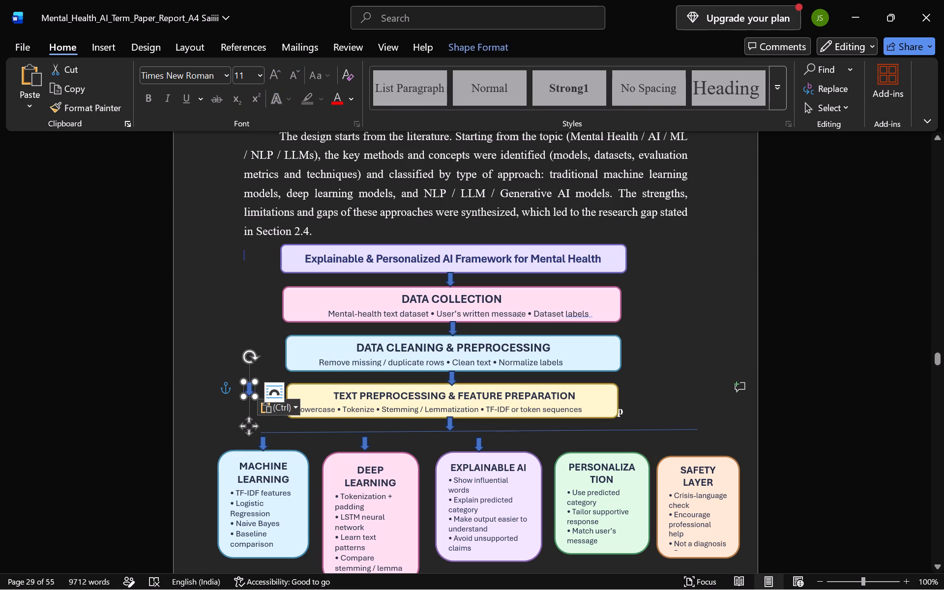
left_click_drag(246, 426, 358, 422)
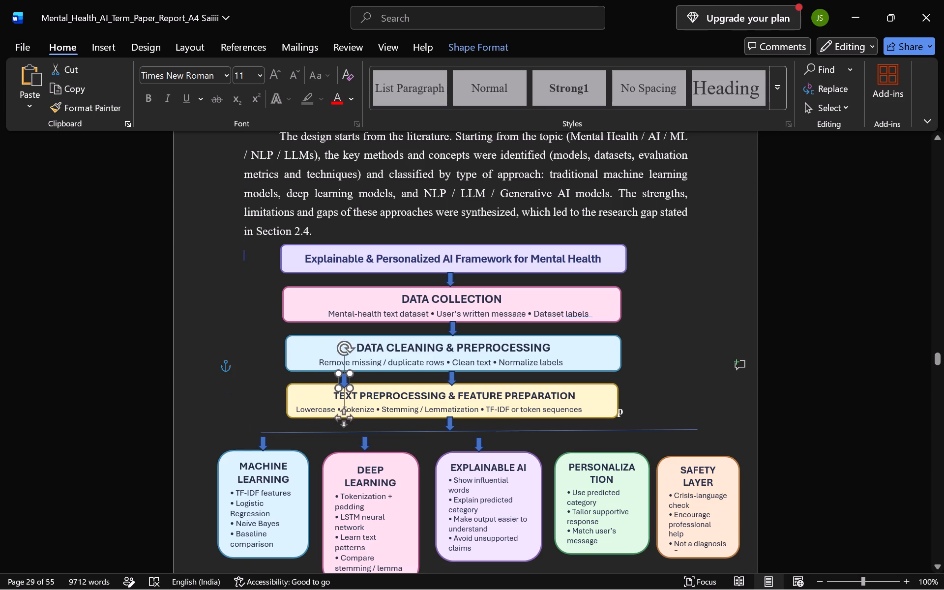
left_click_drag(358, 422, 591, 485)
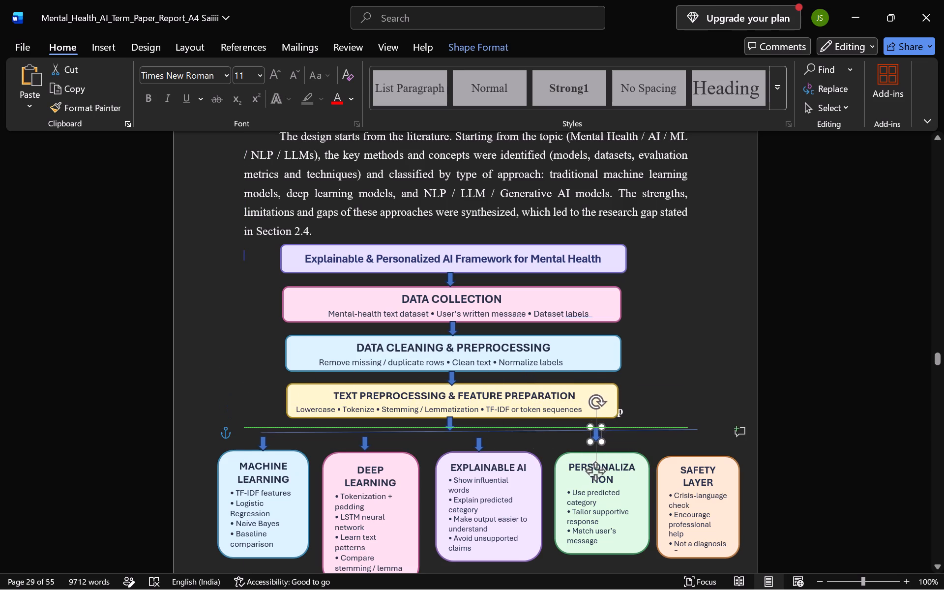
left_click_drag(591, 485, 592, 481)
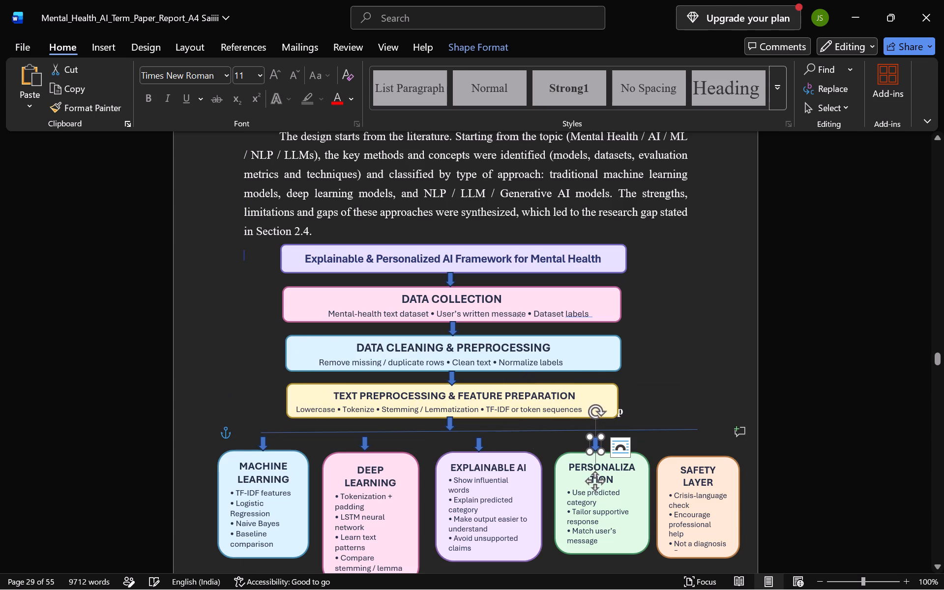
Paste another copy of the block arrow and place it between the branching line and the SAFETY LAYER box.
left_click(217, 352)
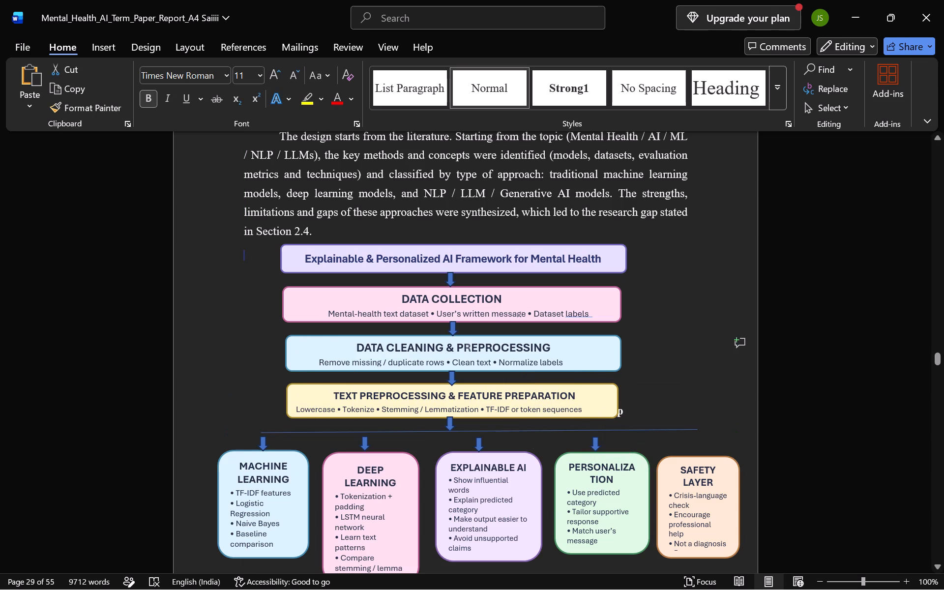
key("ctrl+v")
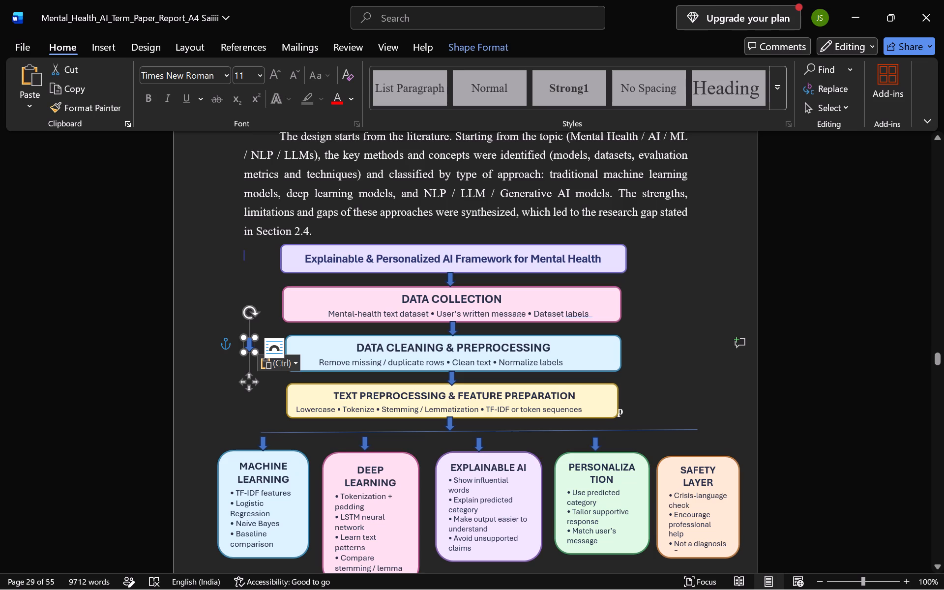
left_click_drag(249, 384, 724, 472)
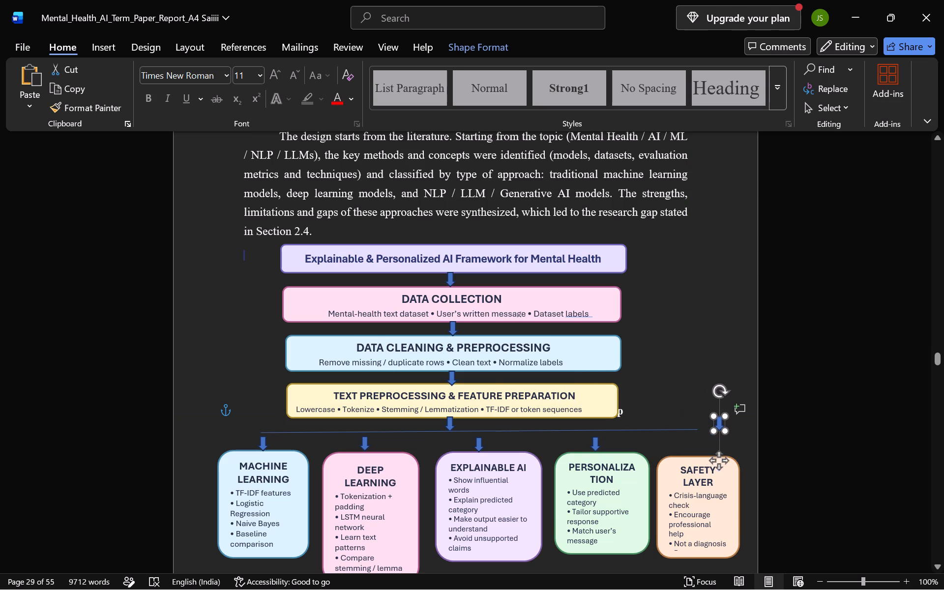
left_click_drag(724, 472, 697, 486)
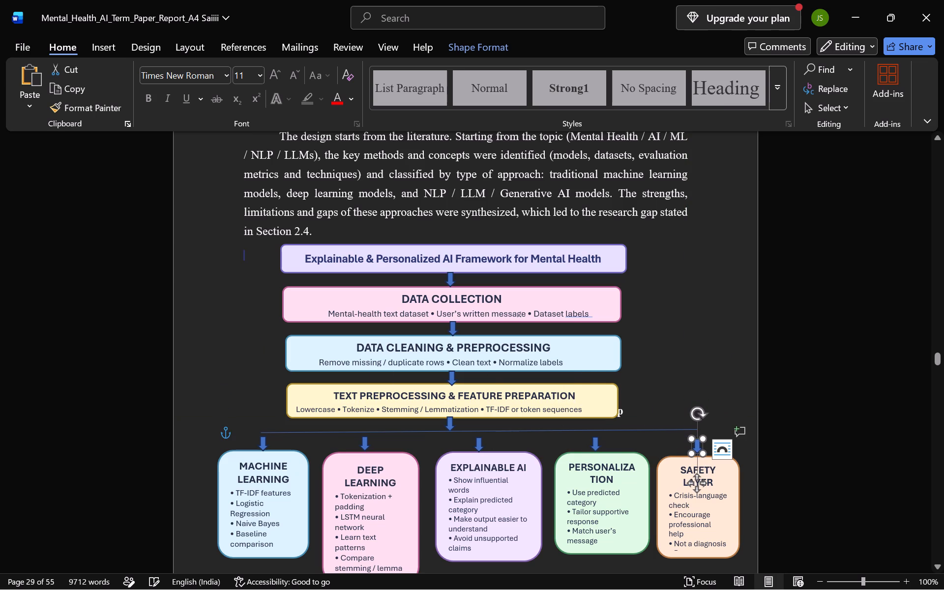
Move the branching line slightly down to meet the tops of the block arrows above the five boxes.
left_click_drag(635, 431, 638, 438)
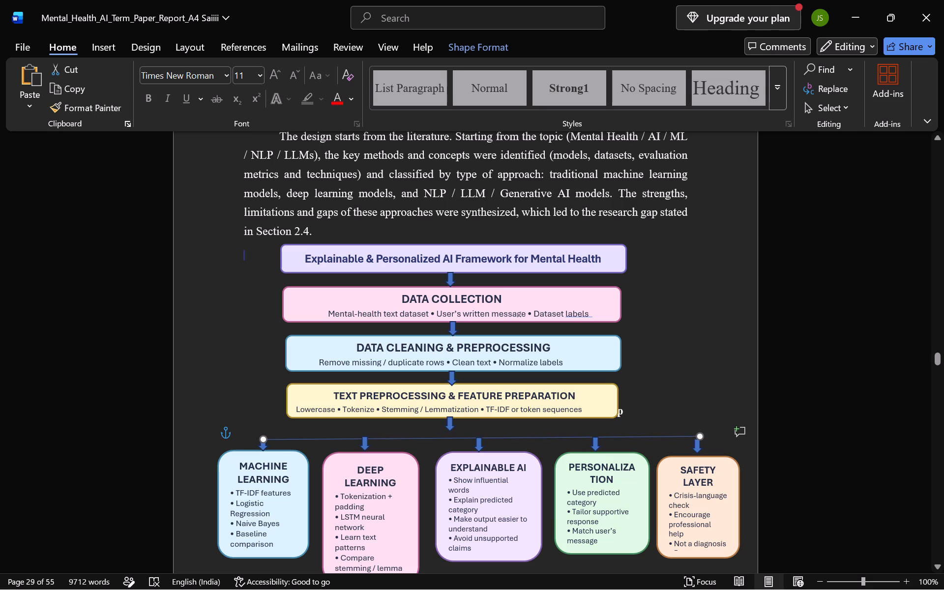
left_click_drag(638, 438, 635, 436)
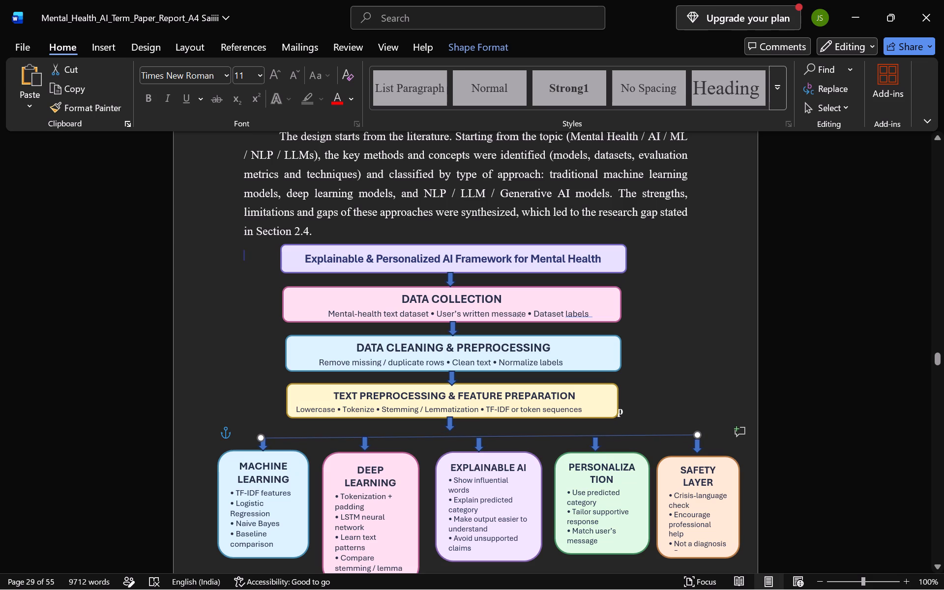
left_click_drag(635, 436, 635, 437)
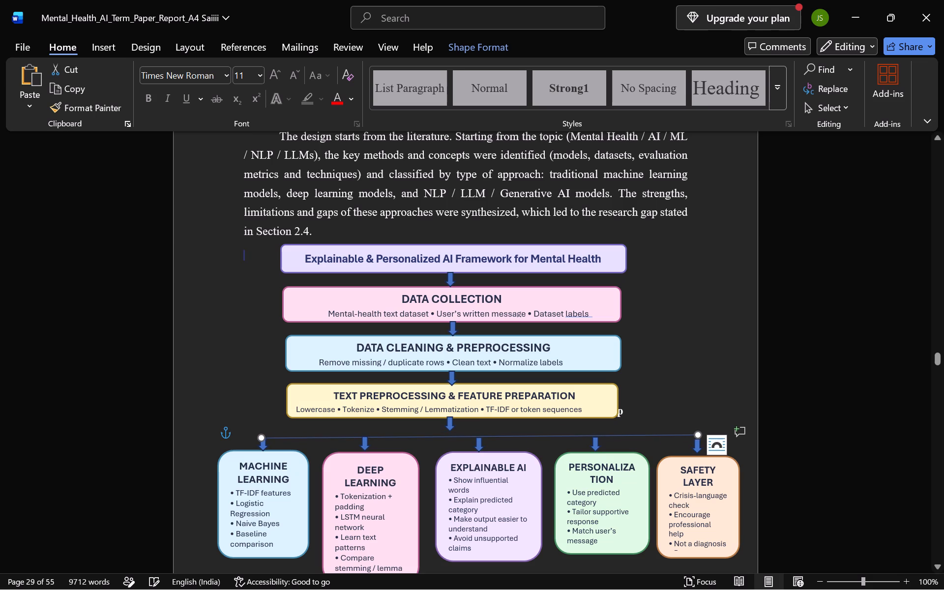
left_click(690, 380)
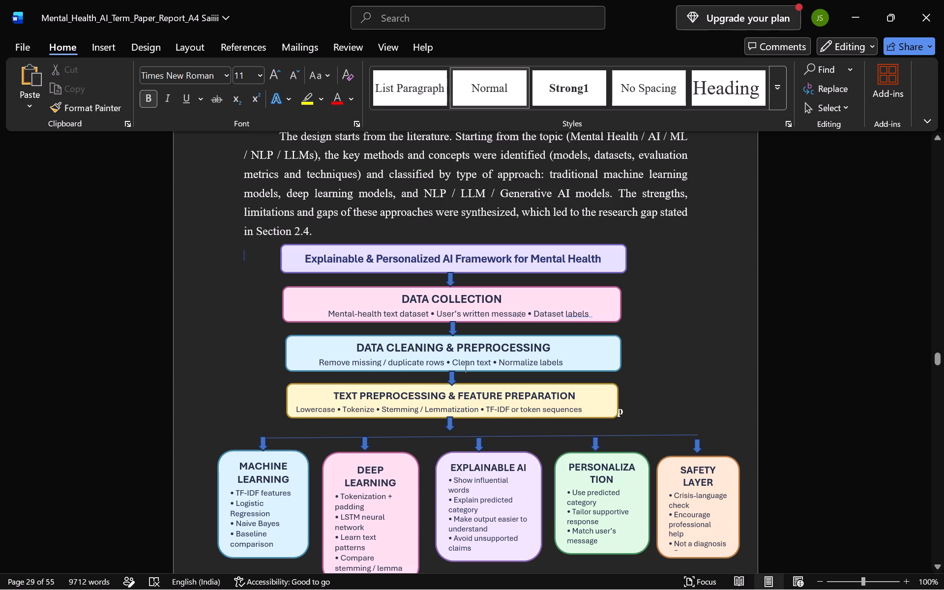
Nudge the MACHINE LEARNING box and the block arrows above the MACHINE LEARNING and DEEP LEARNING boxes slightly down.
left_click(230, 454)
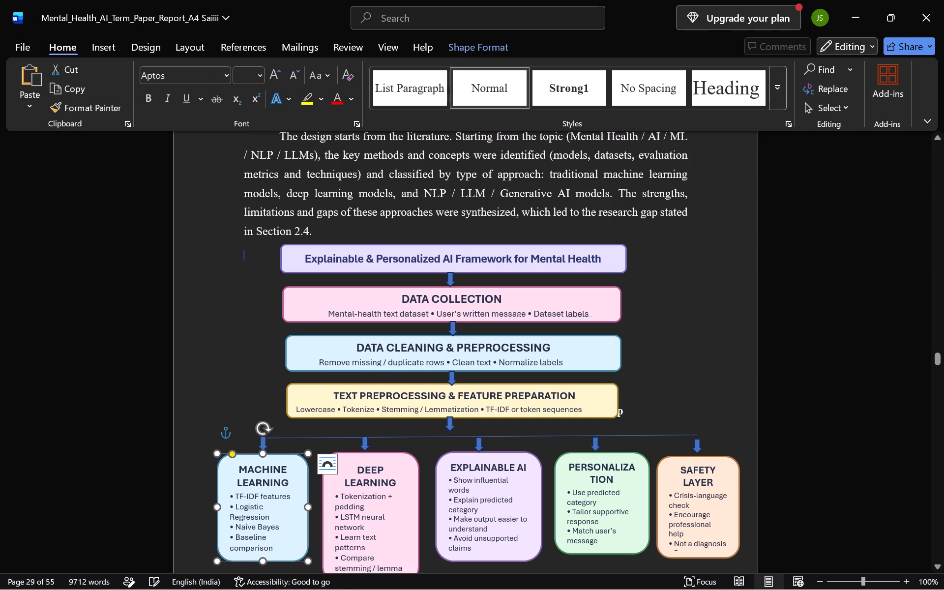
left_click(231, 391)
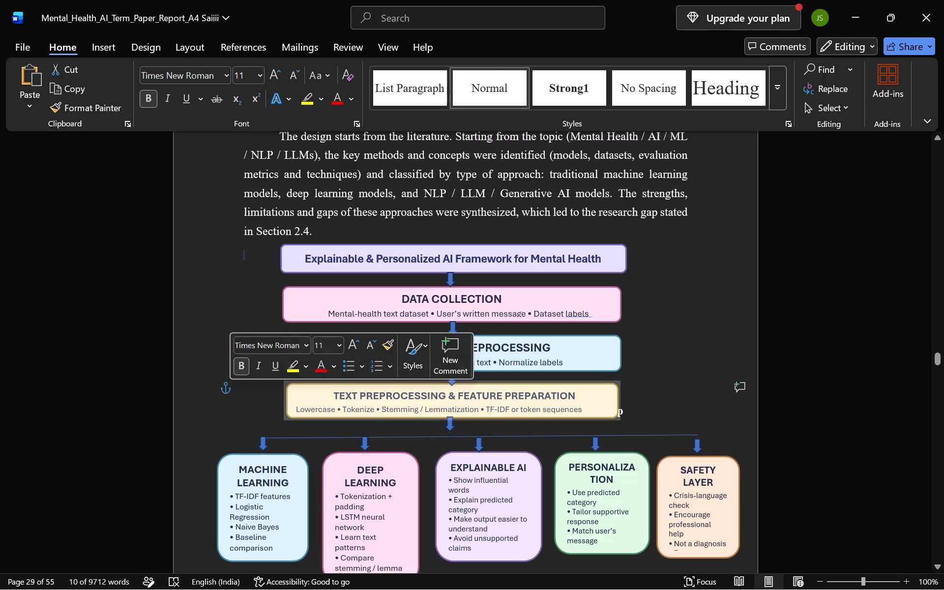
left_click(264, 444)
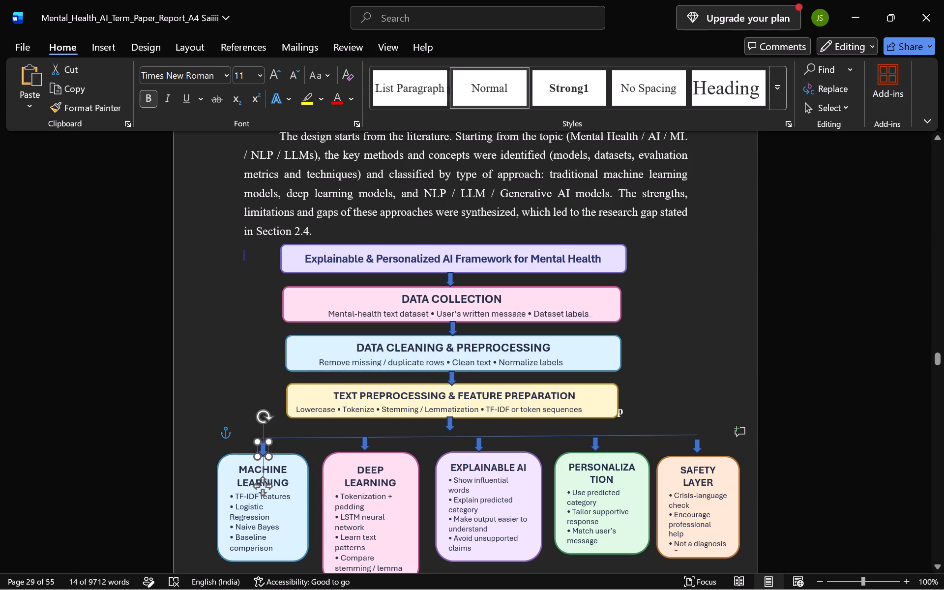
left_click(232, 395)
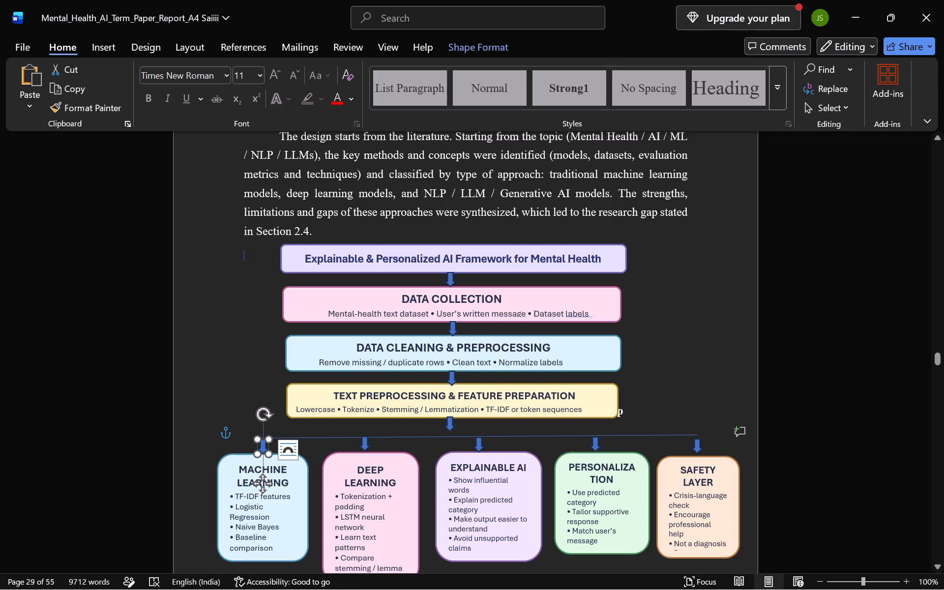
left_click(366, 446)
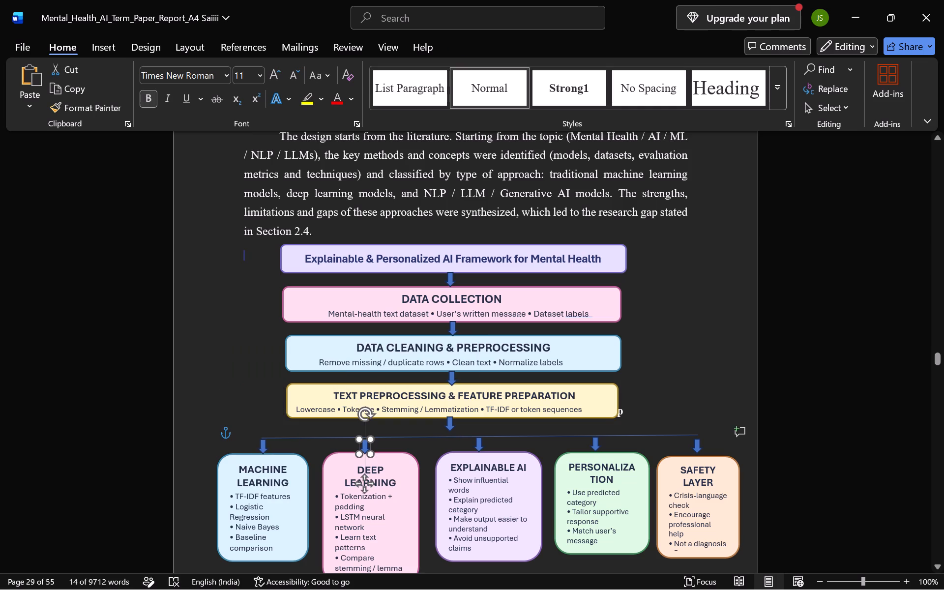
left_click(228, 385)
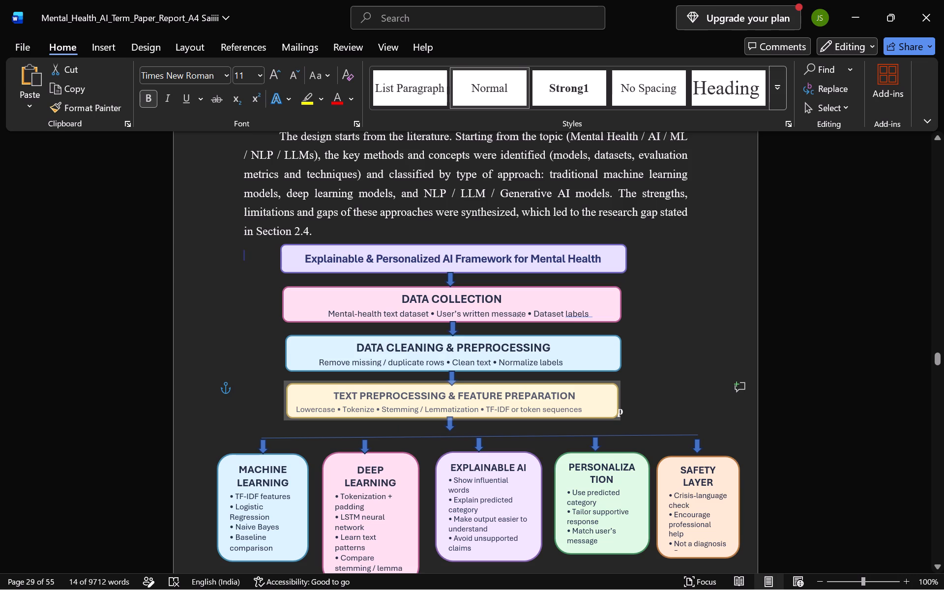
Nudge the SAFETY LAYER box and the block arrow above it slightly up toward the branching line.
left_click_drag(699, 447, 699, 442)
left_click(678, 469)
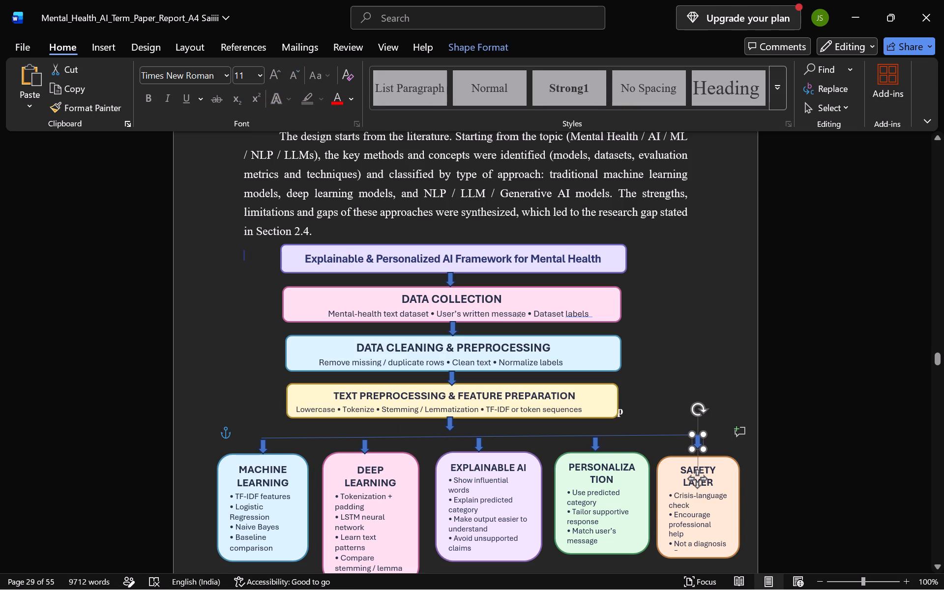
left_click_drag(678, 460, 678, 454)
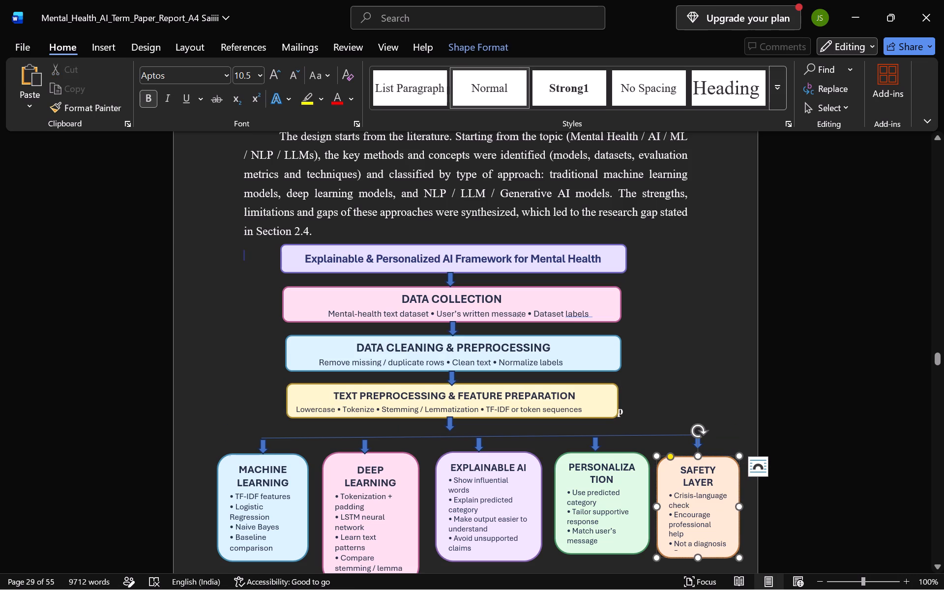
left_click_drag(678, 454, 678, 452)
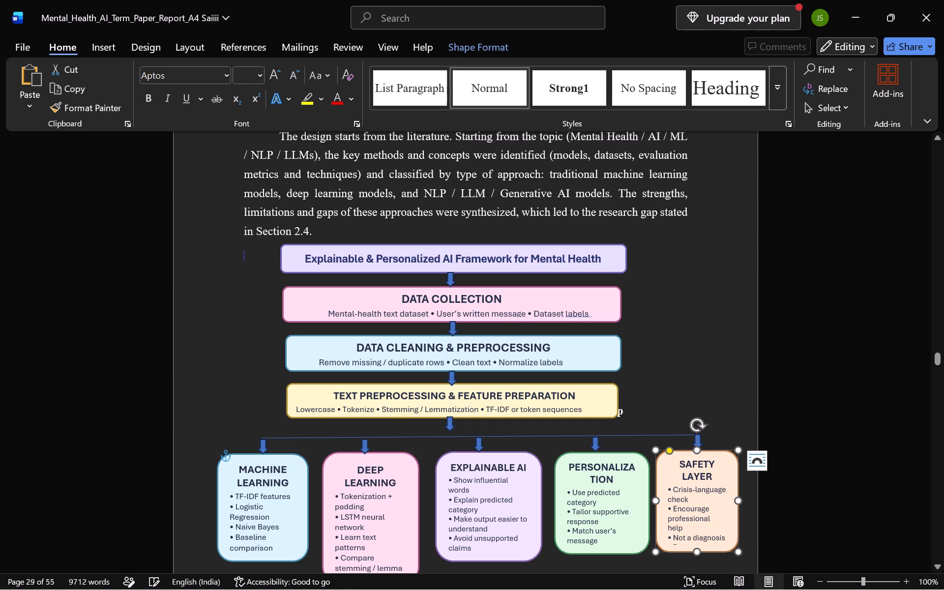
left_click(678, 397)
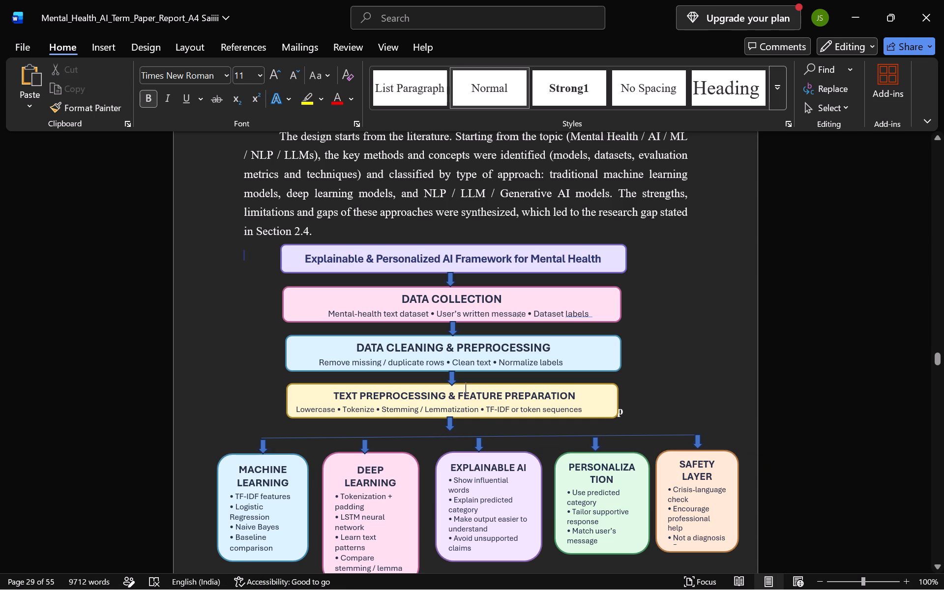
Lengthen the block arrow below the TEXT PREPROCESSING & FEATURE PREPARATION box down to the branching line.
left_click(448, 425)
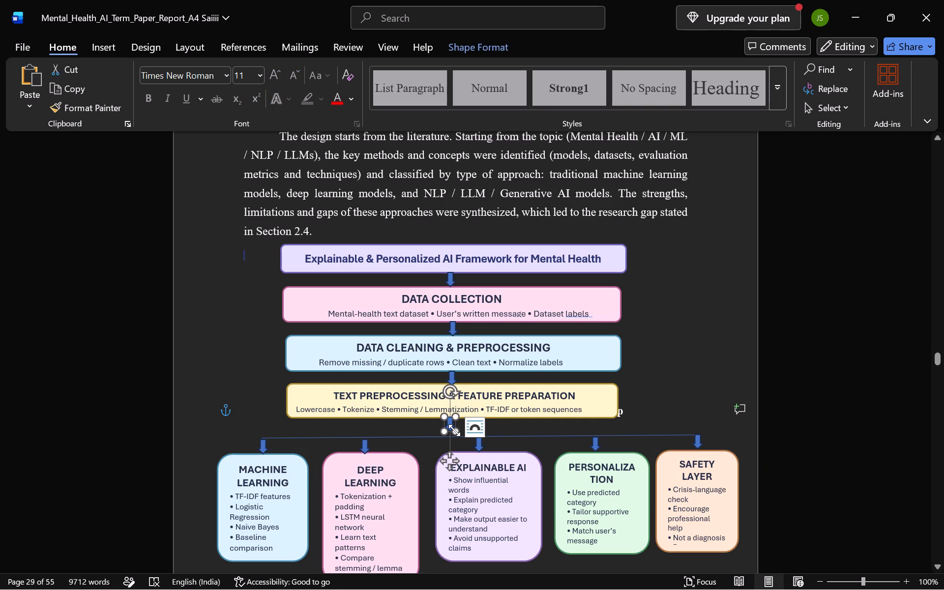
left_click_drag(454, 430, 455, 437)
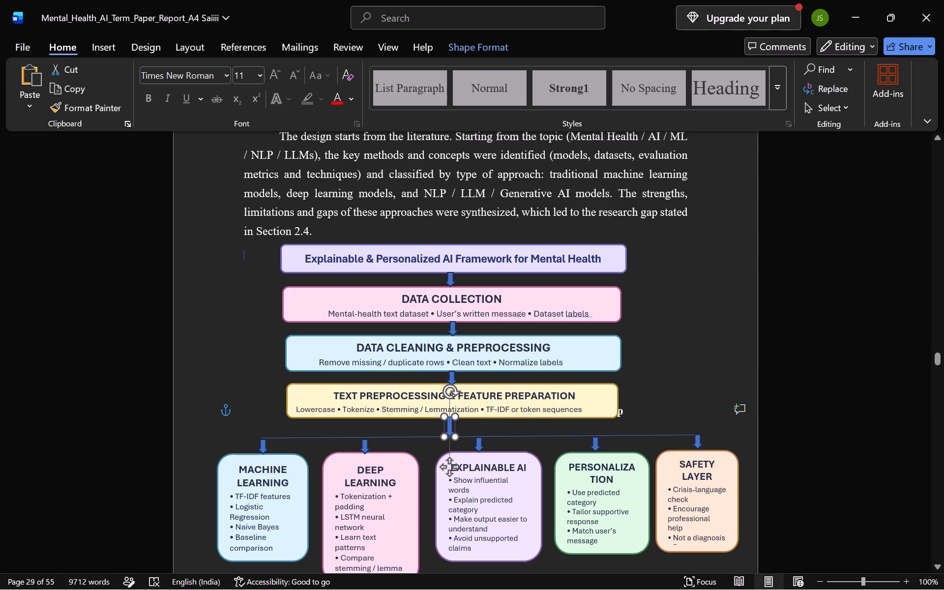
left_click_drag(455, 437, 456, 436)
left_click(648, 320)
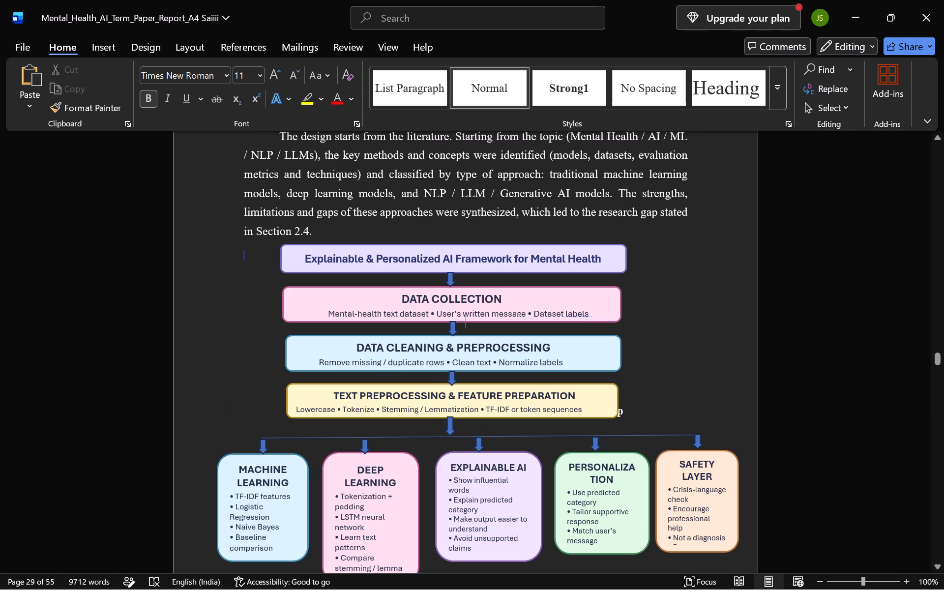
Paste another copy of the block arrow and place it just above the 5. MODEL TRAINING & VALIDATION box.
scroll(648, 320, "down", 2)
left_click(469, 375)
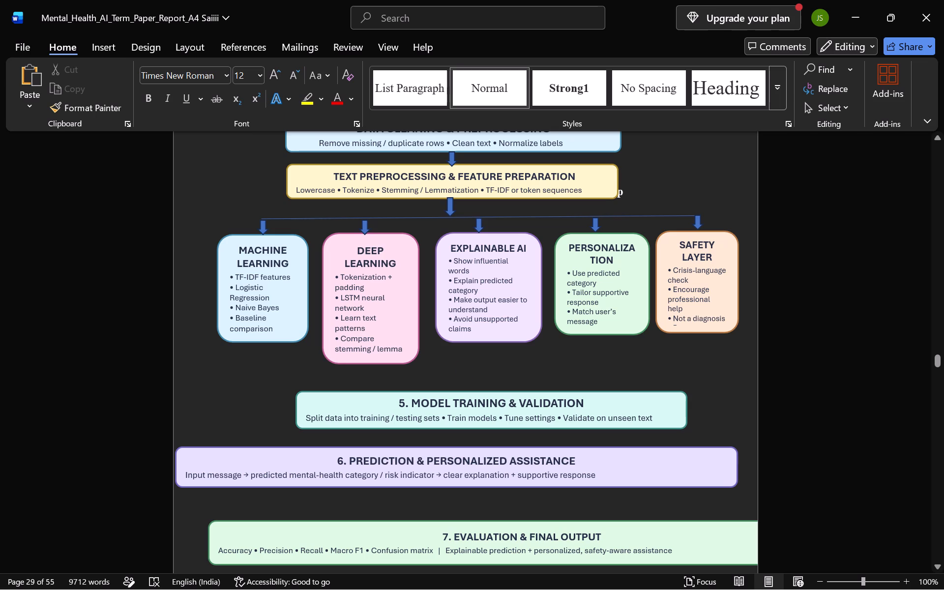
key("ctrl+v")
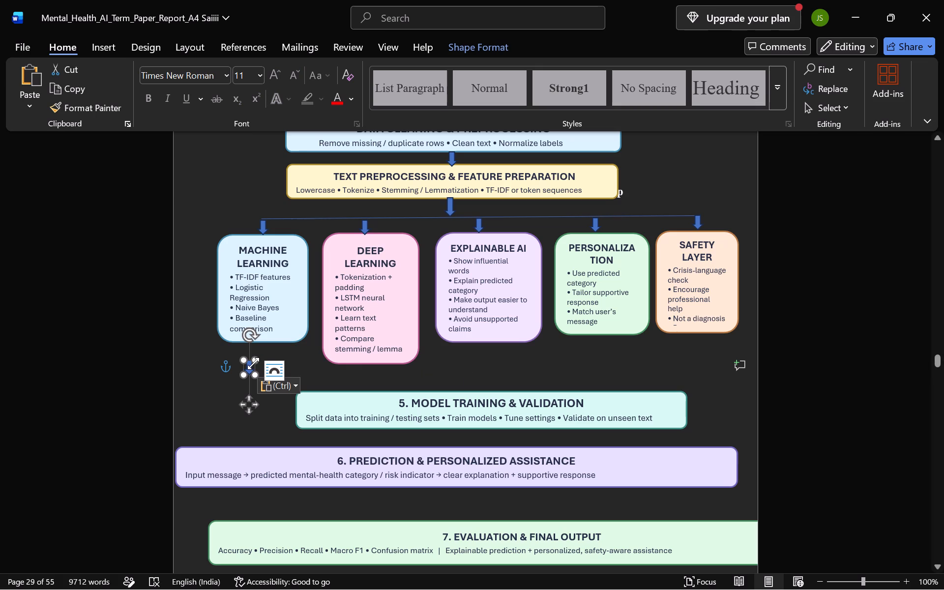
left_click_drag(249, 369, 428, 434)
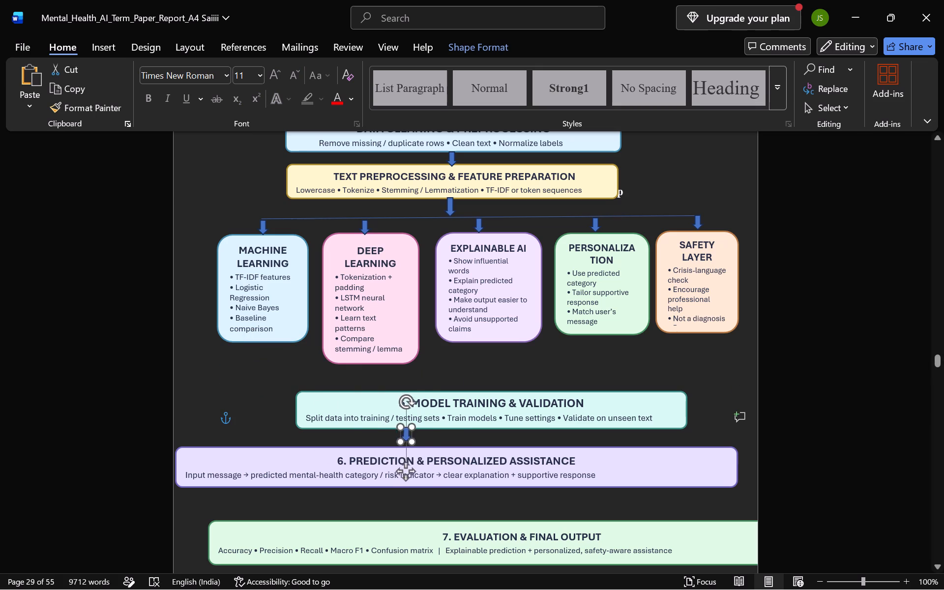
left_click_drag(428, 434, 455, 382)
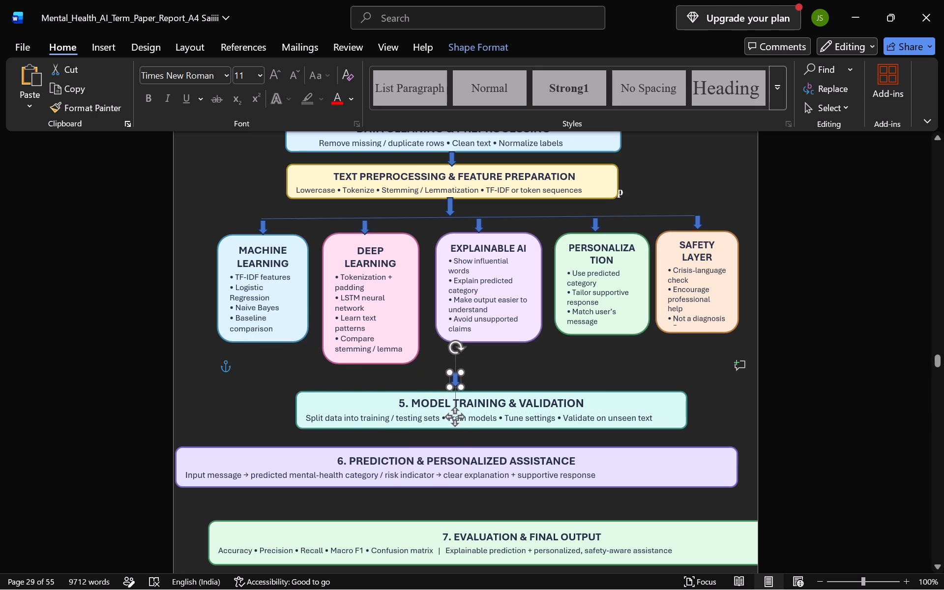
left_click_drag(455, 382, 456, 384)
Paste another block arrow, attach it to the bottom edge of the MACHINE LEARNING box and lengthen it downward.
left_click(387, 372)
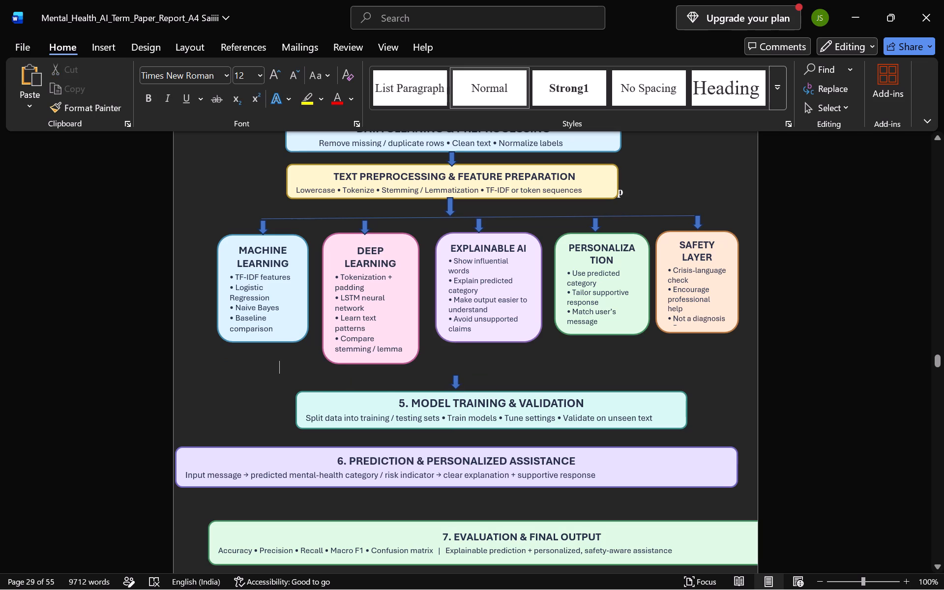
key("ctrl+v")
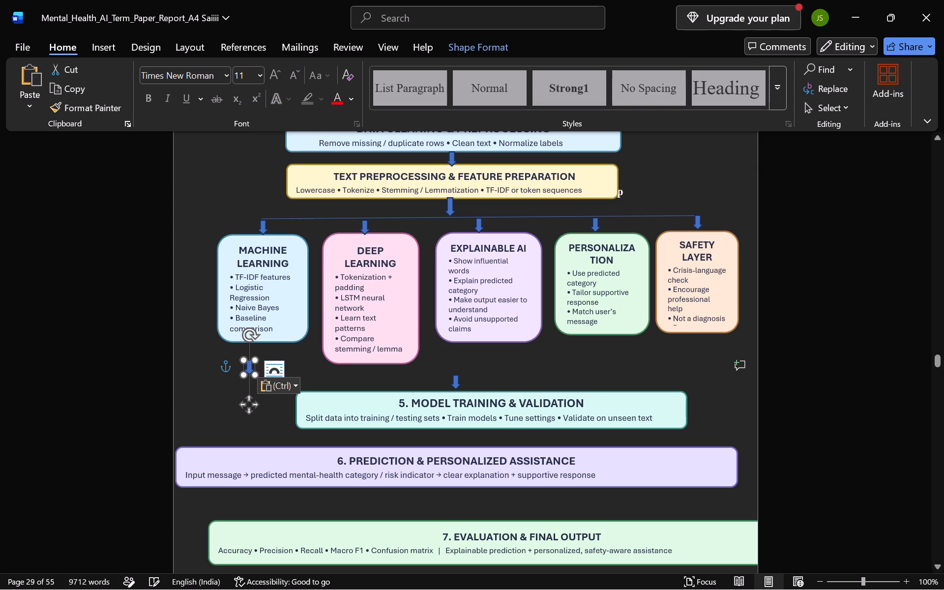
left_click(251, 357)
left_click_drag(248, 364, 249, 349)
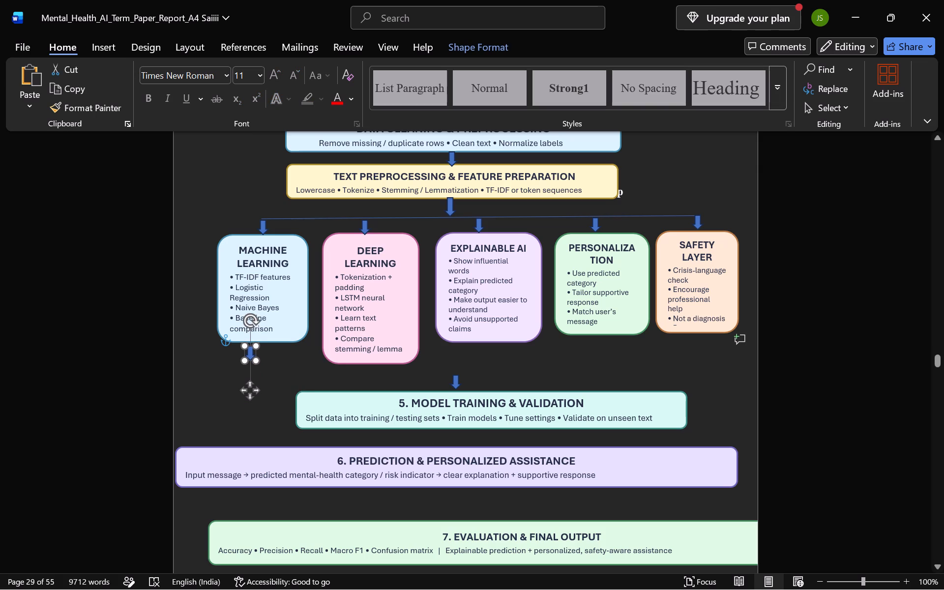
left_click_drag(249, 349, 249, 347)
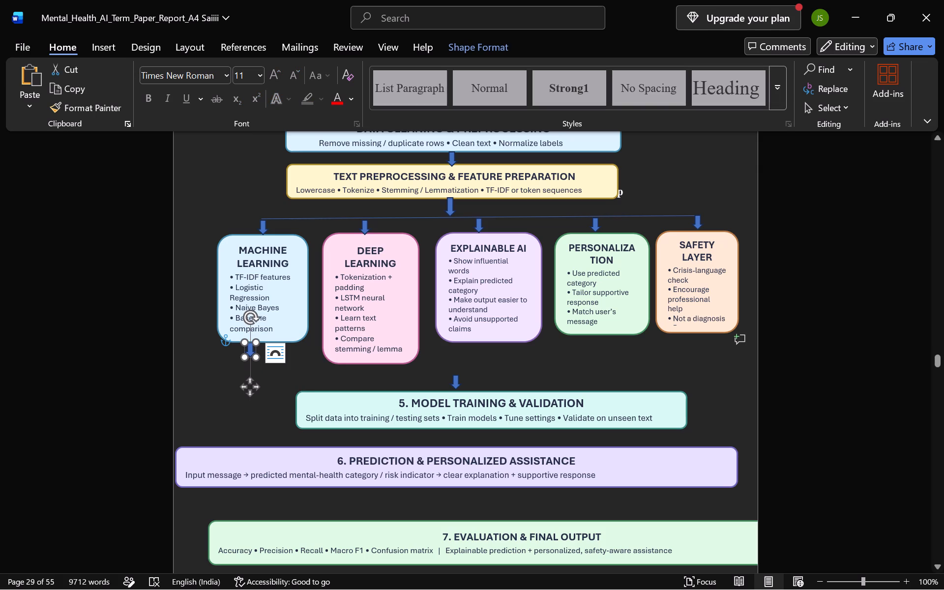
left_click_drag(251, 358, 251, 361)
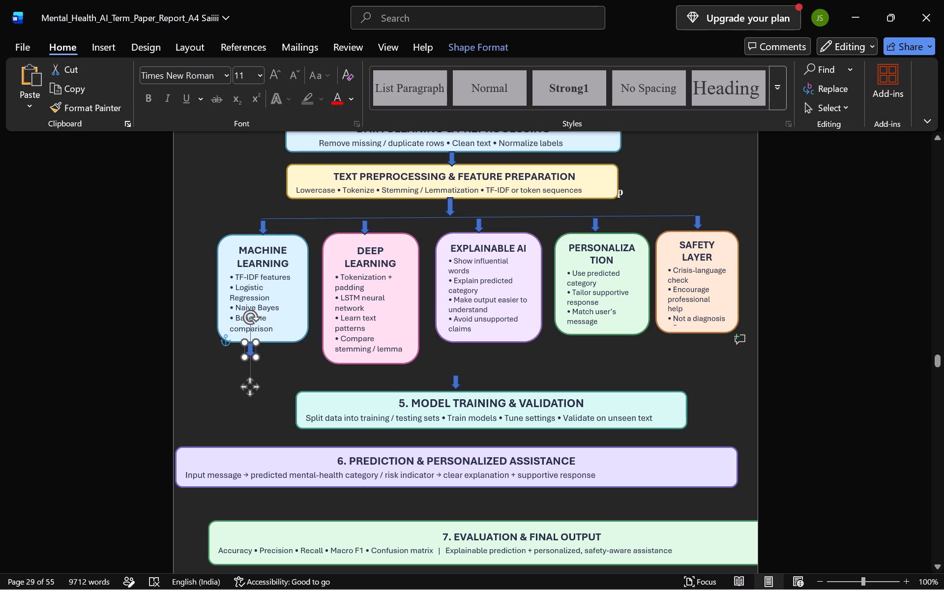
left_click_drag(251, 361, 258, 367)
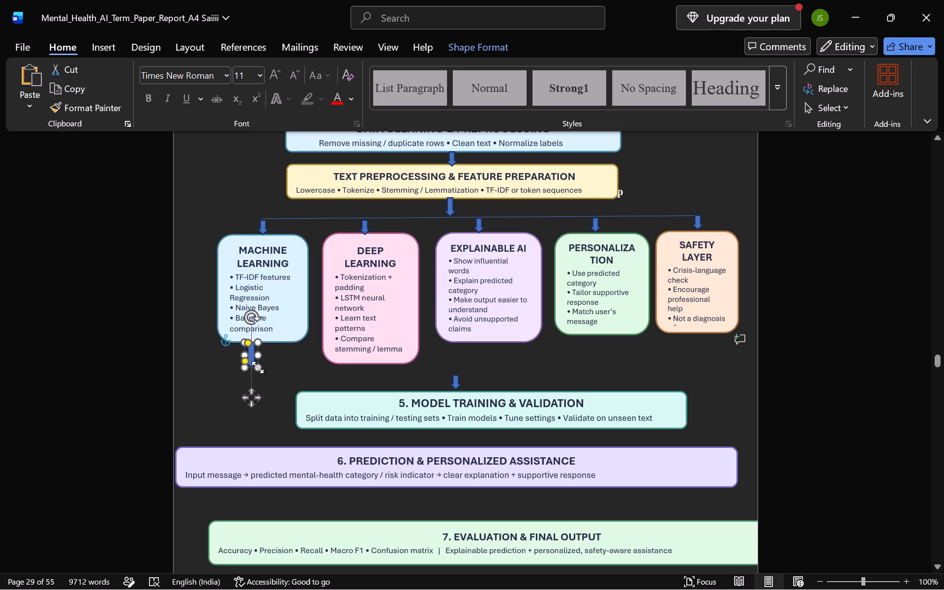
Paste another copy of the block arrow and place it at the bottom edge of the DEEP LEARNING box, pointing down.
left_click(279, 382)
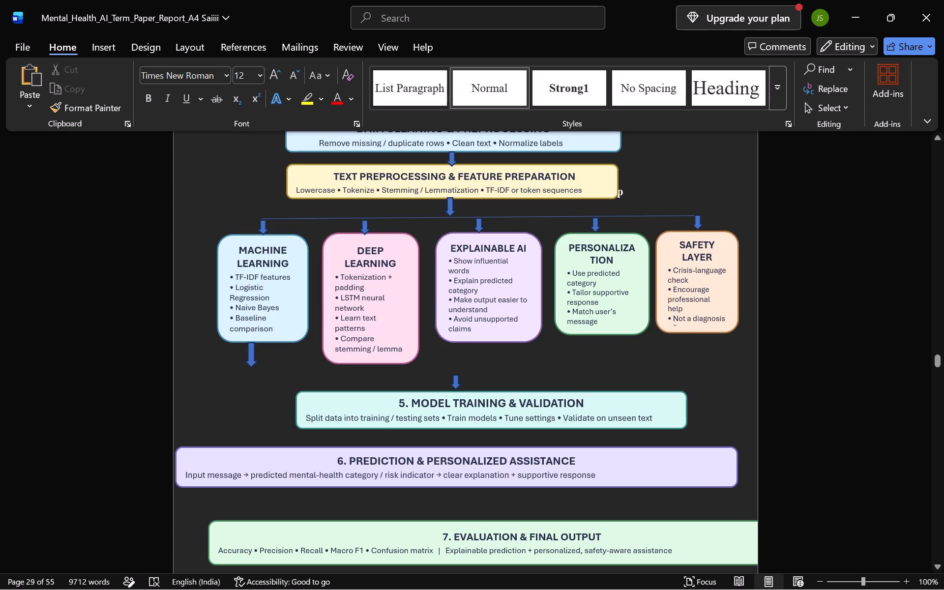
key("ctrl+v")
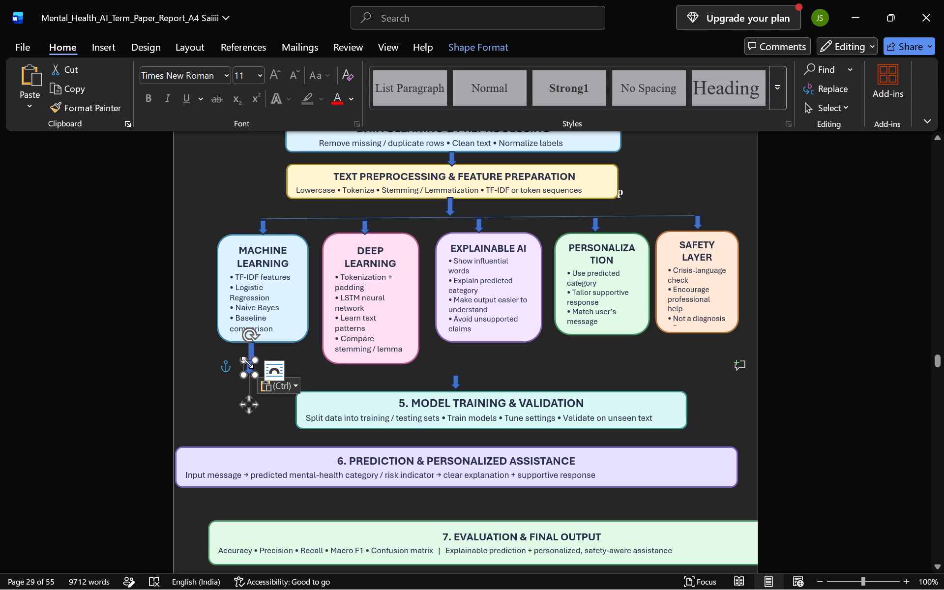
left_click_drag(247, 363, 255, 363)
left_click_drag(255, 363, 341, 372)
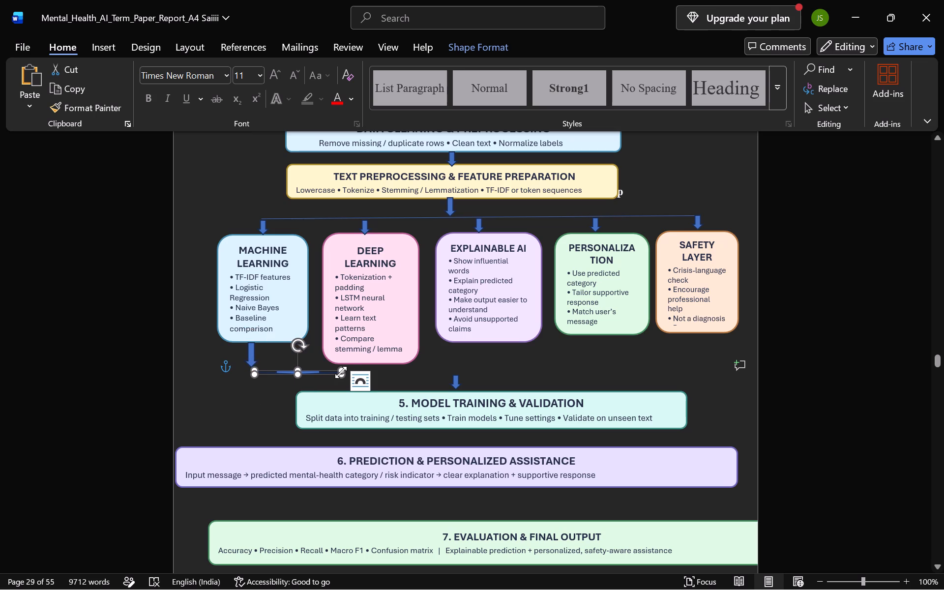
key("ctrl+z")
left_click_drag(249, 412, 352, 411)
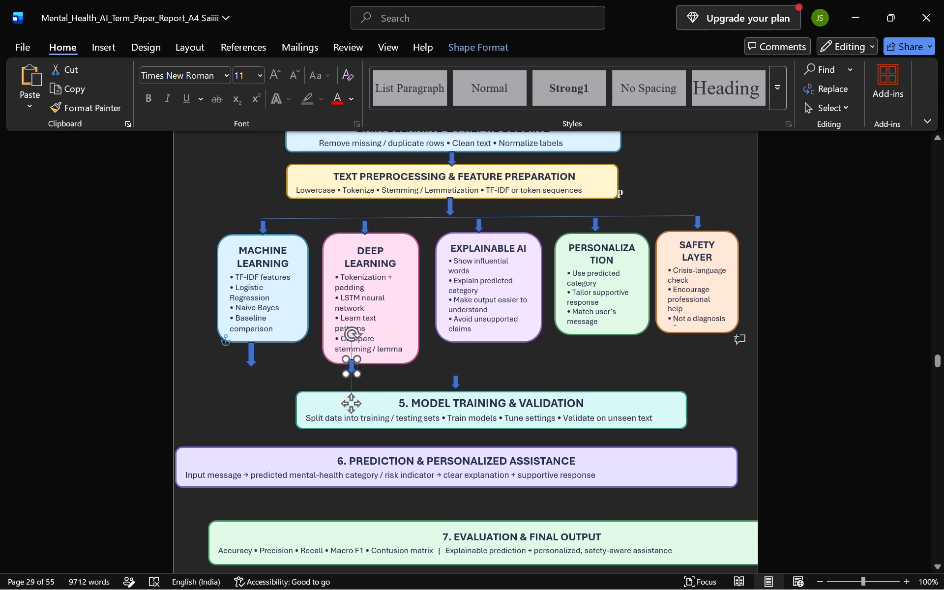
left_click_drag(352, 411, 369, 421)
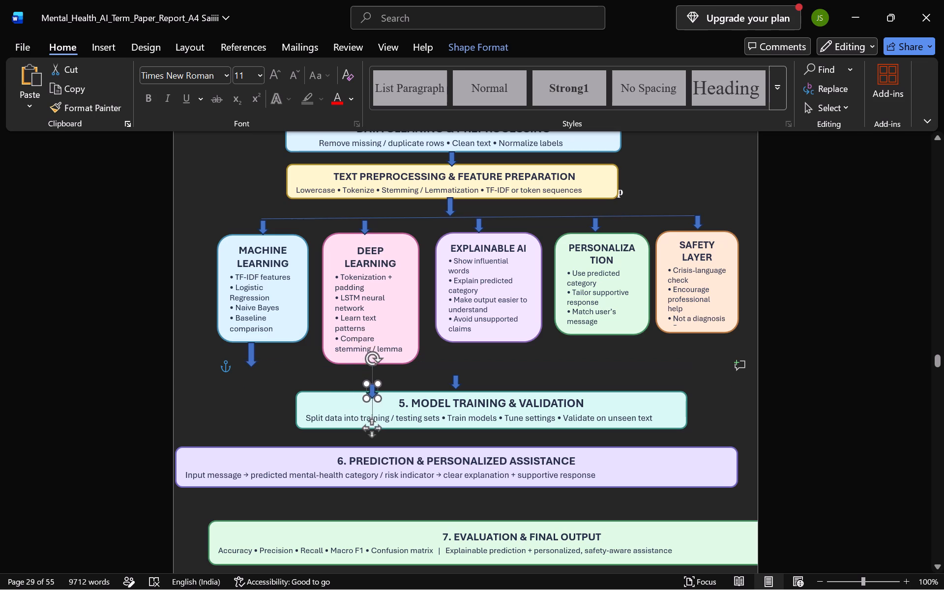
left_click_drag(369, 421, 369, 413)
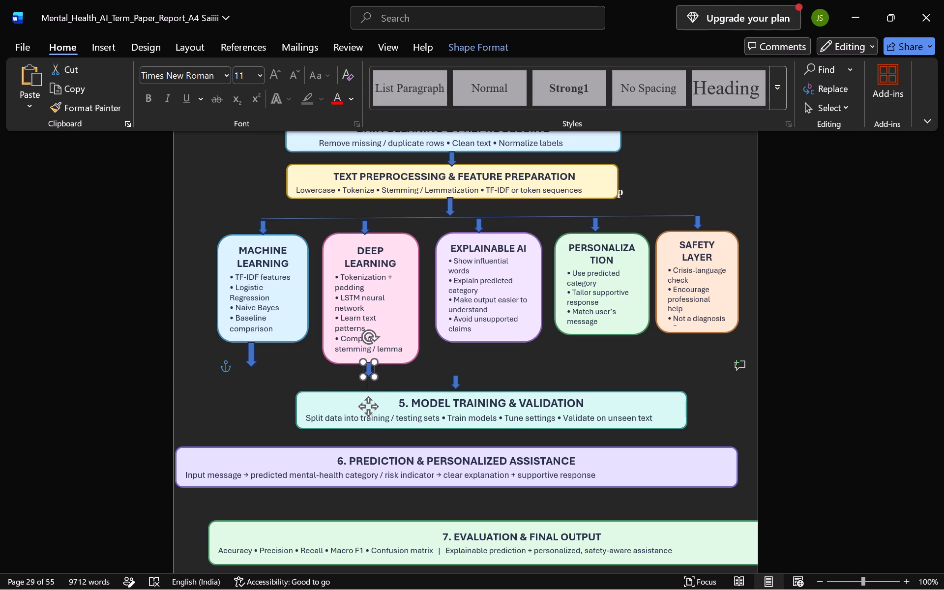
left_click_drag(369, 413, 368, 413)
Paste another block arrow, attach it to the bottom edge of the EXPLAINABLE AI box and enlarge it downward.
left_click(273, 403)
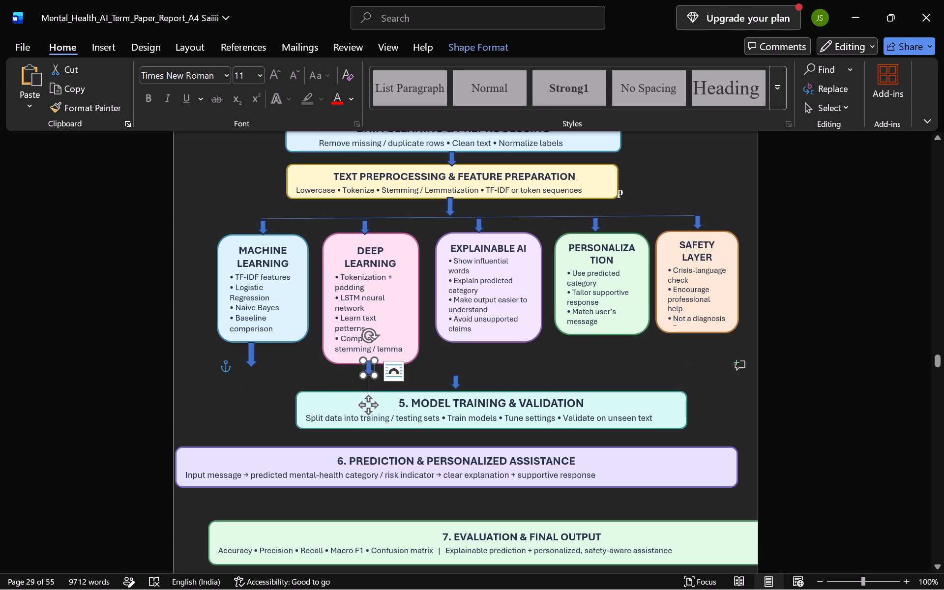
key("ctrl+v")
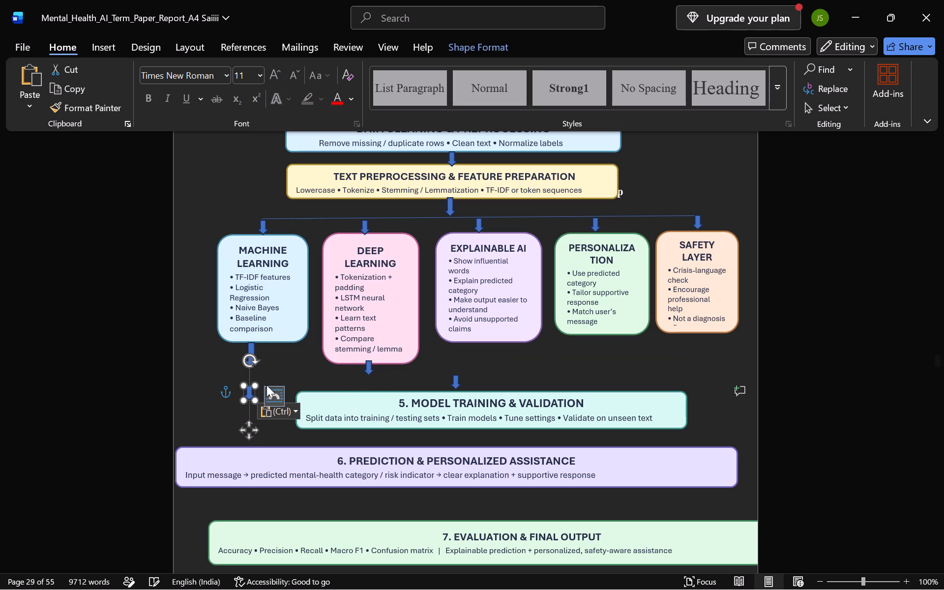
left_click_drag(251, 431, 448, 382)
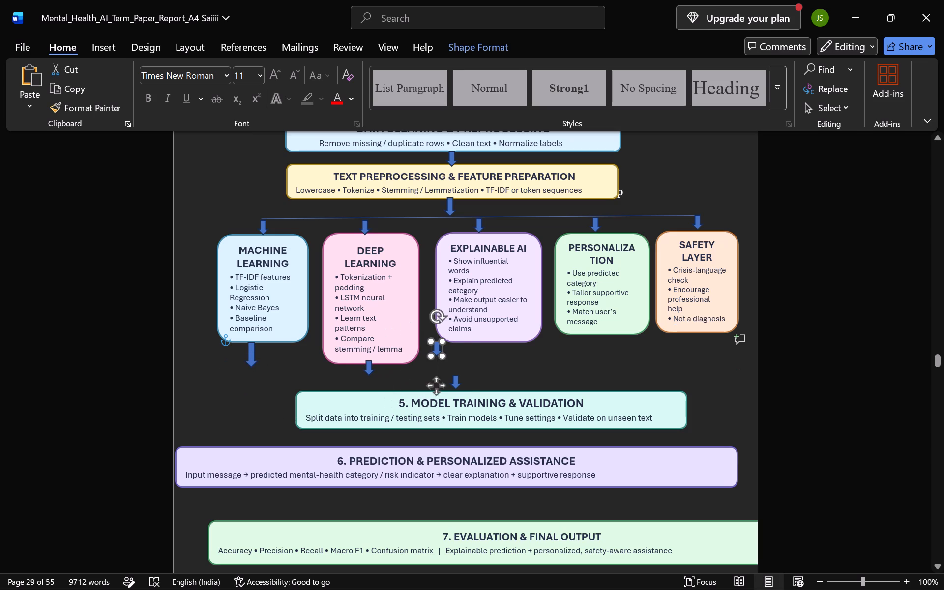
left_click_drag(448, 382, 491, 390)
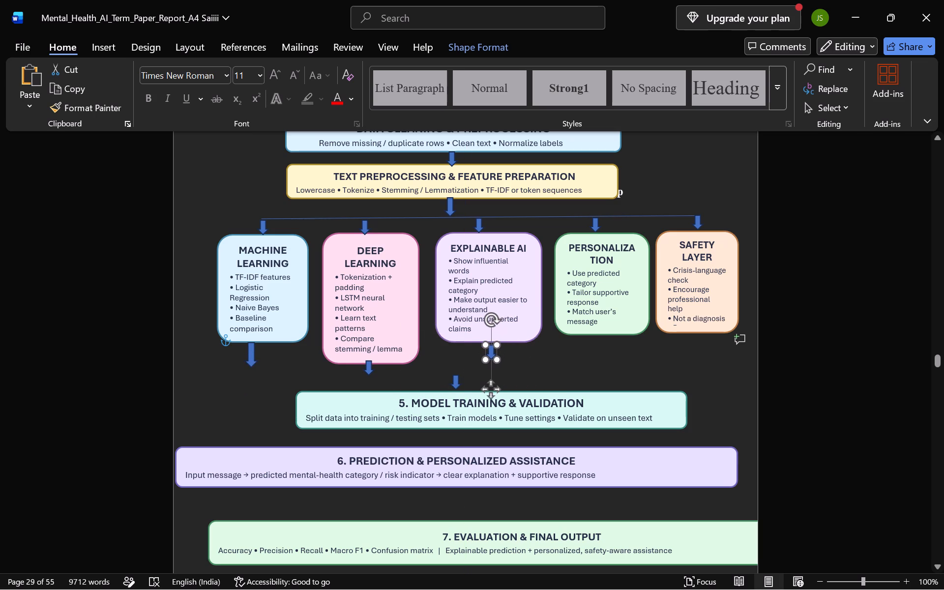
left_click_drag(491, 390, 489, 385)
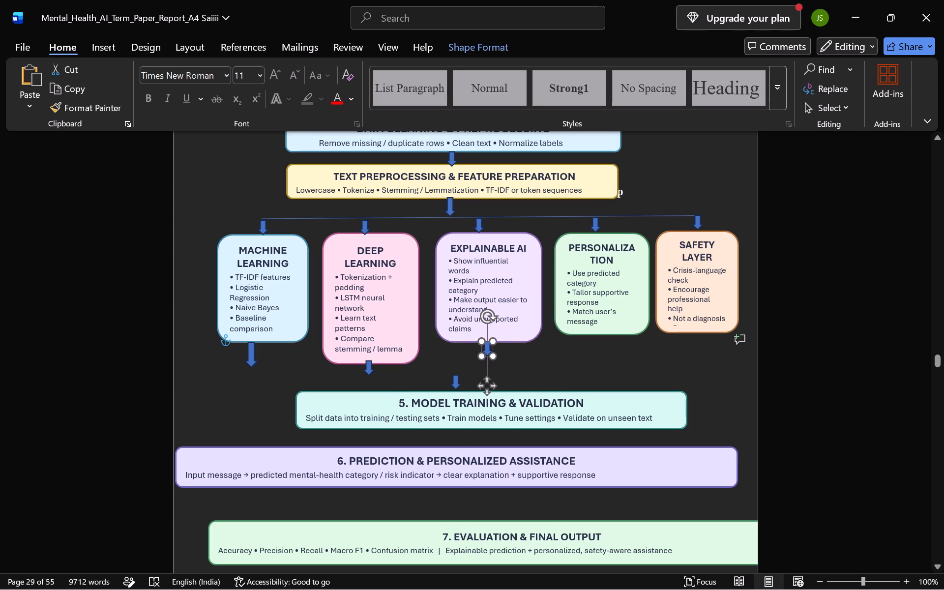
left_click_drag(489, 385, 489, 387)
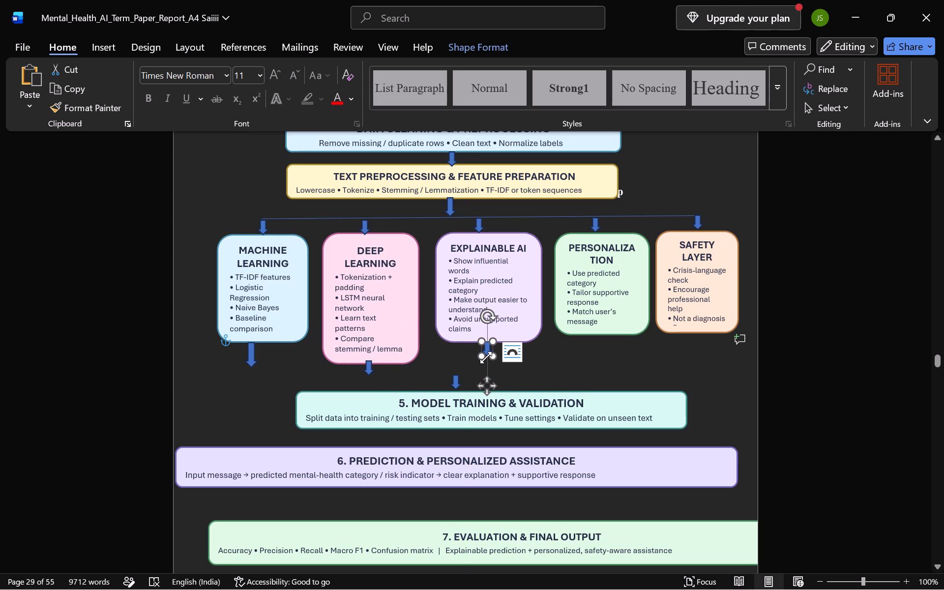
left_click_drag(486, 357, 479, 359)
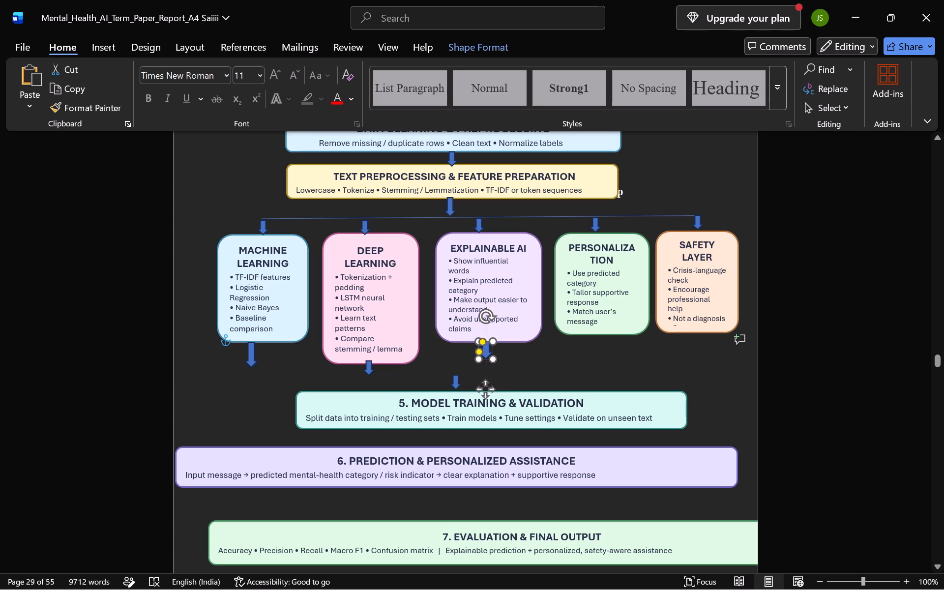
left_click_drag(479, 359, 481, 364)
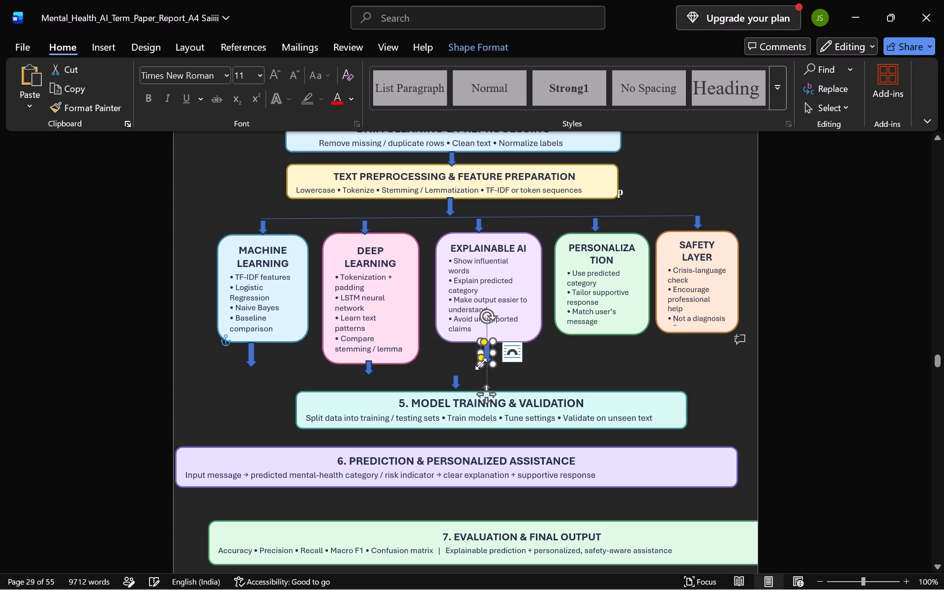
Paste another block arrow, attach it to the bottom edge of the PERSONALIZATION box and lengthen it downward.
left_click(438, 357)
key("ctrl+v")
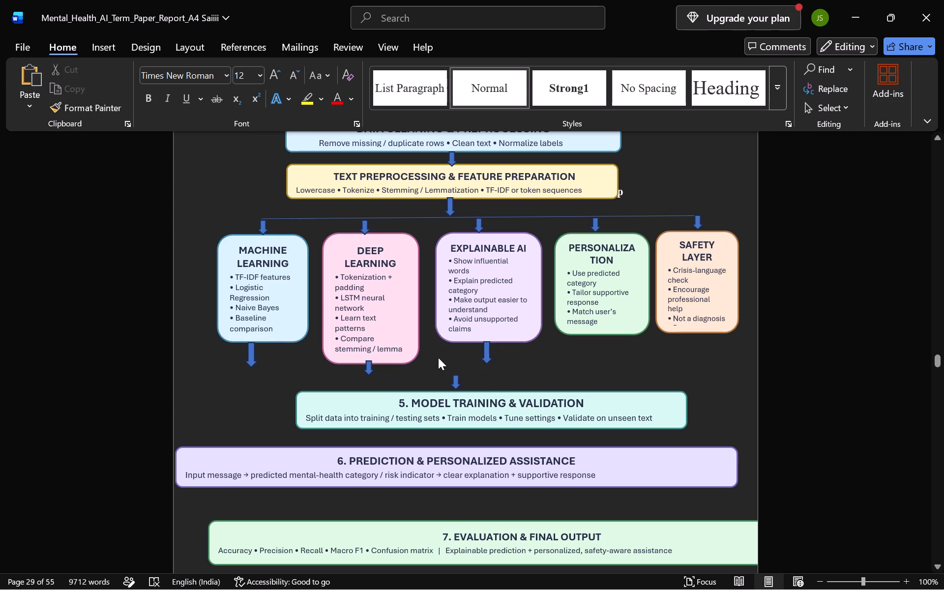
left_click_drag(247, 379, 307, 378)
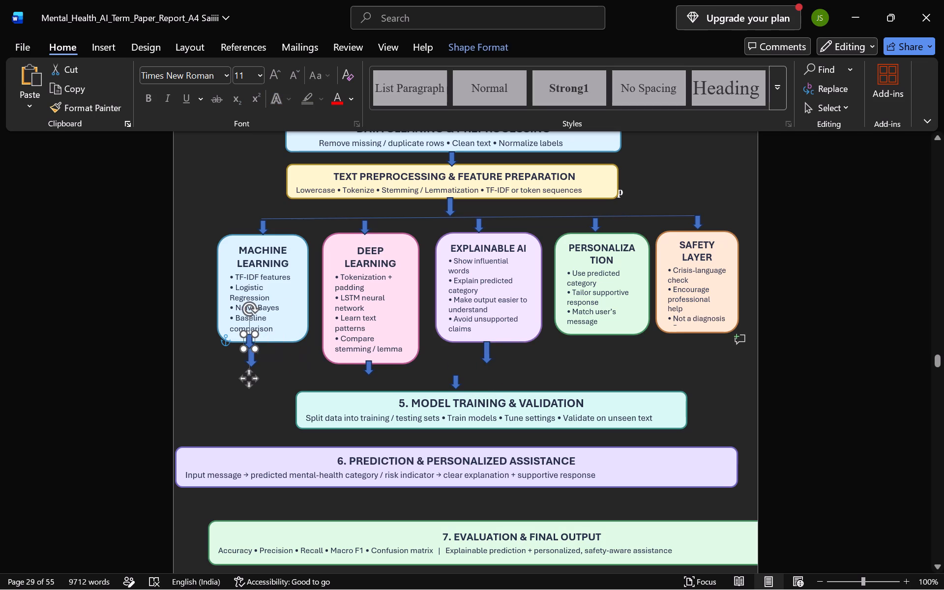
left_click_drag(307, 378, 596, 381)
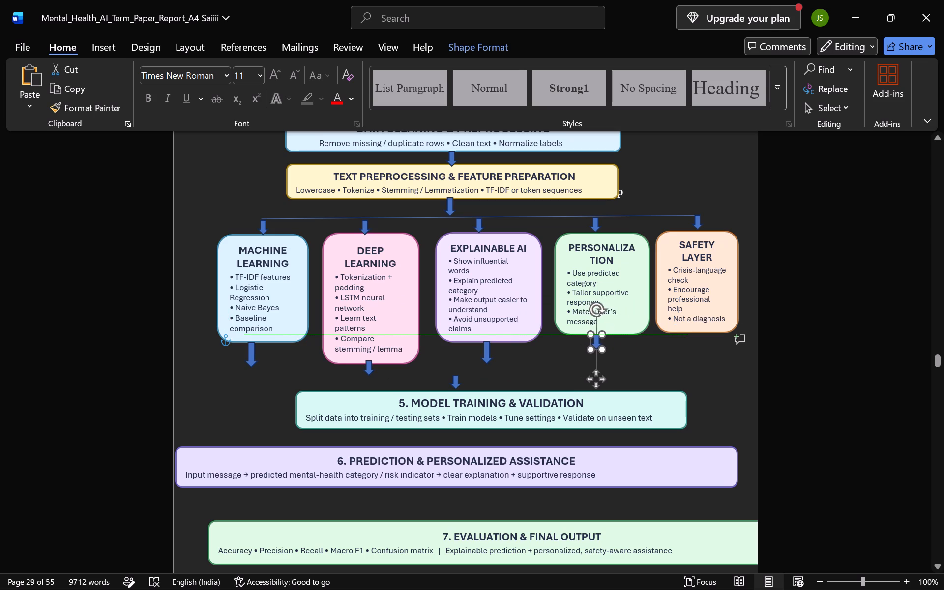
left_click_drag(596, 381, 603, 381)
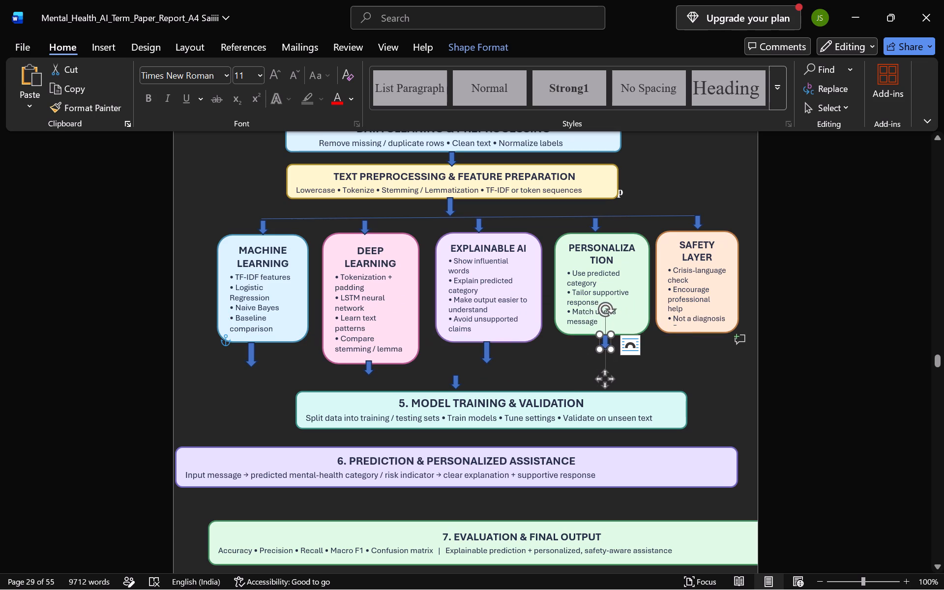
left_click_drag(603, 347, 601, 354)
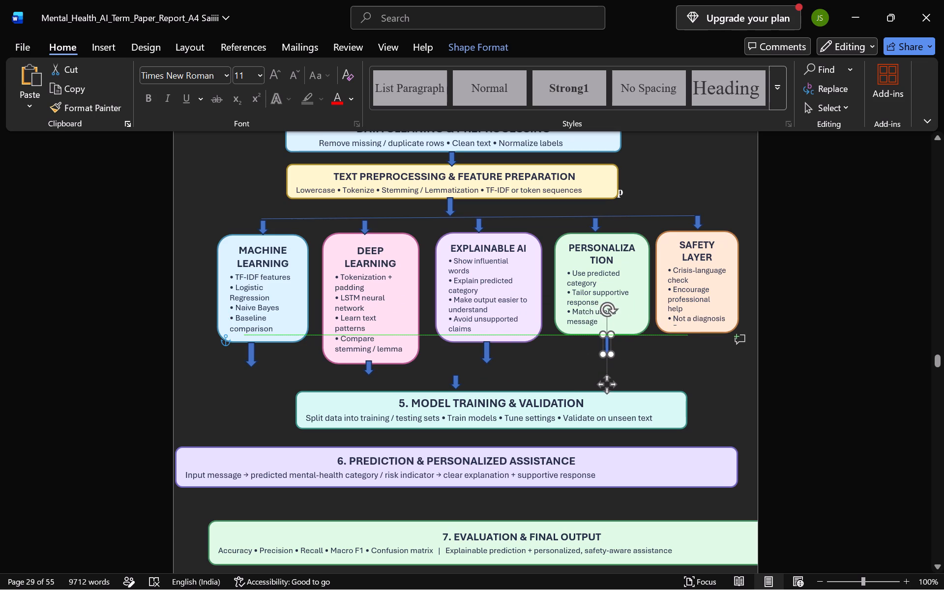
left_click_drag(601, 354, 600, 362)
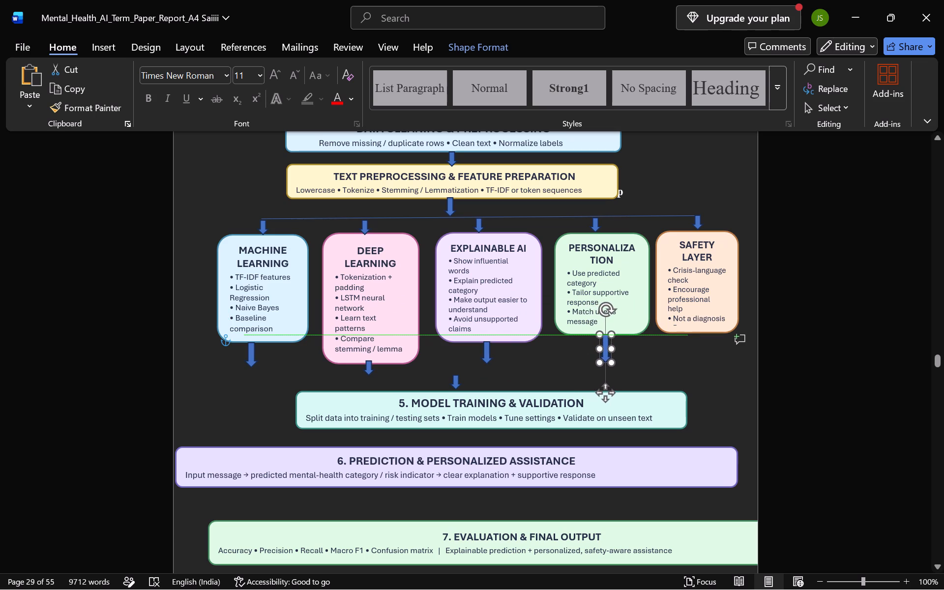
left_click_drag(600, 362, 600, 362)
Paste another copy of the block arrow and attach it to the bottom edge of the SAFETY LAYER box.
left_click(531, 366)
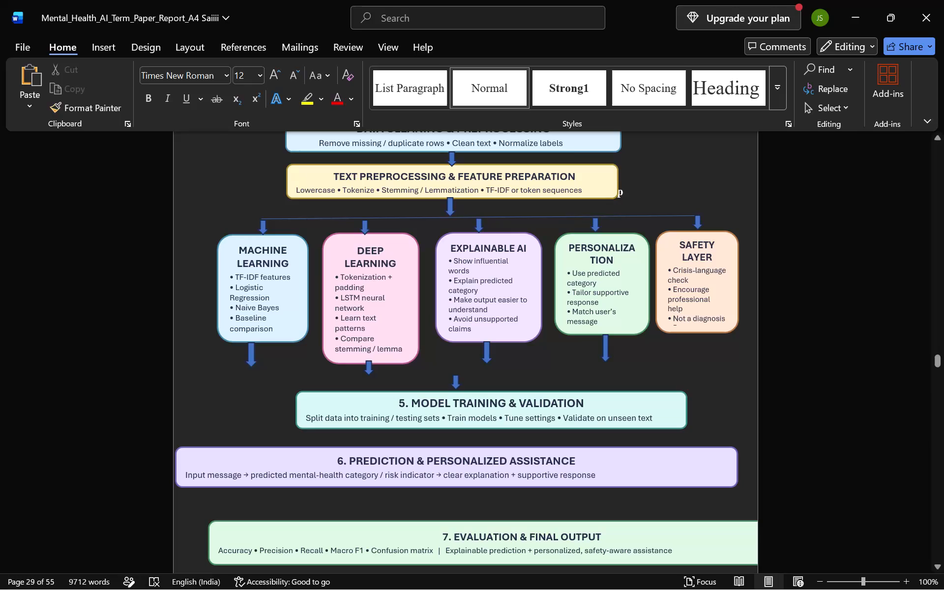
key("ctrl+v")
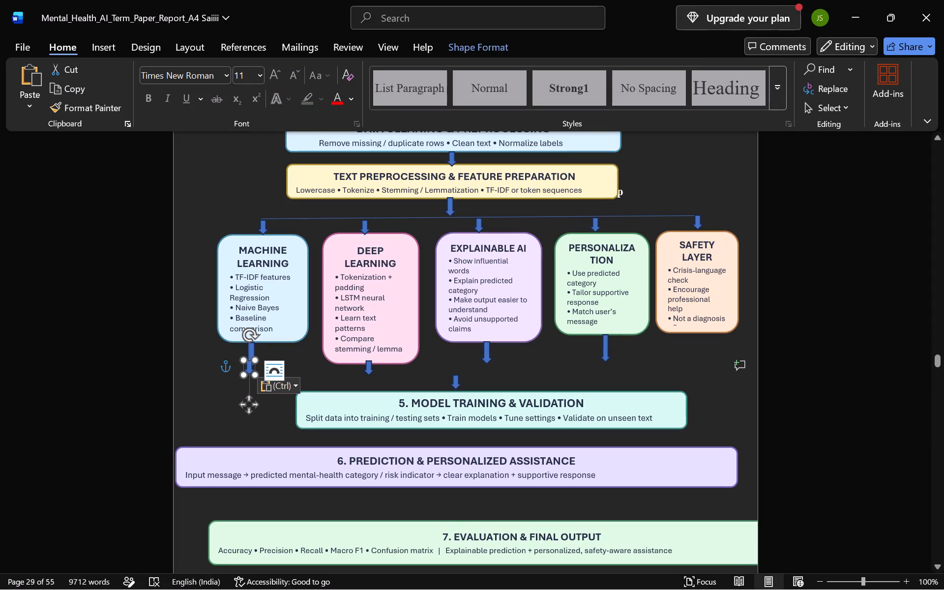
left_click_drag(246, 405, 725, 376)
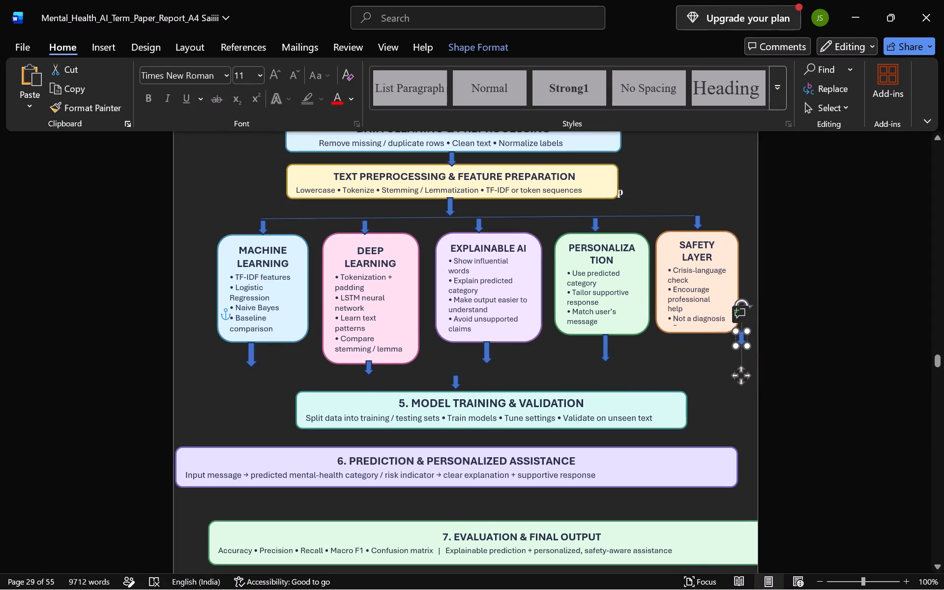
left_click_drag(725, 376, 696, 380)
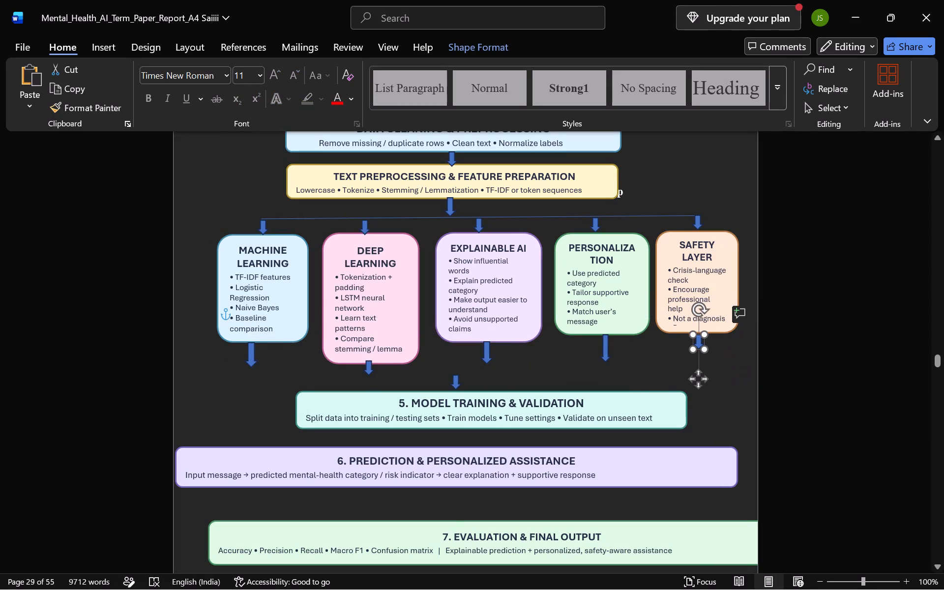
left_click_drag(696, 380, 696, 378)
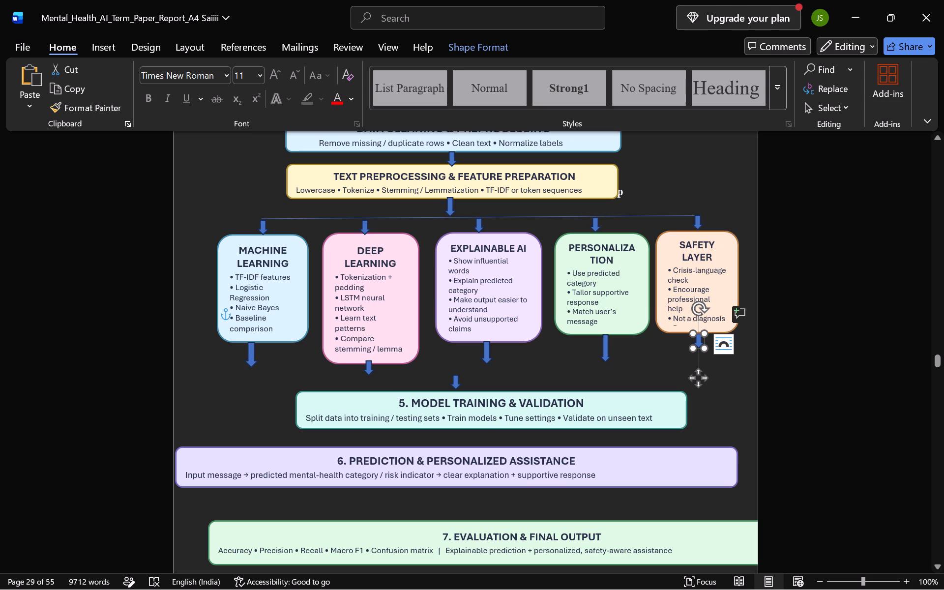
Move the 6. PREDICTION & PERSONALIZED ASSISTANCE box slightly down and right, closer to the 7. EVALUATION & FINAL OUTPUT box.
scroll(372, 496, "down", 1)
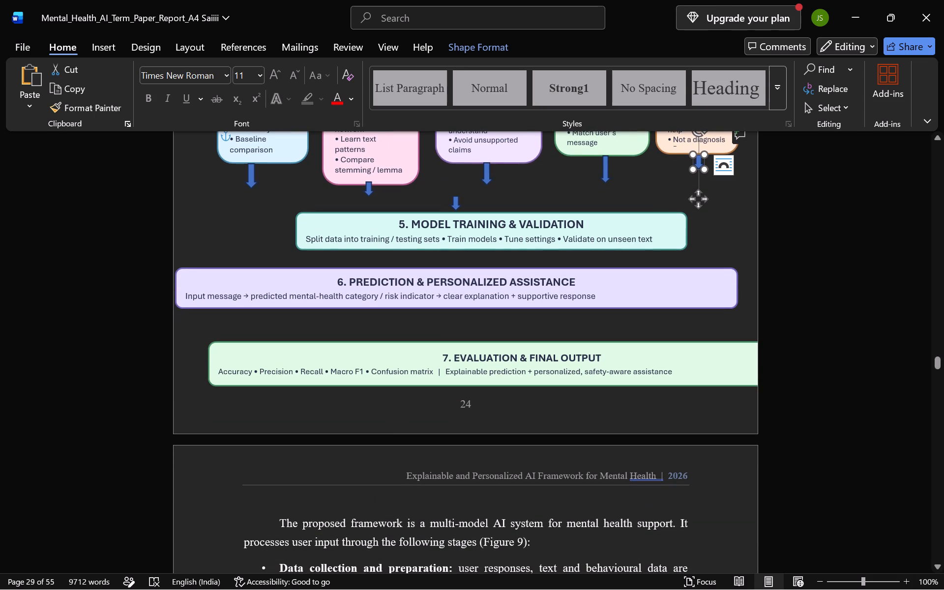
left_click_drag(400, 271, 408, 281)
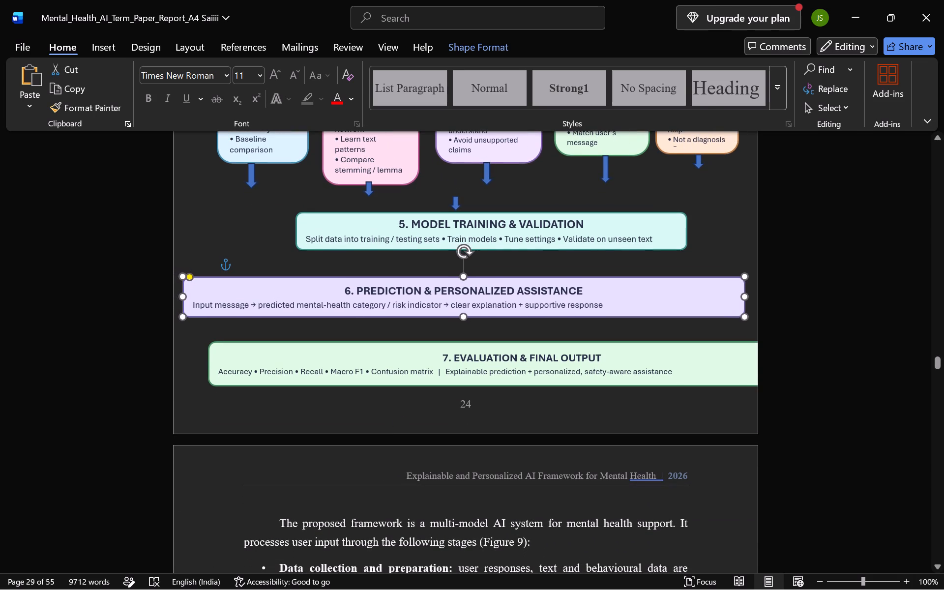
left_click_drag(408, 281, 408, 286)
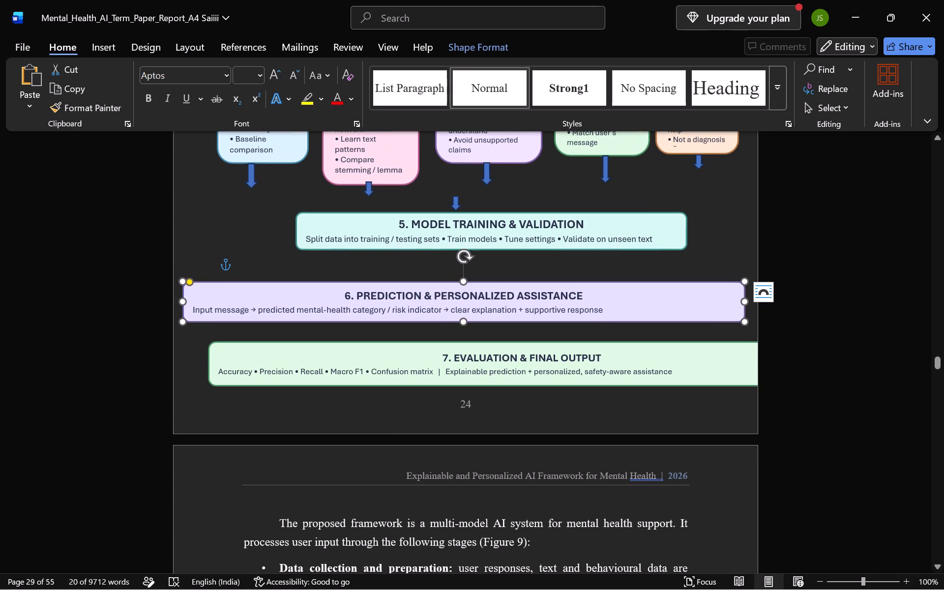
Move the 5. MODEL TRAINING & VALIDATION box and the block arrow above it slightly down, keeping the arrow just above the box.
left_click_drag(414, 215, 416, 227)
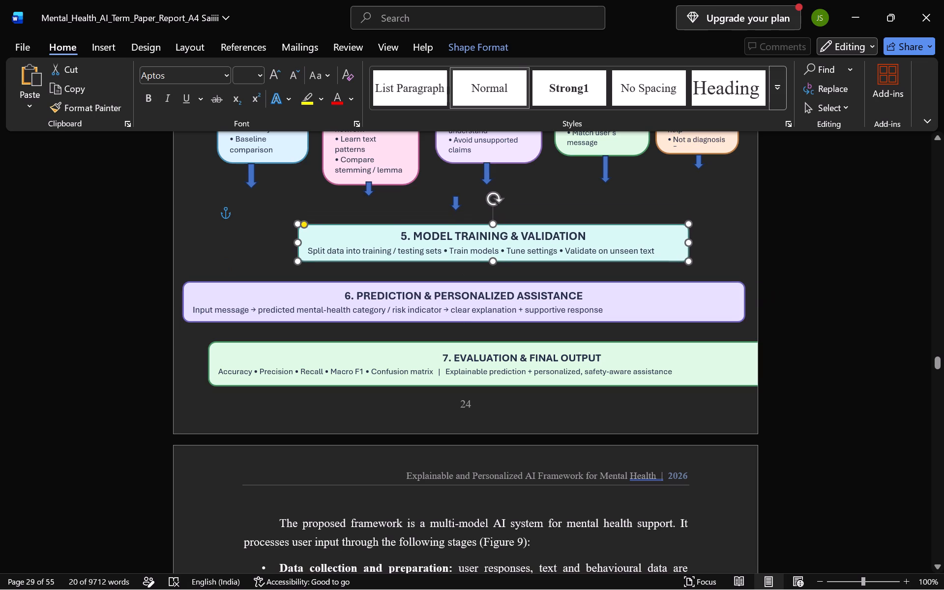
left_click_drag(416, 227, 414, 227)
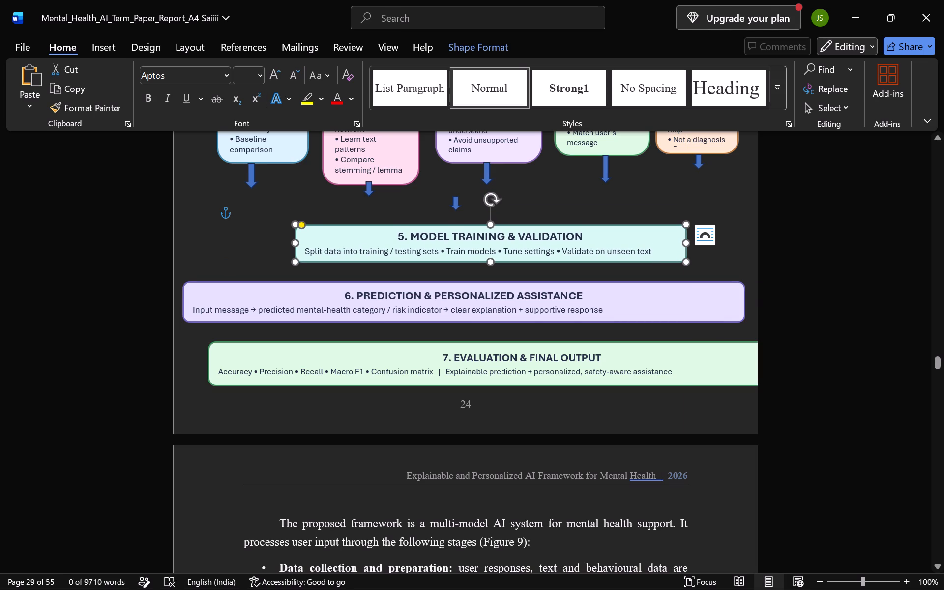
left_click_drag(455, 203, 461, 223)
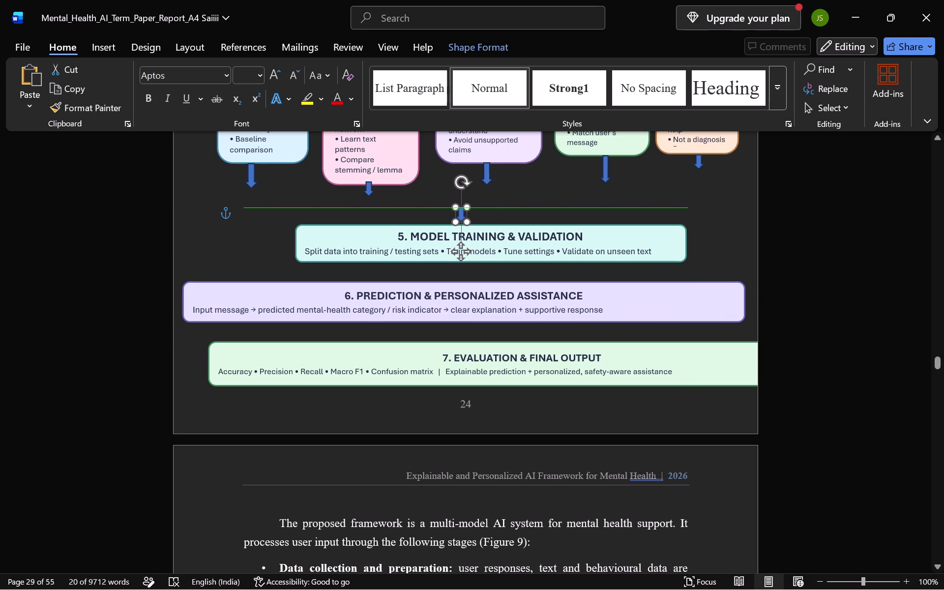
left_click_drag(461, 223, 462, 223)
Draw a nearly horizontal straight line about 16.2 cm wide beneath the five block arrows, spanning from the first arrow to the last.
left_click(231, 232)
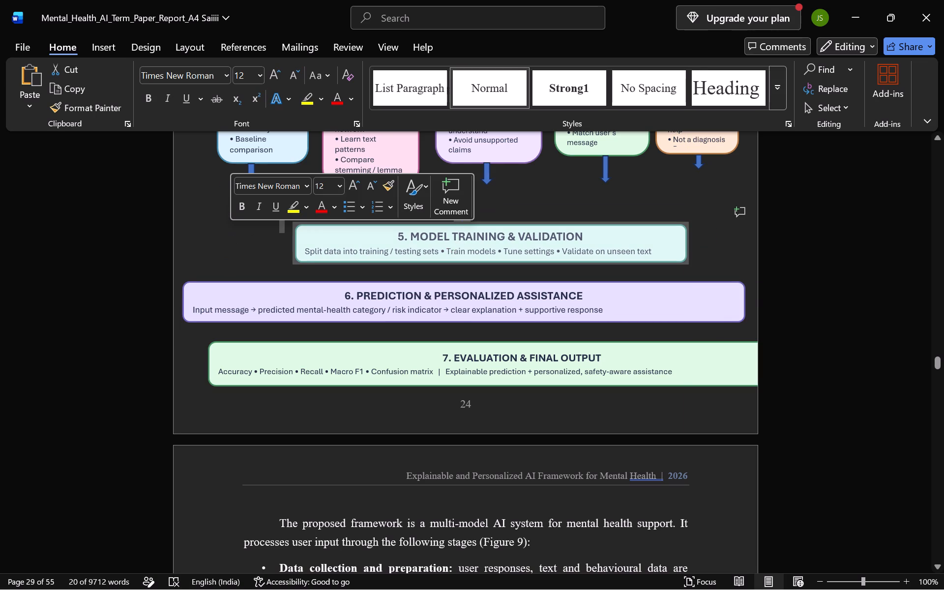
left_click(202, 228)
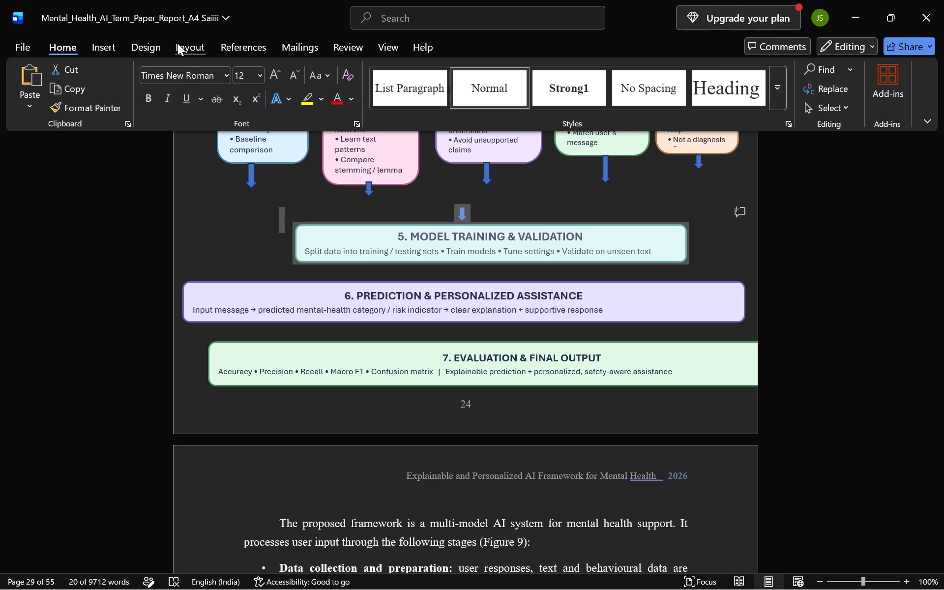
left_click(177, 43)
left_click(111, 44)
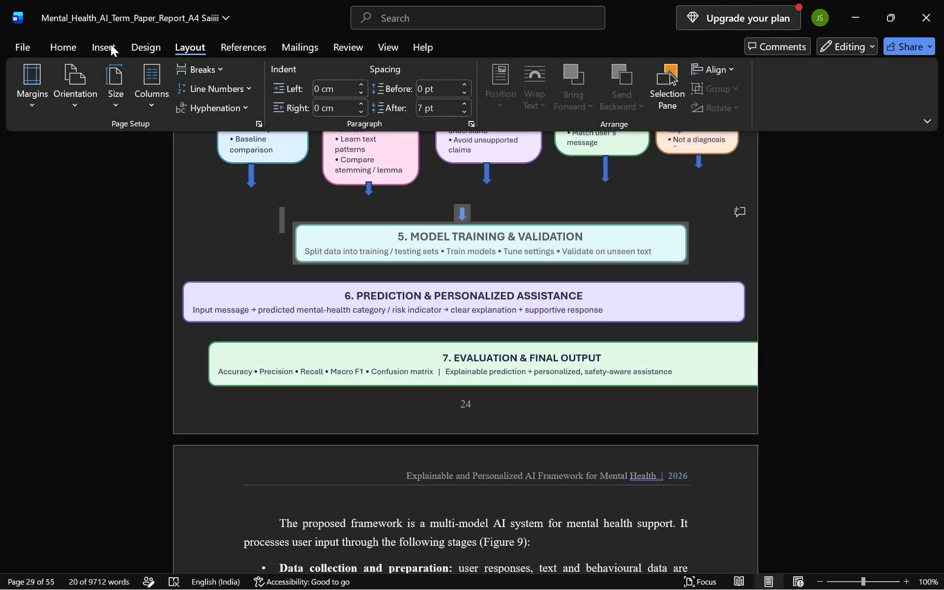
left_click(194, 70)
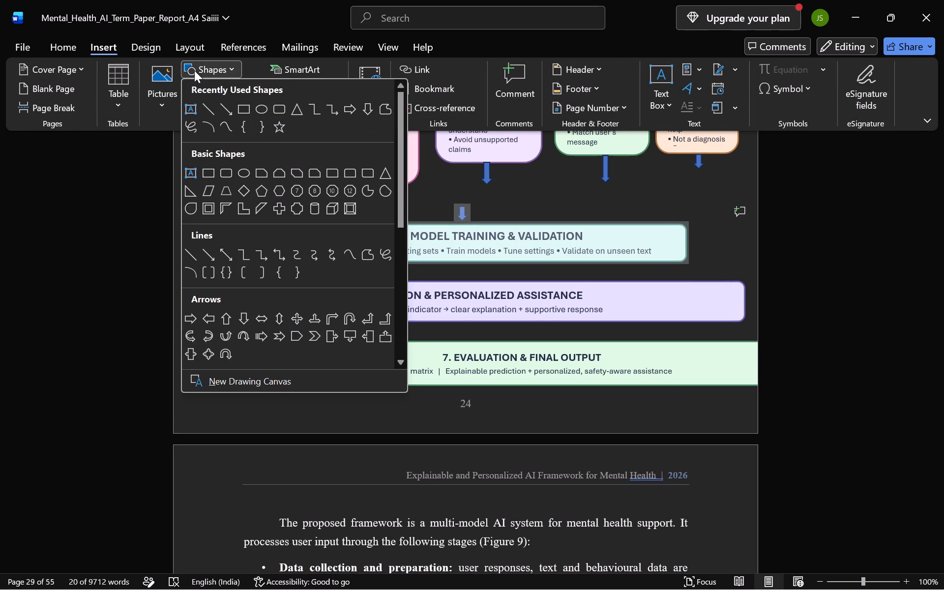
left_click(203, 100)
left_click(205, 107)
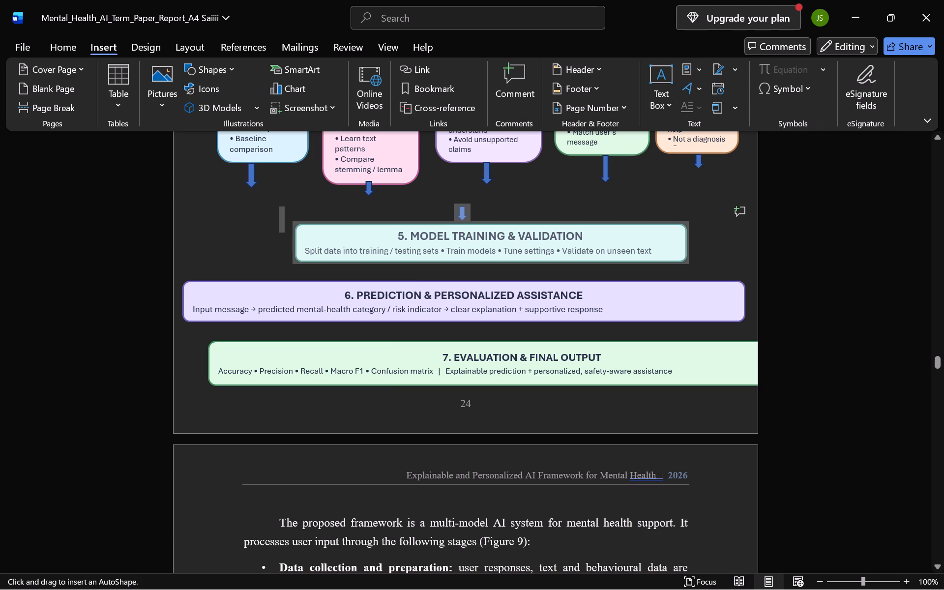
left_click_drag(250, 193, 612, 188)
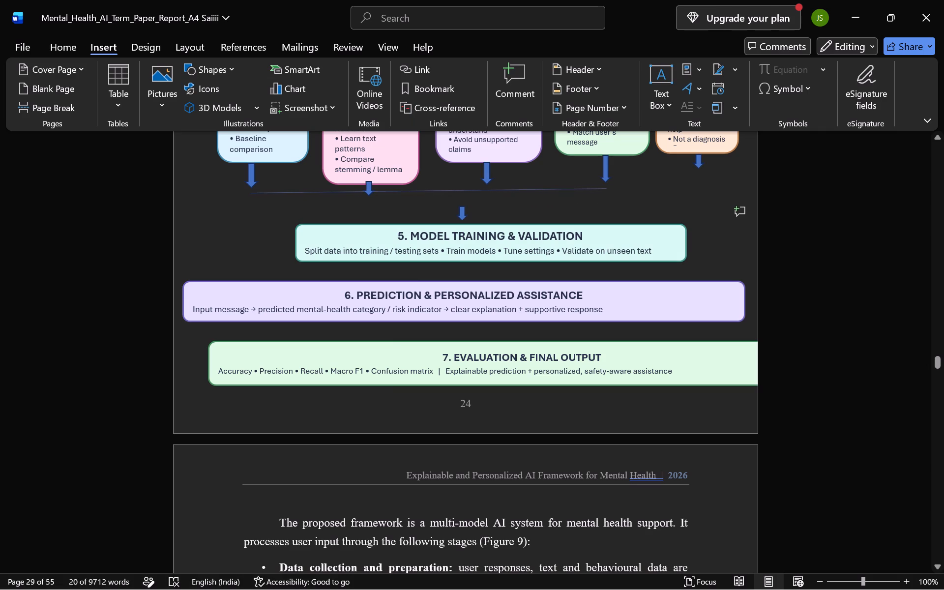
left_click_drag(612, 188, 701, 184)
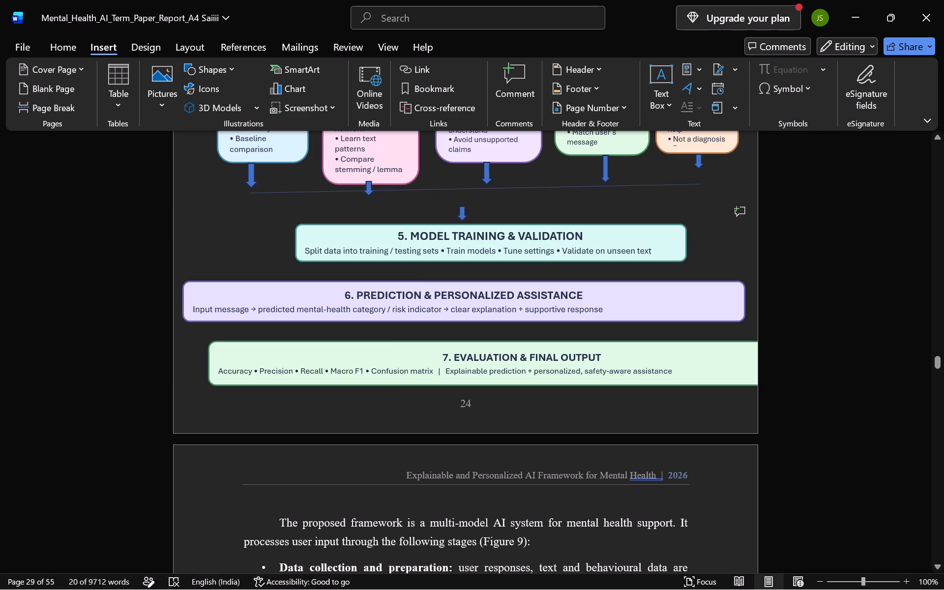
left_click_drag(701, 184, 701, 188)
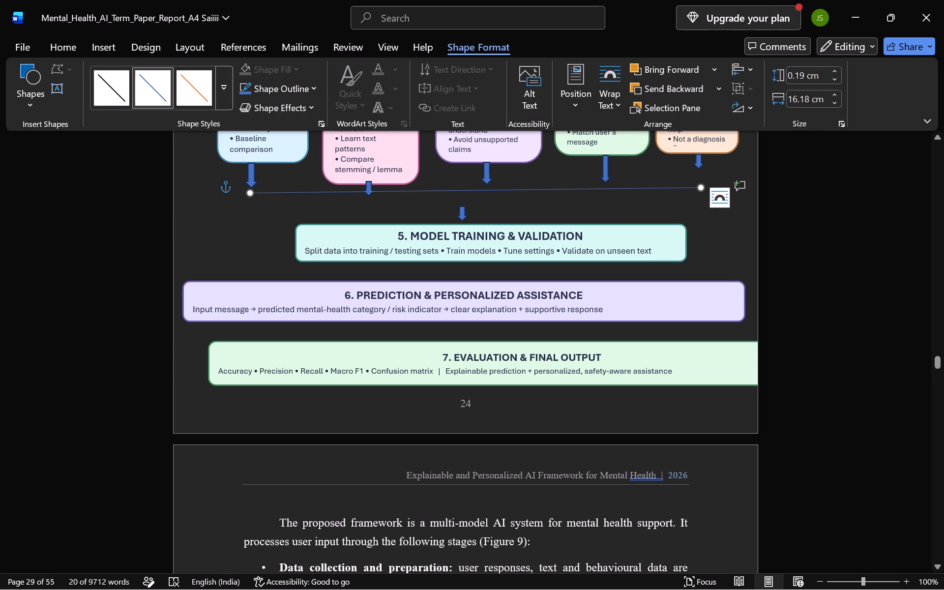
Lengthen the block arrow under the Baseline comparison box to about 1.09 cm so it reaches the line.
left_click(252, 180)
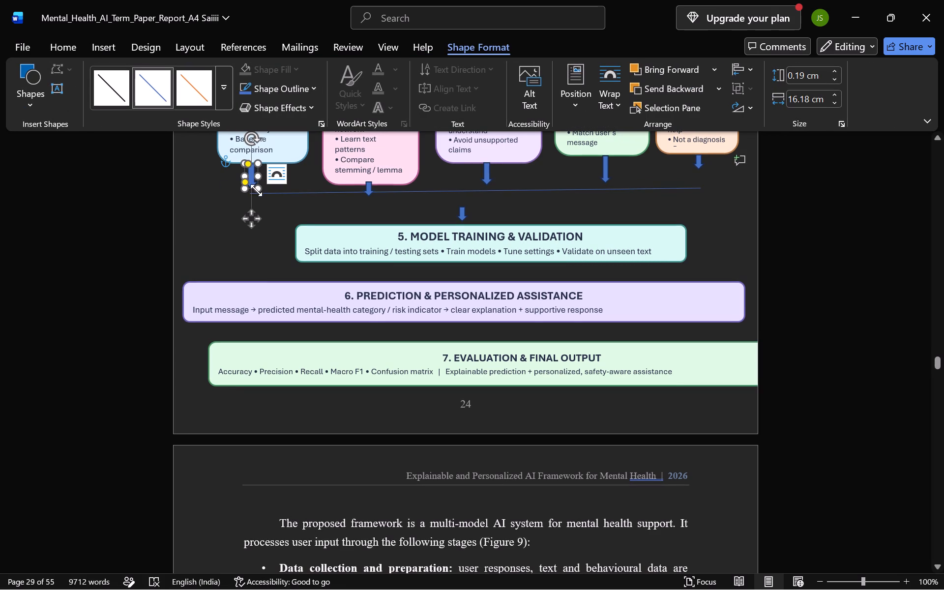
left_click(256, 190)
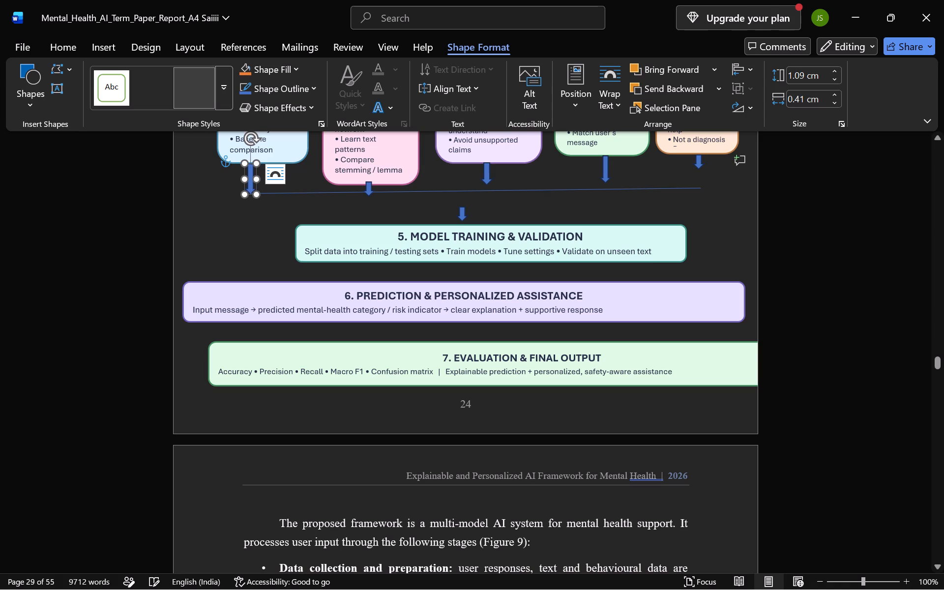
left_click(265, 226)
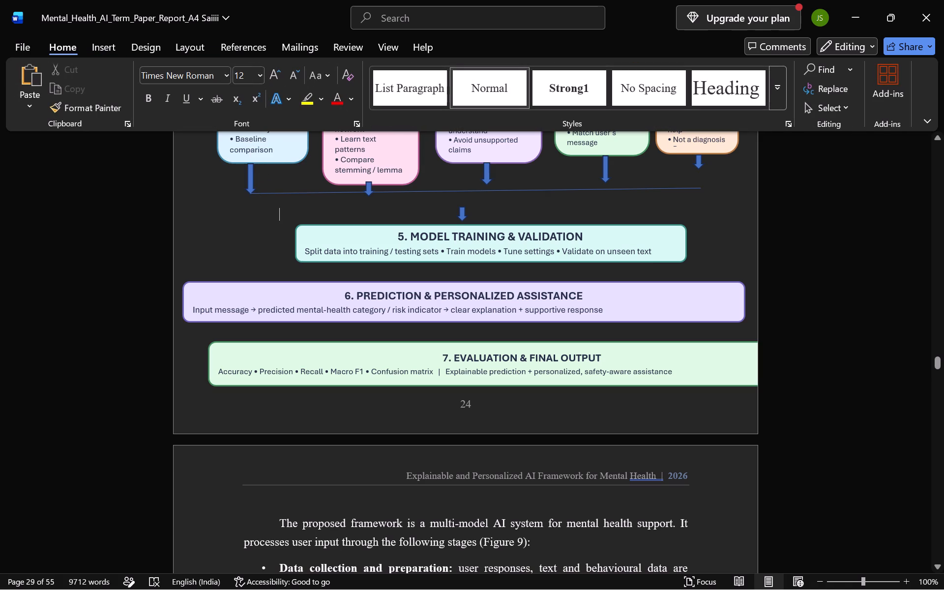
Move the long connecting line slightly down, placing it just above the block arrow of the 5. MODEL TRAINING & VALIDATION box.
left_click_drag(404, 192, 404, 197)
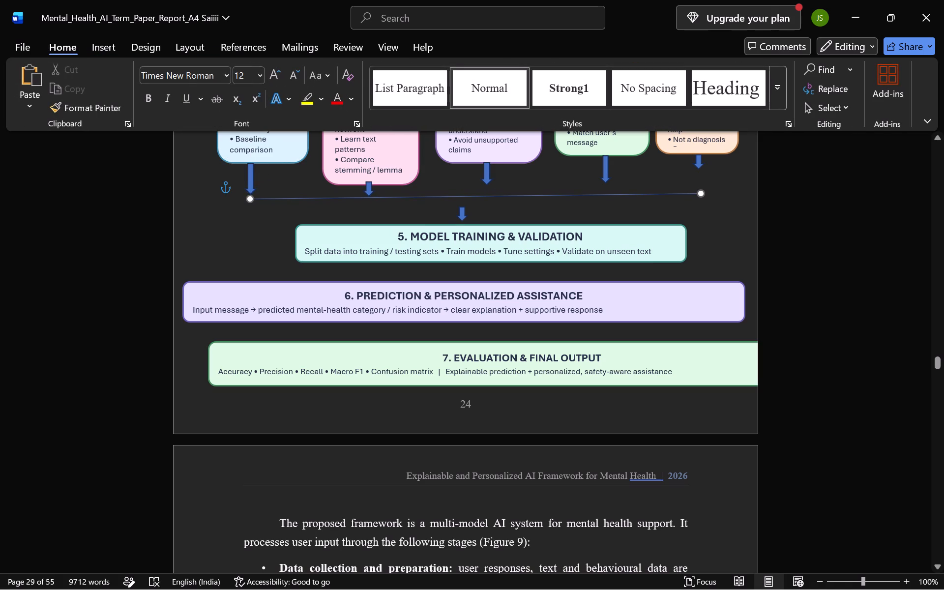
left_click_drag(404, 197, 404, 203)
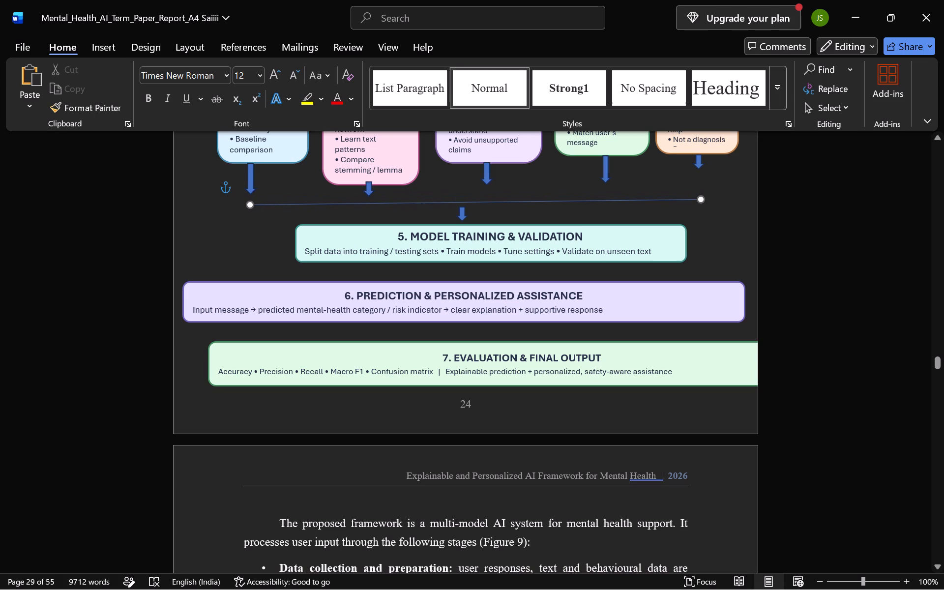
left_click_drag(404, 203, 406, 201)
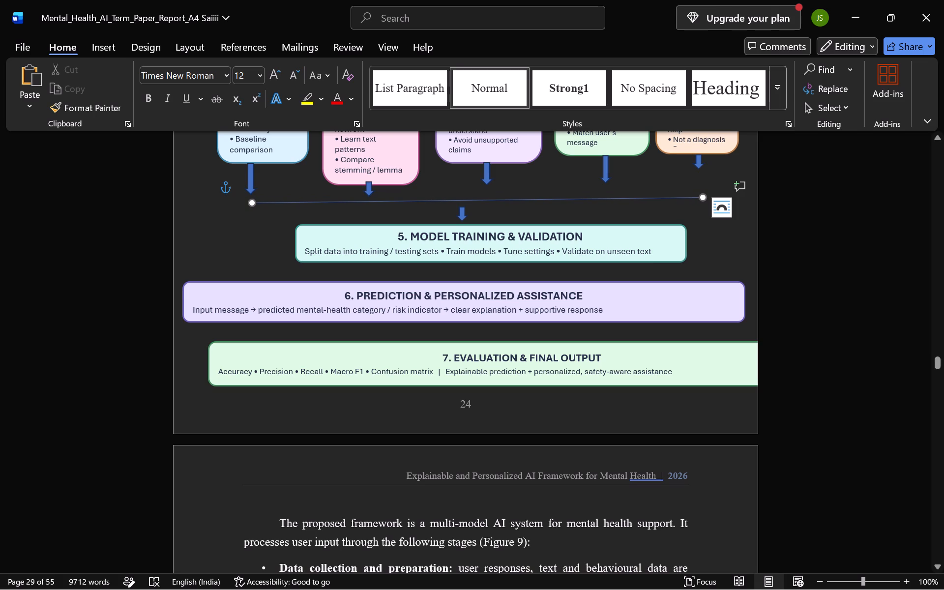
left_click(267, 230)
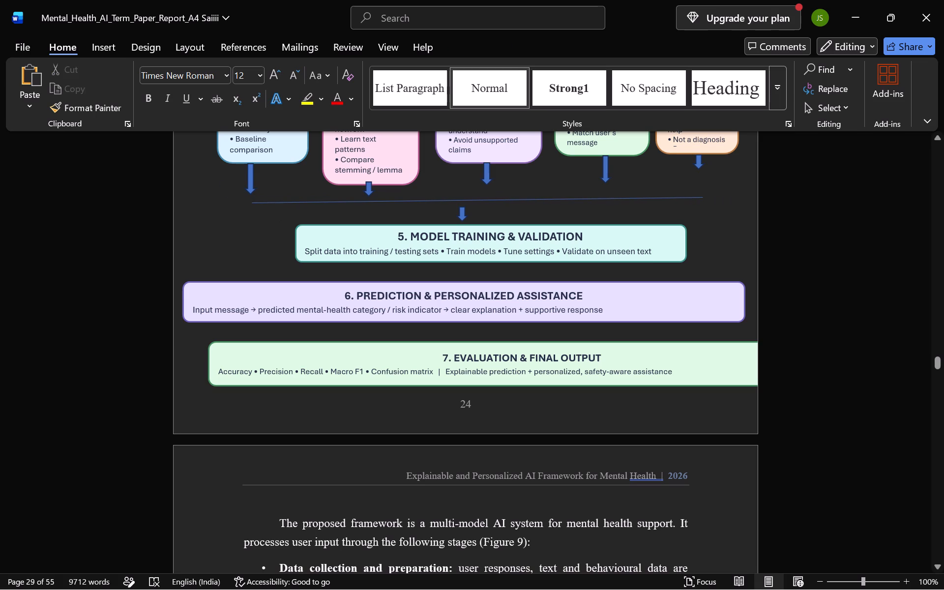
Lengthen the block arrow under the Baseline comparison box down to the start of the connecting line.
left_click(250, 190)
left_click_drag(251, 190, 256, 188)
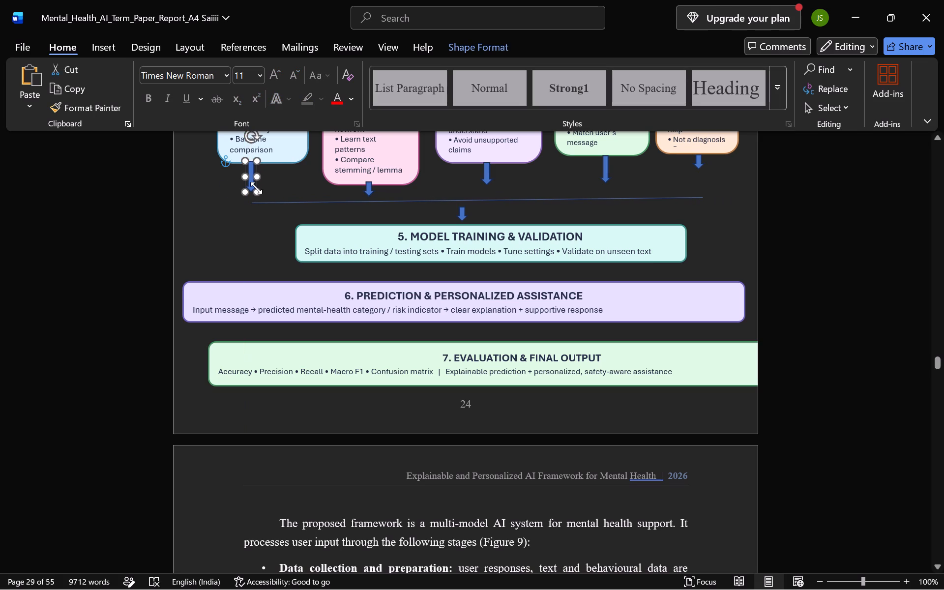
left_click_drag(256, 188, 258, 199)
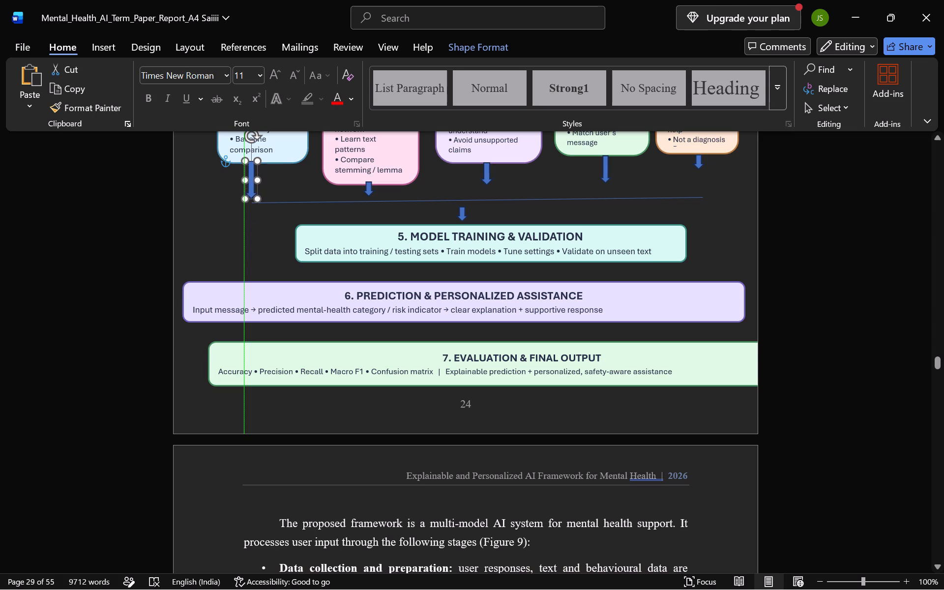
left_click_drag(258, 199, 259, 202)
left_click(264, 237)
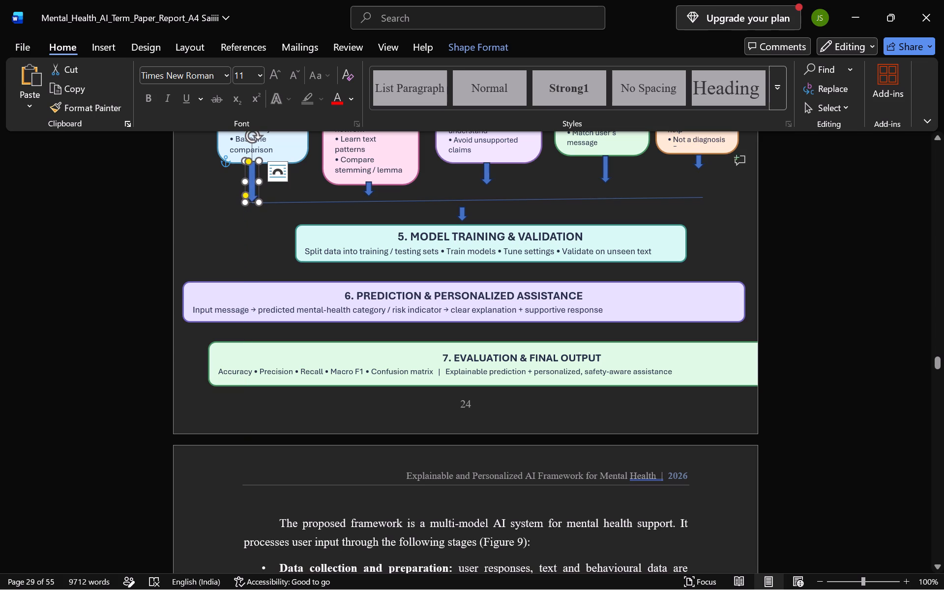
Lengthen the block arrows under the Compare stemming / lemma and Avoid unsupported claims boxes down to the connecting line.
left_click(367, 188)
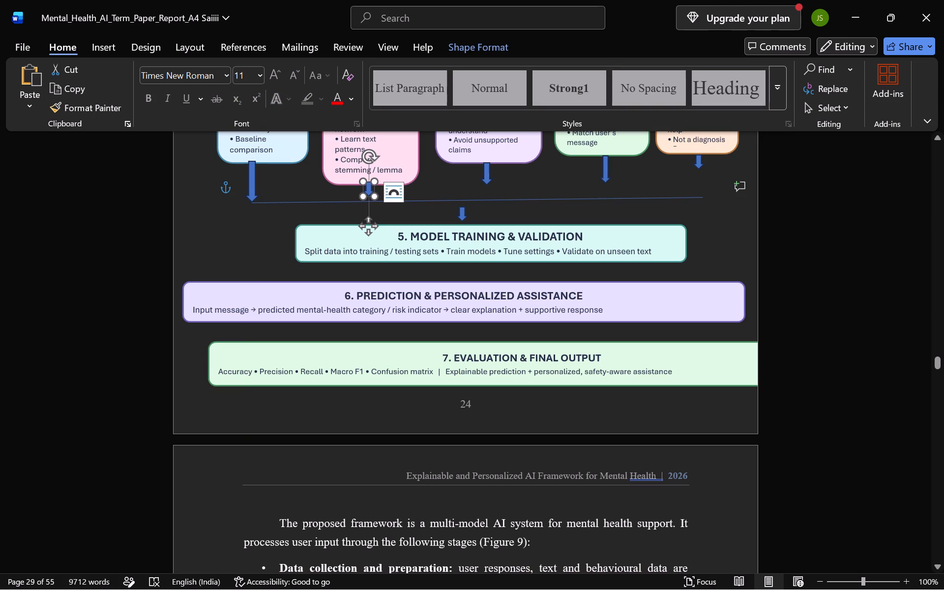
left_click(374, 198)
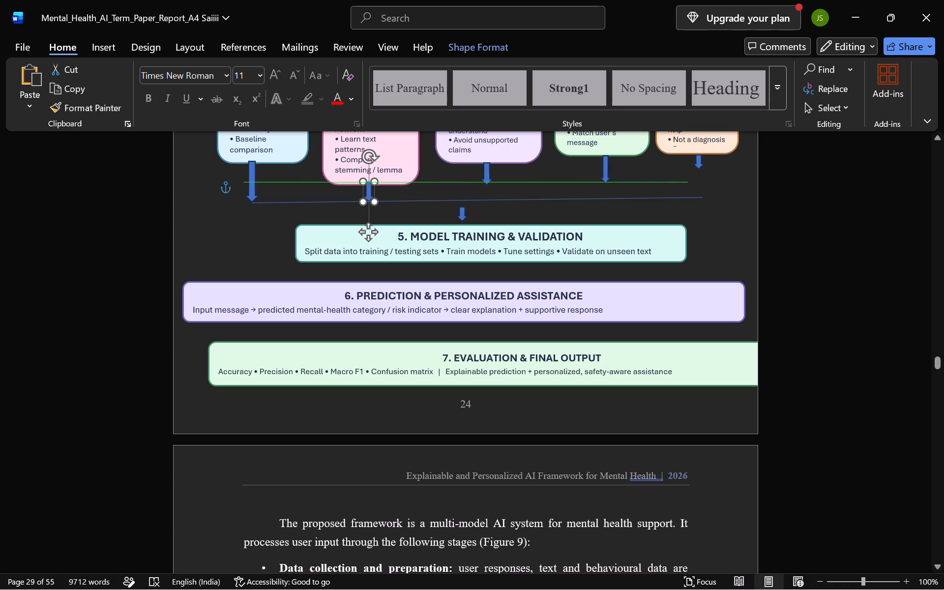
left_click(404, 216)
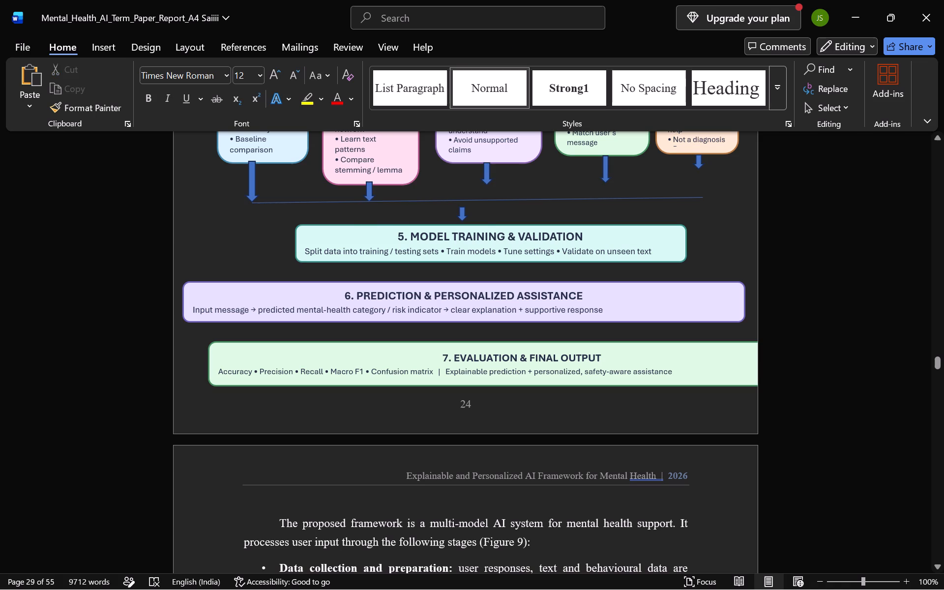
left_click(486, 170)
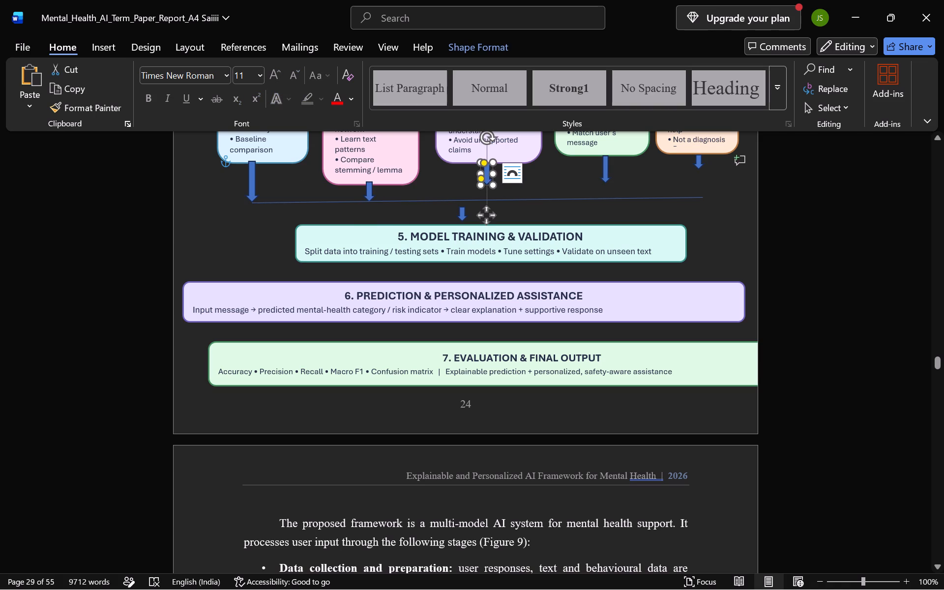
left_click_drag(491, 185, 493, 197)
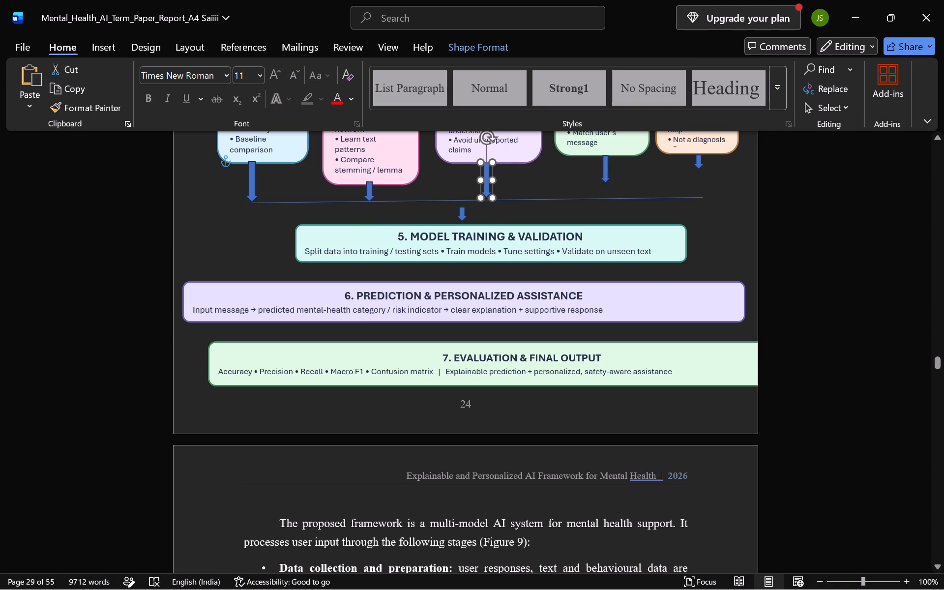
left_click_drag(493, 197, 492, 200)
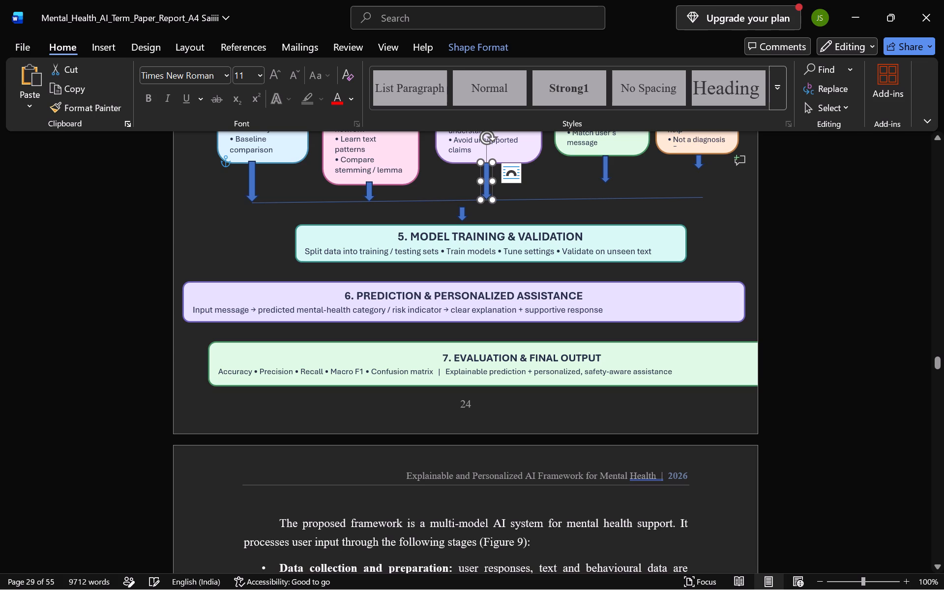
left_click(526, 217)
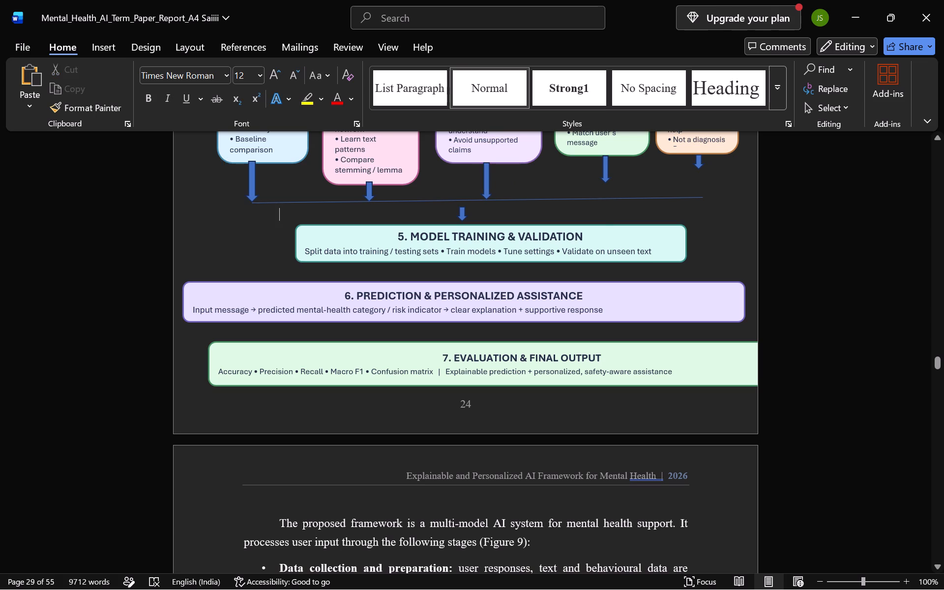
Lengthen the block arrow under the PERSONALIZATION box down to the connecting line.
left_click(608, 173)
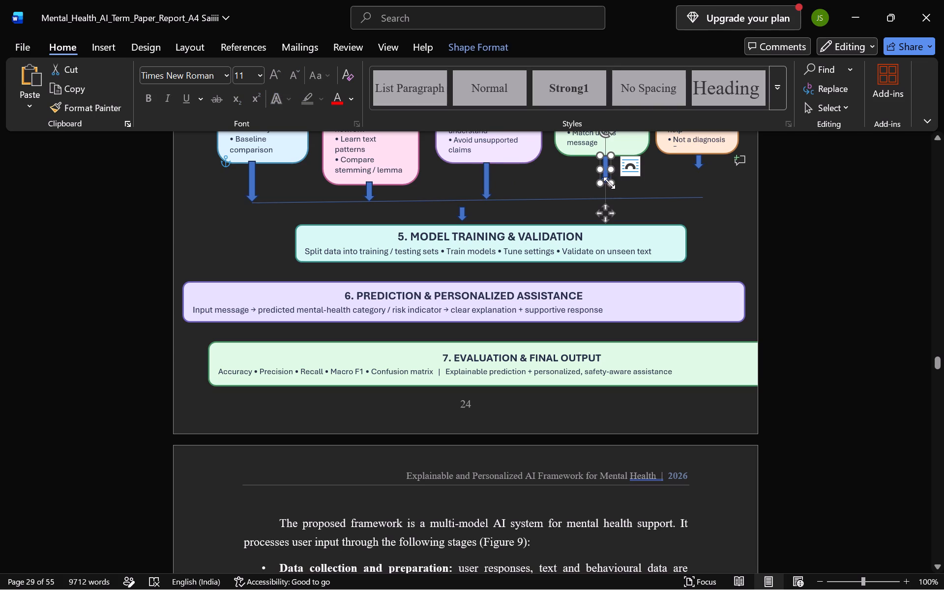
left_click_drag(611, 183, 612, 198)
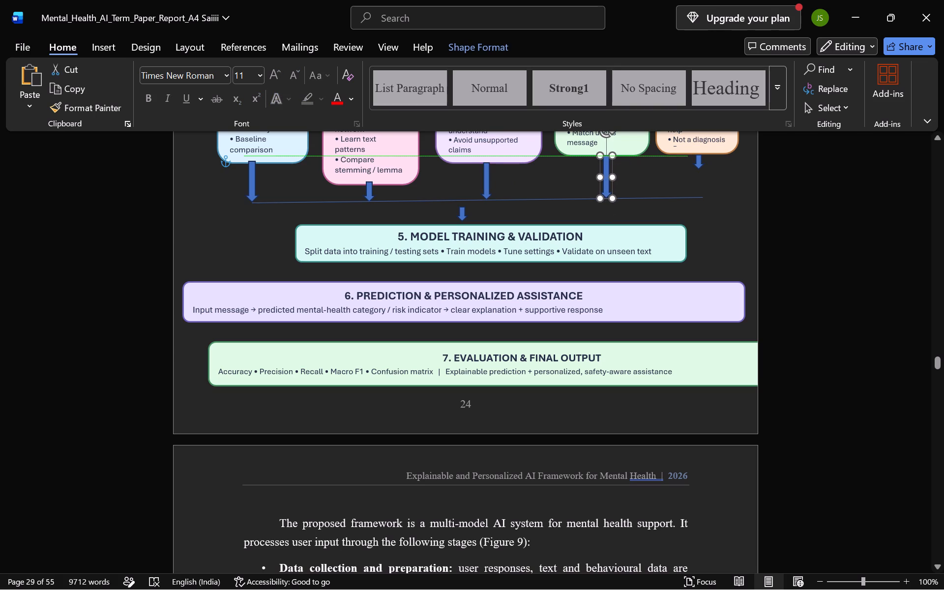
left_click_drag(612, 198, 611, 196)
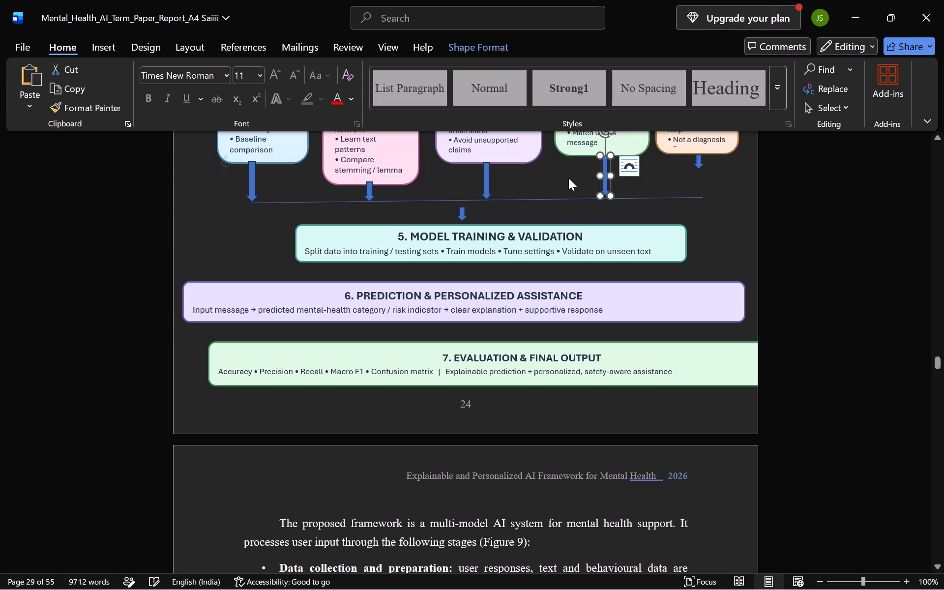
left_click(568, 178)
left_click(606, 189)
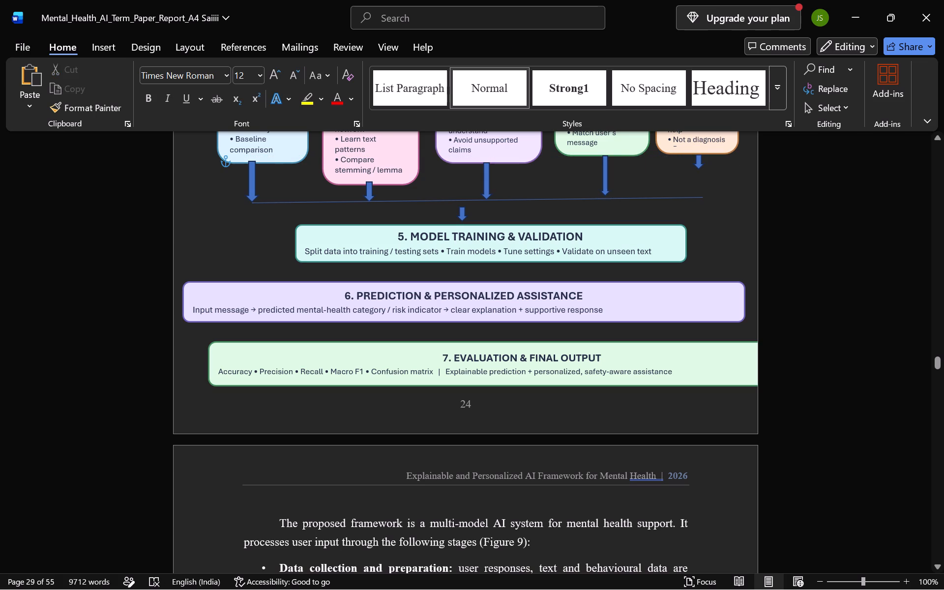
left_click(609, 196)
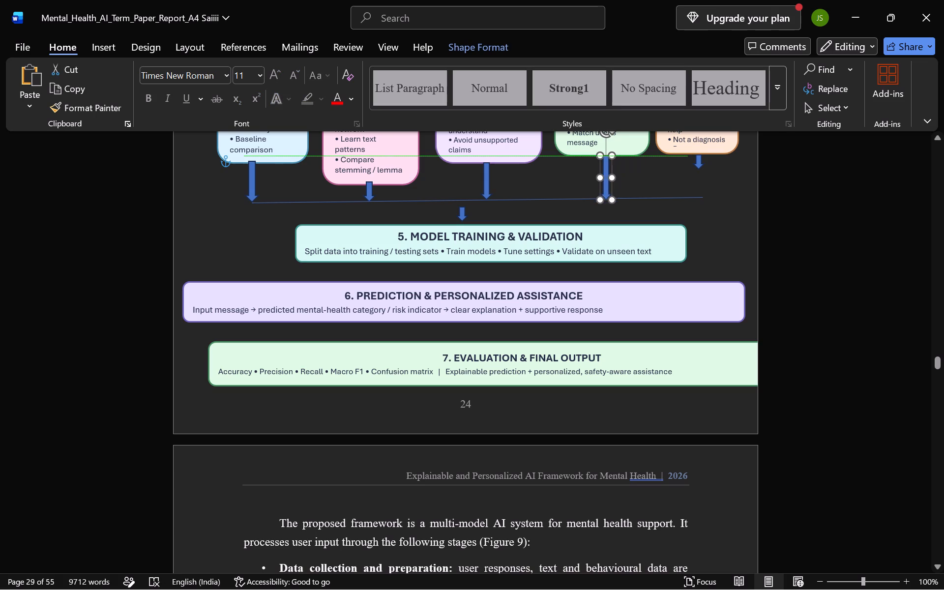
left_click(574, 175)
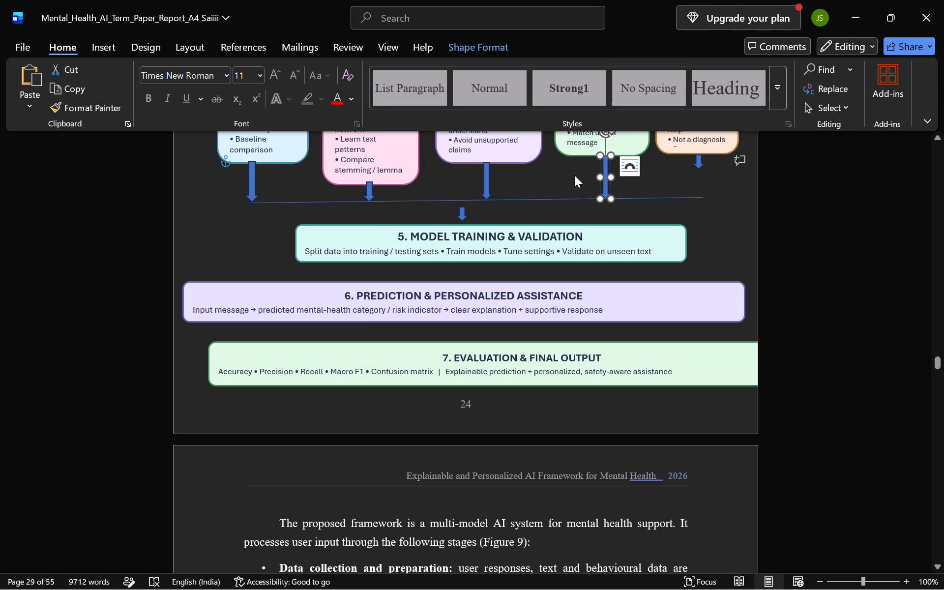
Lengthen the block arrow under the SAFETY LAYER box down to the end of the connecting line.
left_click(695, 161)
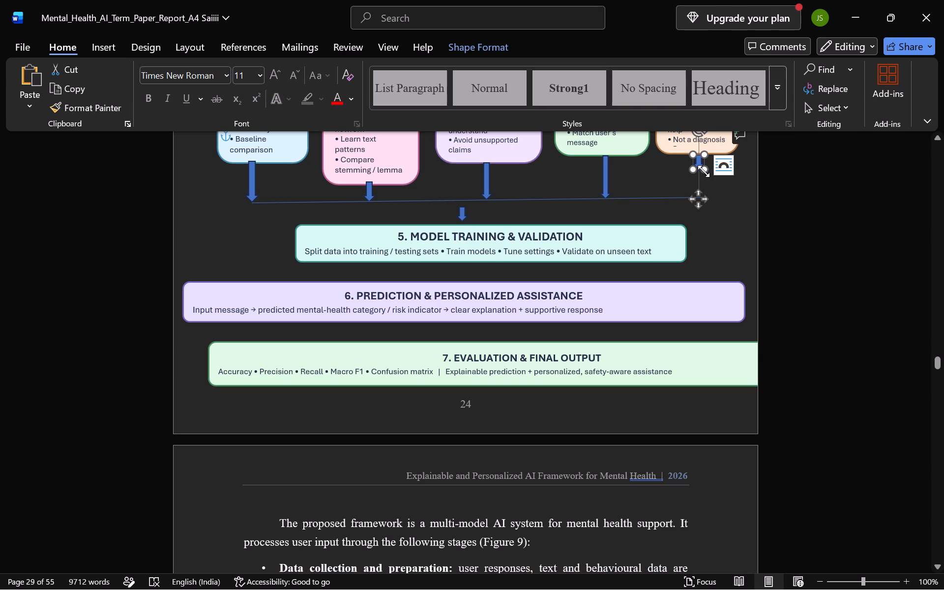
left_click_drag(704, 171, 705, 196)
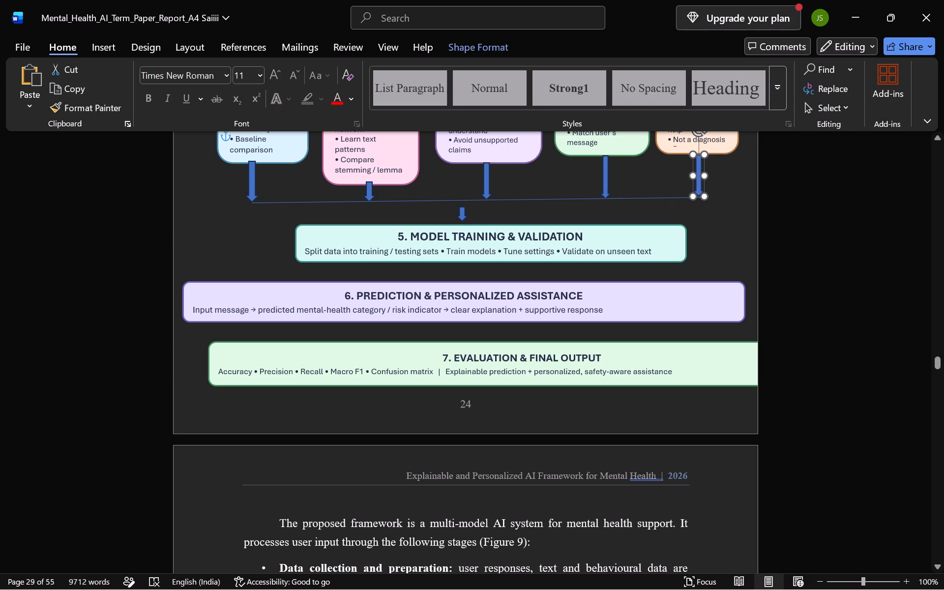
left_click_drag(705, 196, 705, 199)
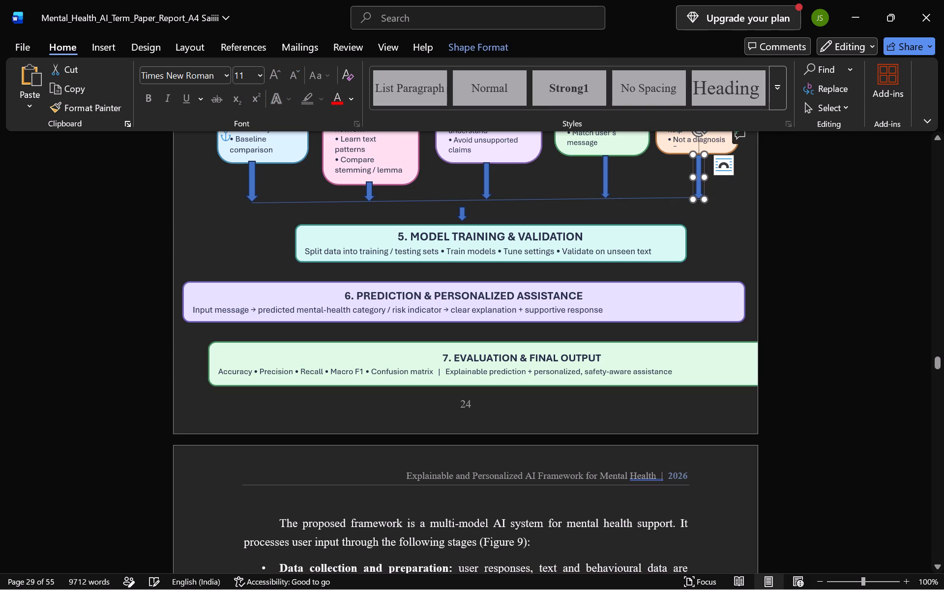
left_click(724, 214)
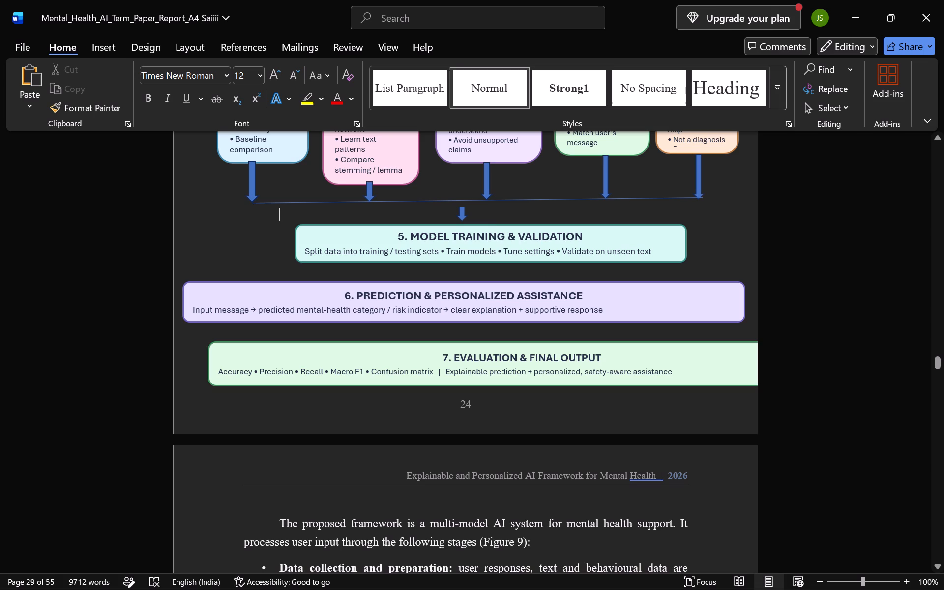
Lengthen and reposition the block arrow above the MODEL TRAINING & VALIDATION box so it spans from the connecting line to the box.
left_click(461, 215)
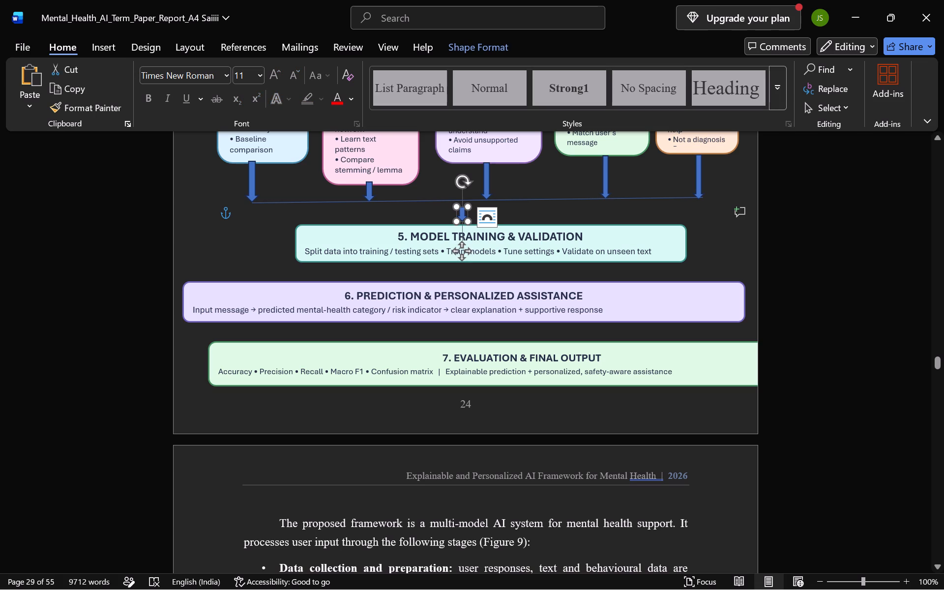
left_click_drag(468, 224, 468, 237)
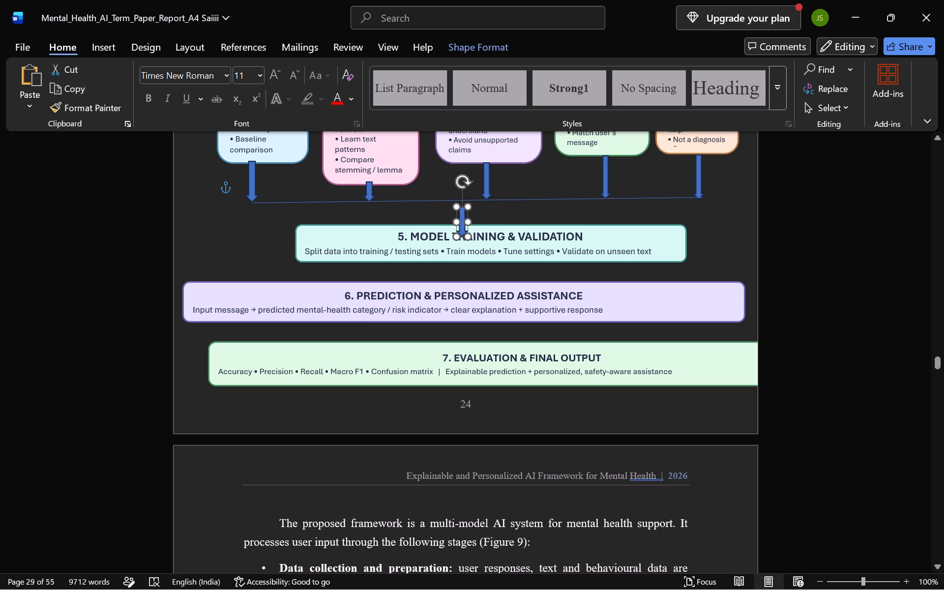
left_click_drag(468, 237, 469, 236)
left_click(463, 218)
left_click_drag(463, 218, 463, 213)
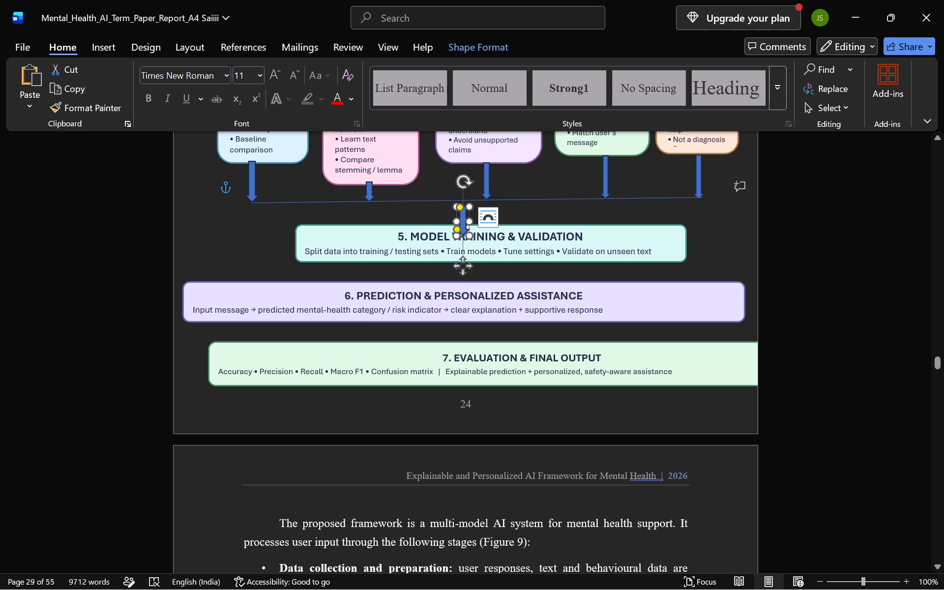
left_click_drag(463, 213, 463, 211)
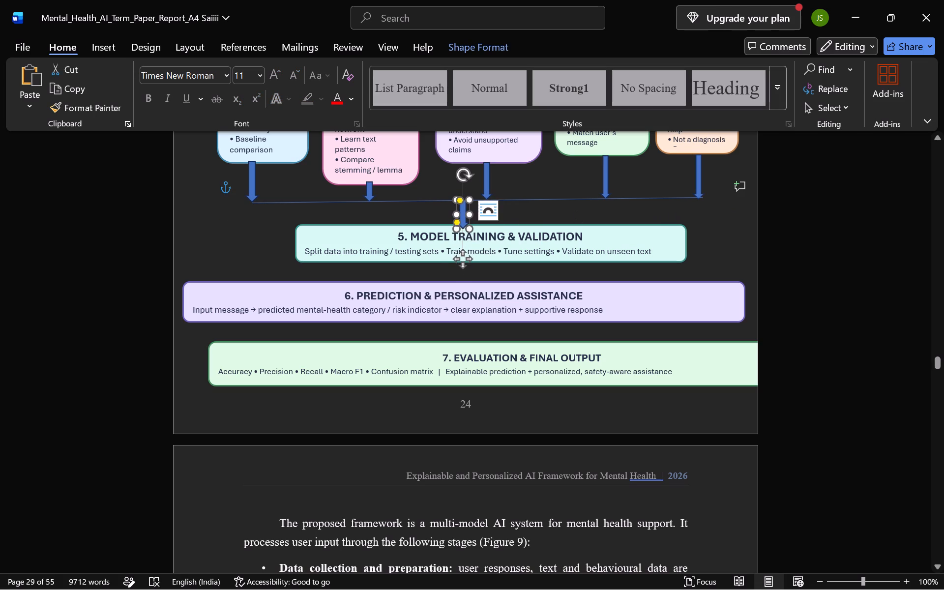
left_click(674, 213)
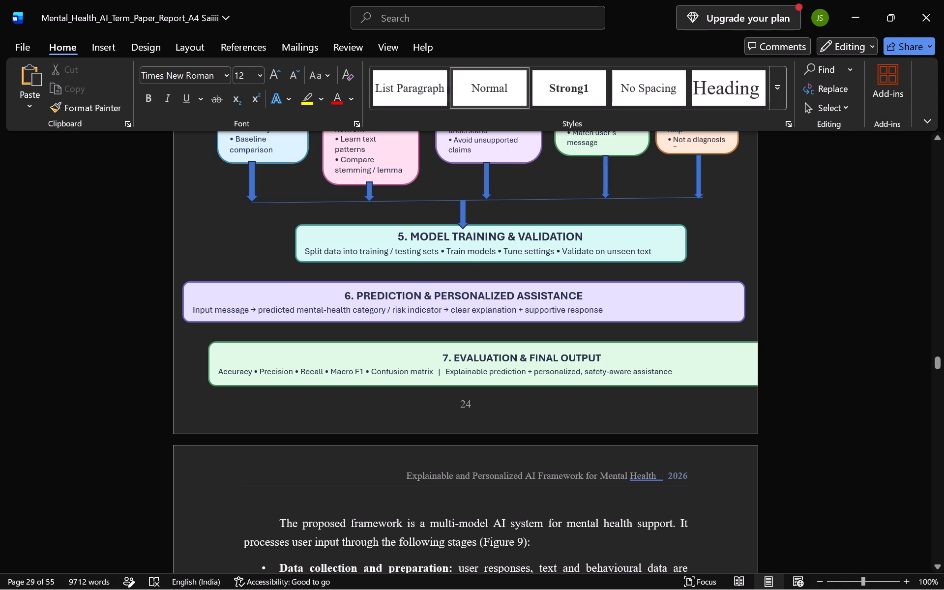
left_click(459, 226)
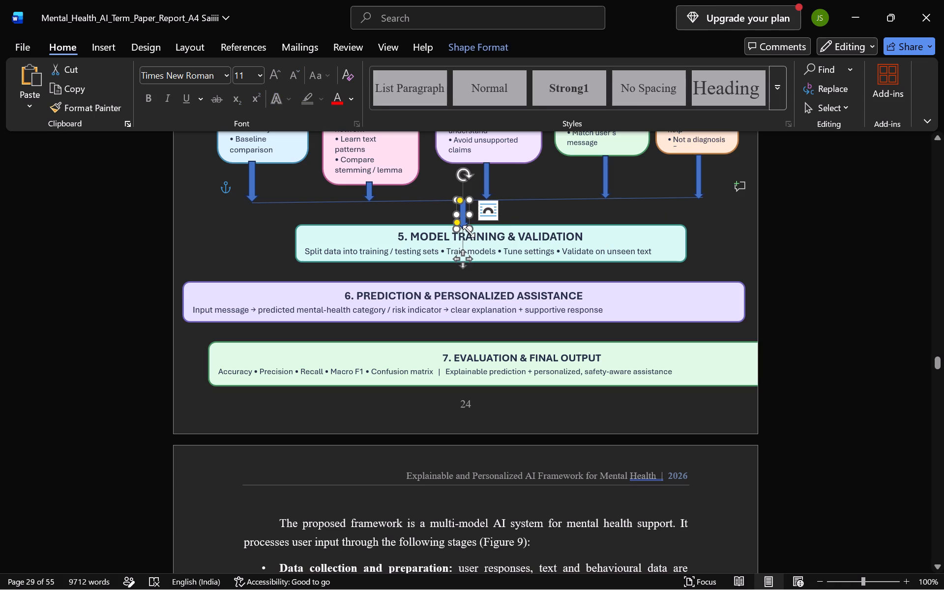
left_click_drag(469, 231, 469, 225)
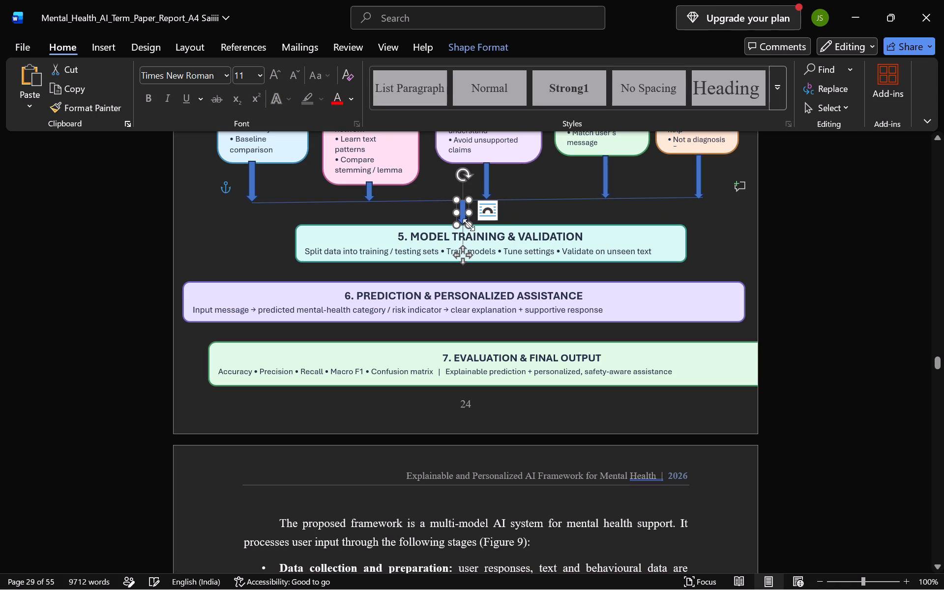
Paste another block arrow and fit it between the MODEL TRAINING & VALIDATION and PREDICTION & PERSONALIZED ASSISTANCE boxes.
left_click(606, 221)
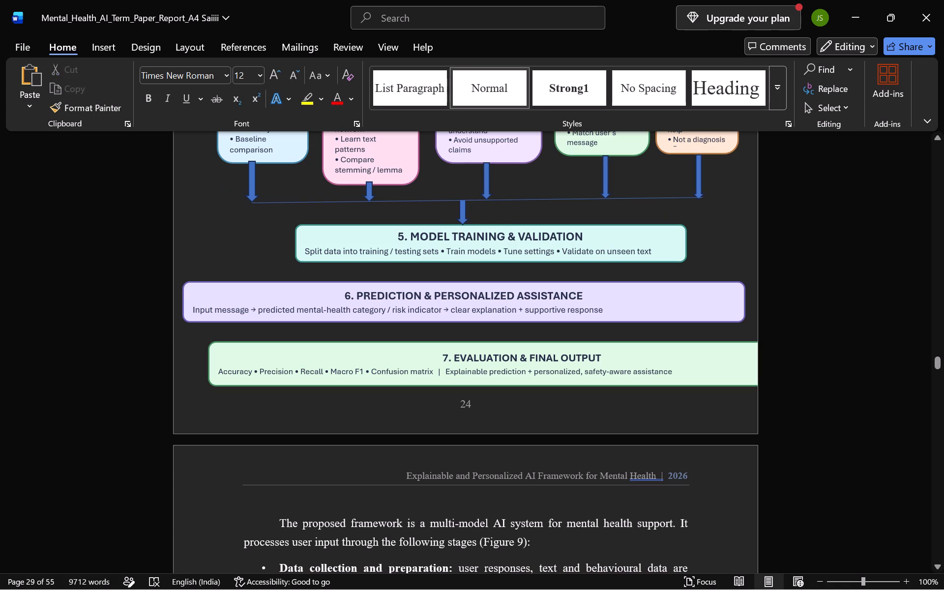
key("ctrl+v")
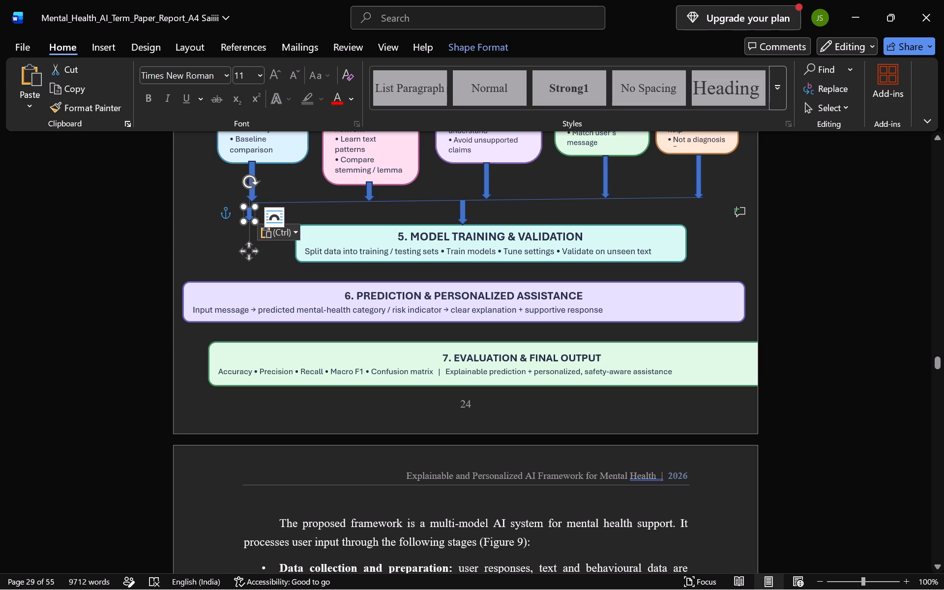
left_click_drag(247, 216, 441, 283)
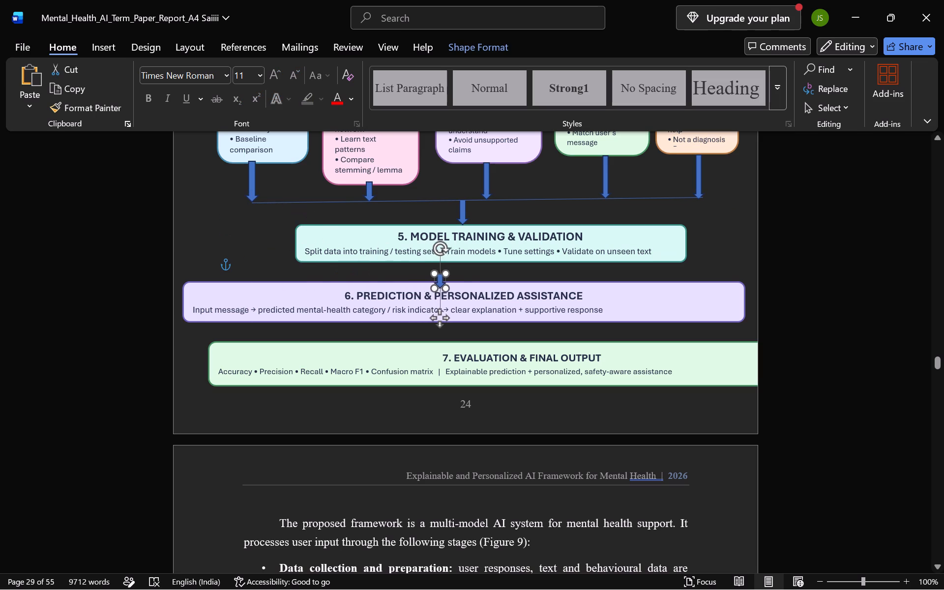
left_click_drag(441, 283, 457, 273)
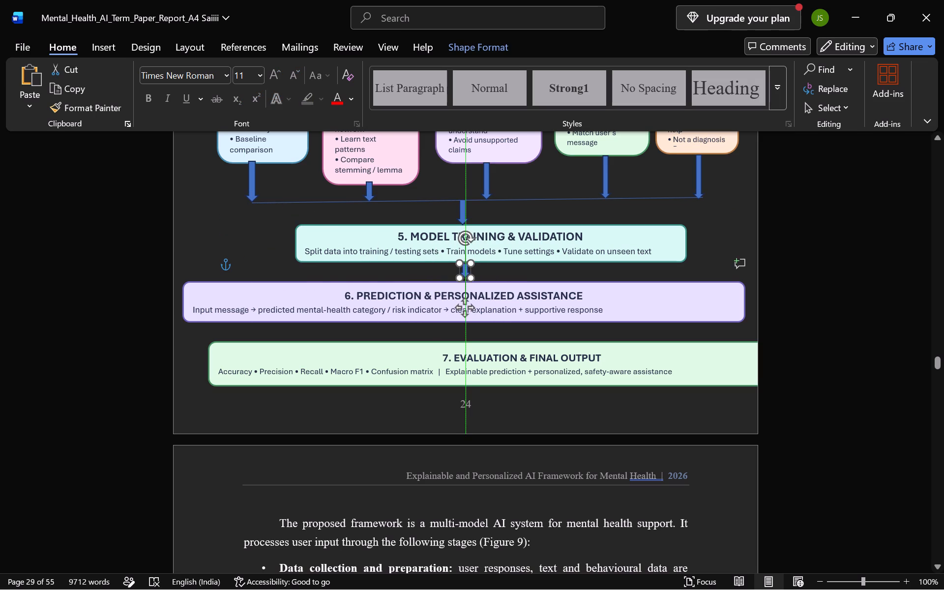
left_click_drag(457, 273, 458, 271)
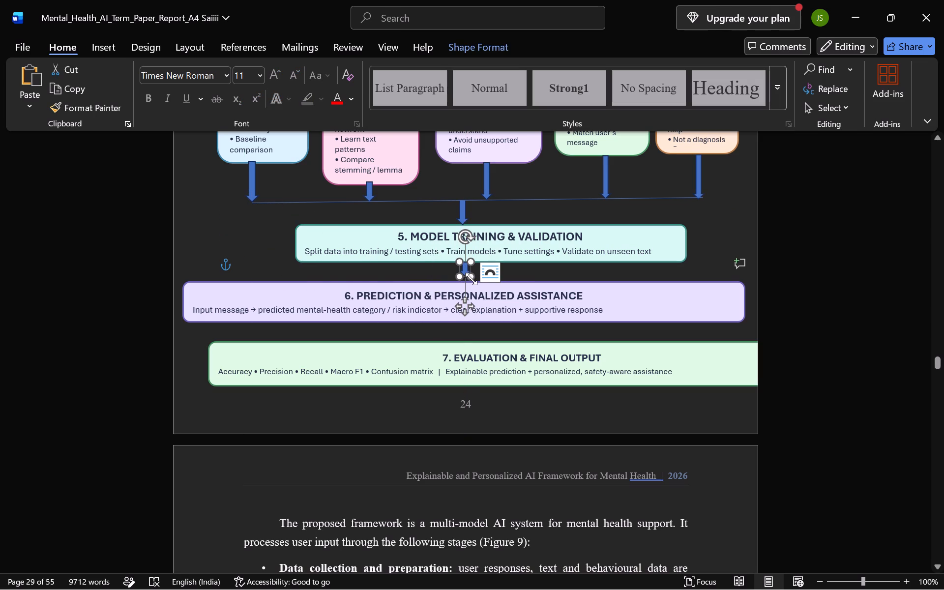
left_click(472, 279)
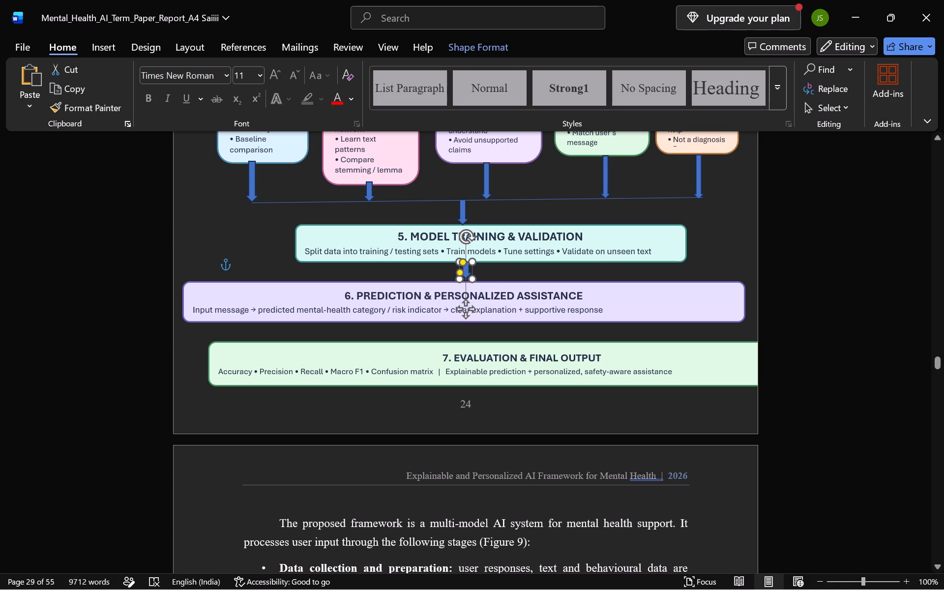
Paste another block arrow and fit it between the PREDICTION & PERSONALIZED ASSISTANCE and EVALUATION & FINAL OUTPUT boxes.
left_click(581, 276)
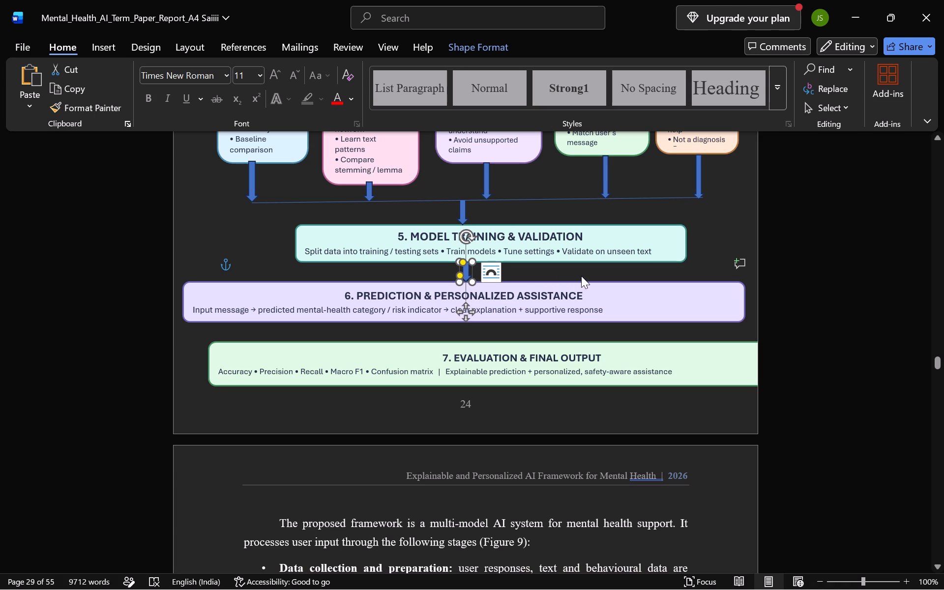
key("ctrl+v")
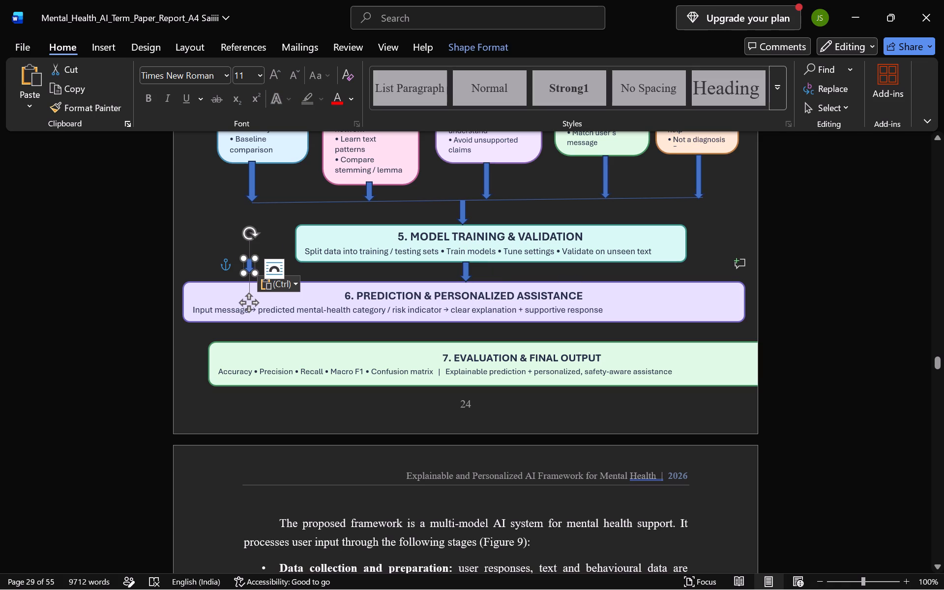
left_click_drag(247, 301, 451, 346)
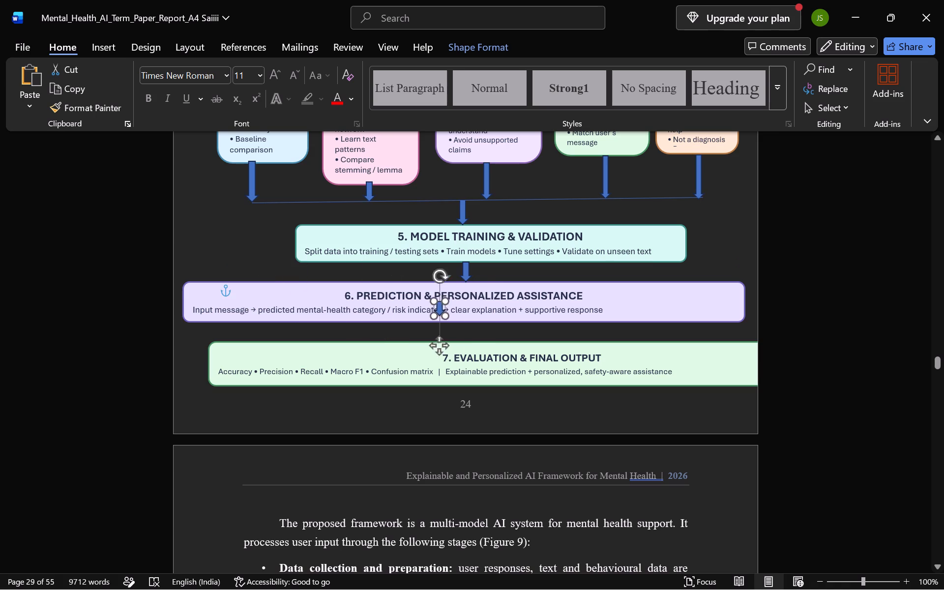
left_click_drag(451, 346, 456, 362)
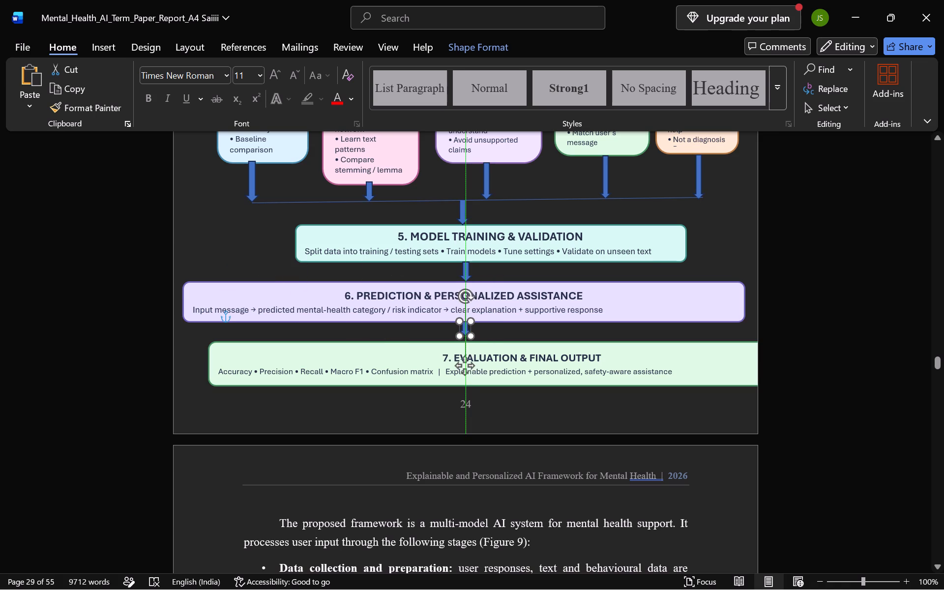
left_click_drag(456, 362, 456, 363)
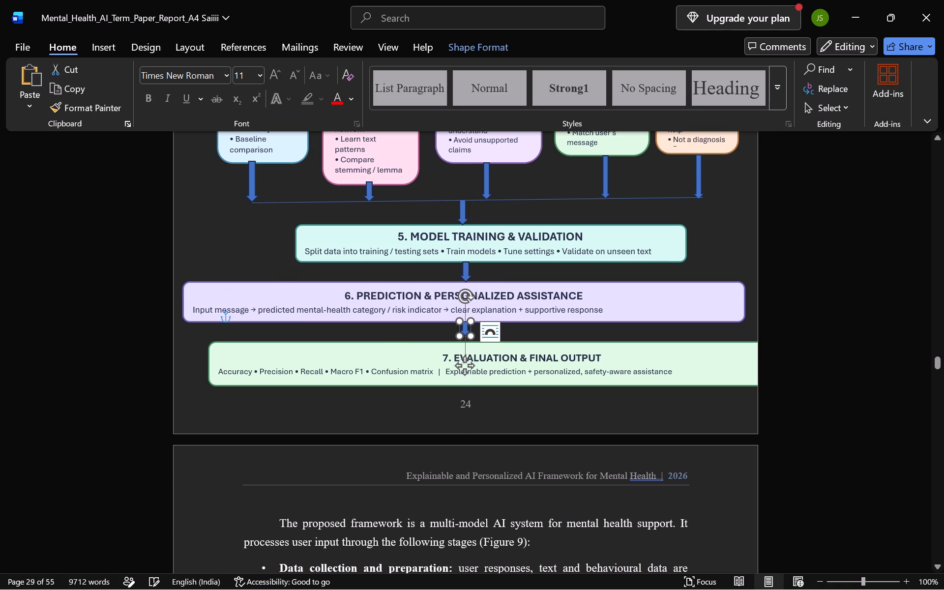
left_click_drag(470, 336, 472, 347)
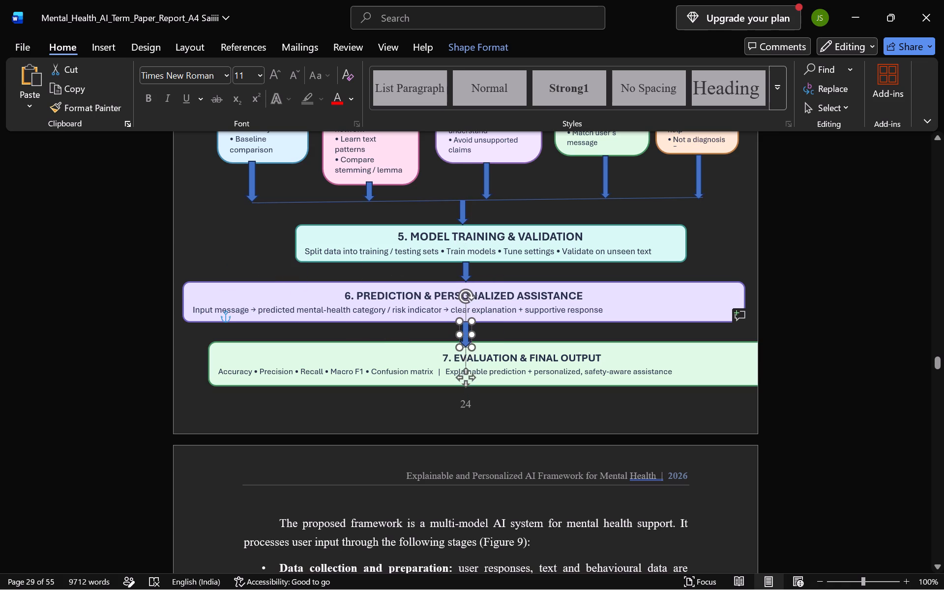
left_click_drag(472, 347, 472, 343)
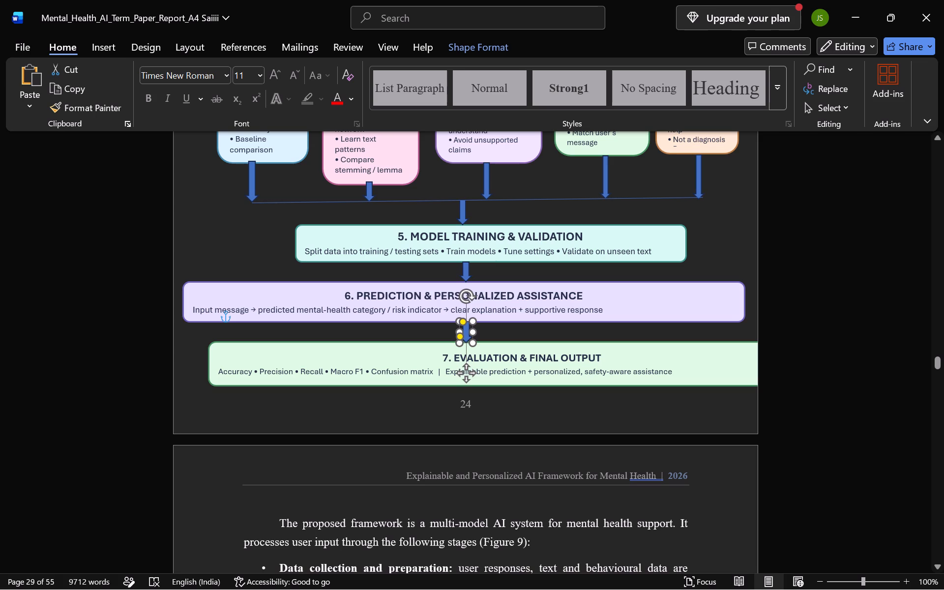
left_click_drag(472, 343, 472, 343)
left_click(538, 334)
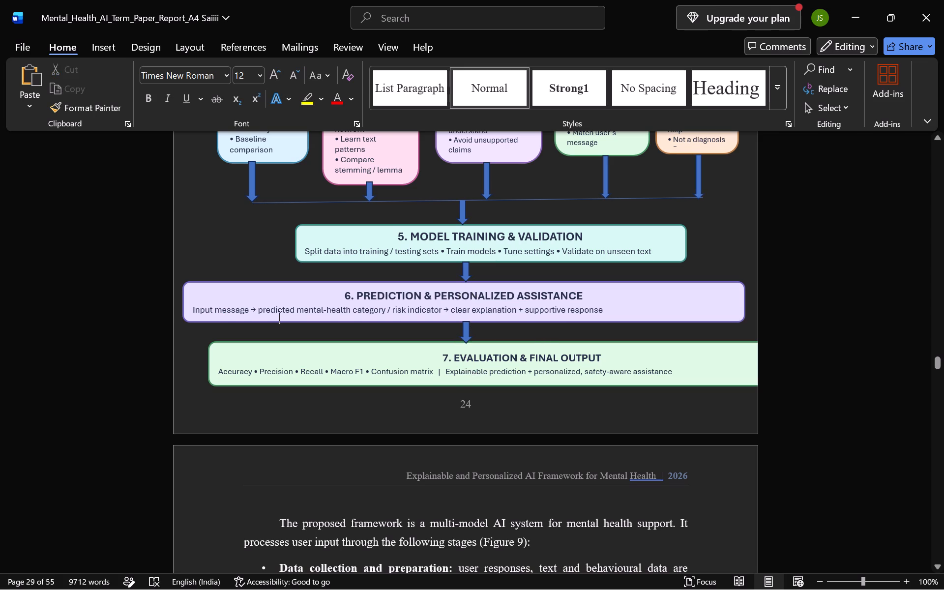
Shorten the DEEP LEARNING box so its bottom edge lines up with the neighbouring MACHINE LEARNING and EXPLAINABLE AI boxes.
scroll(536, 266, "down", 2)
scroll(536, 266, "up", 4)
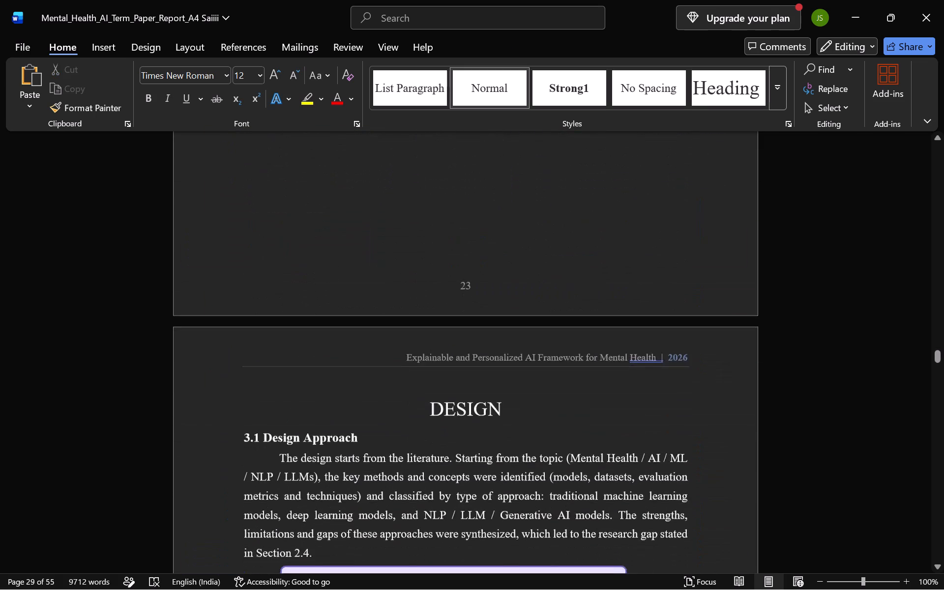
scroll(536, 266, "down", 1)
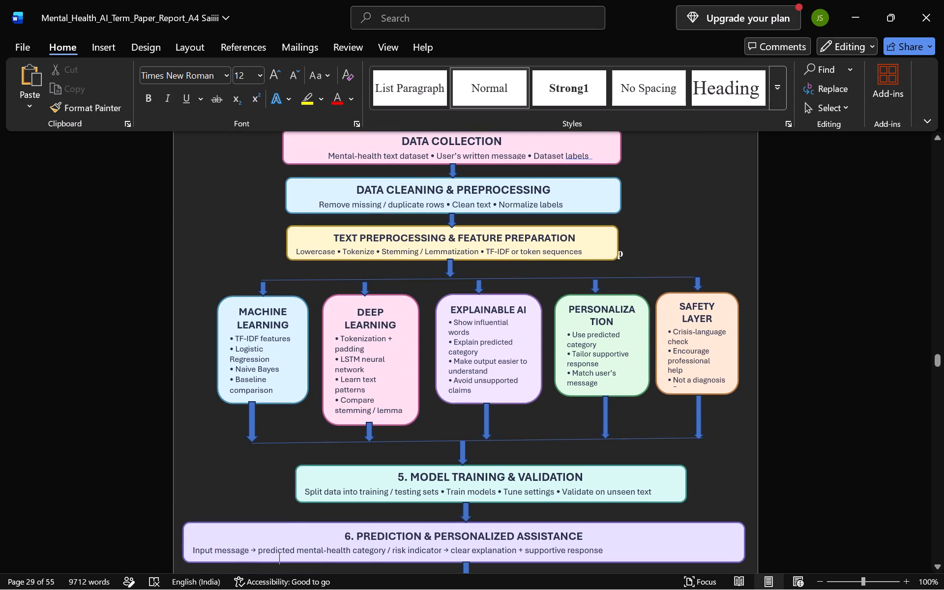
left_click(404, 411)
left_click_drag(416, 426, 416, 414)
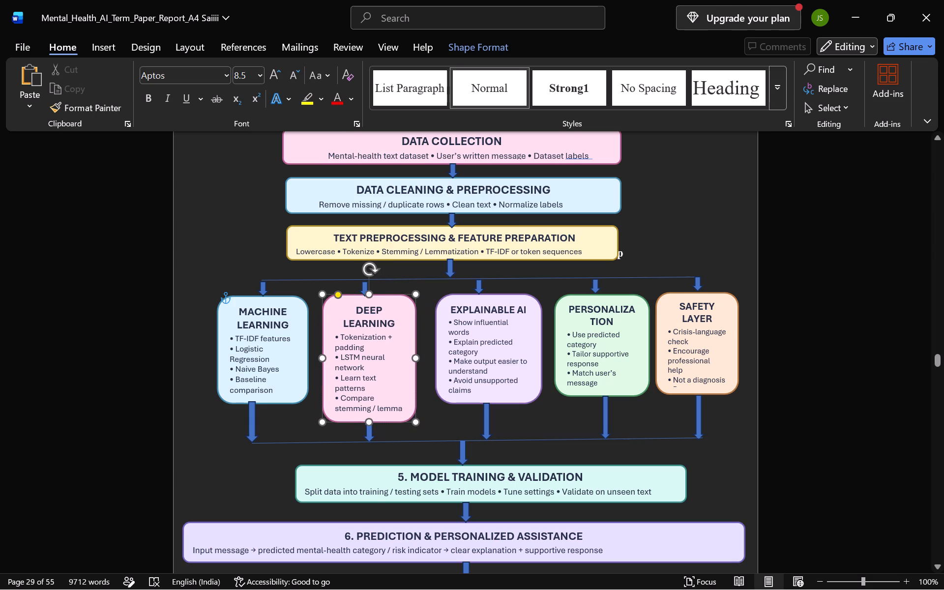
left_click_drag(416, 414, 416, 399)
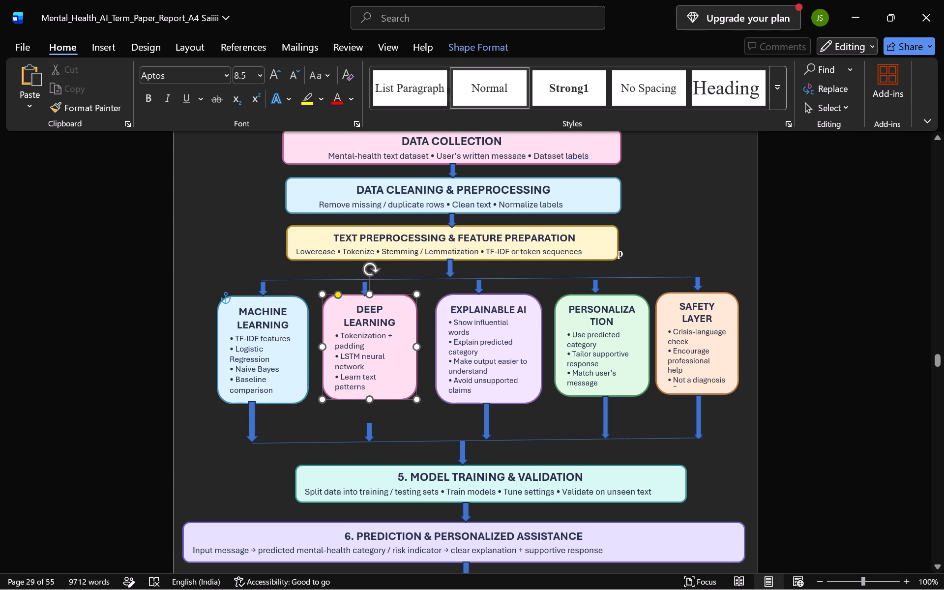
left_click_drag(416, 399, 415, 401)
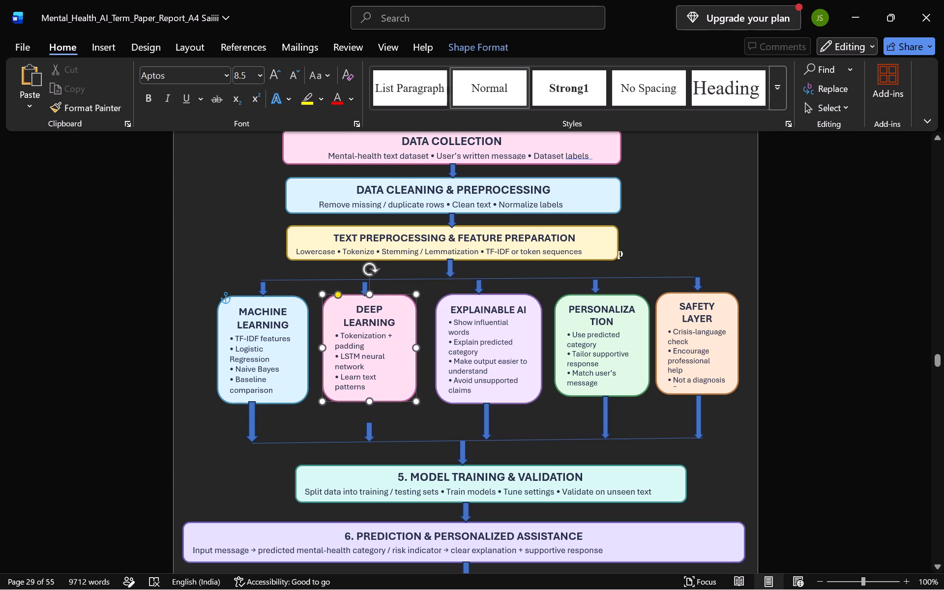
left_click_drag(415, 401, 416, 401)
left_click(436, 418)
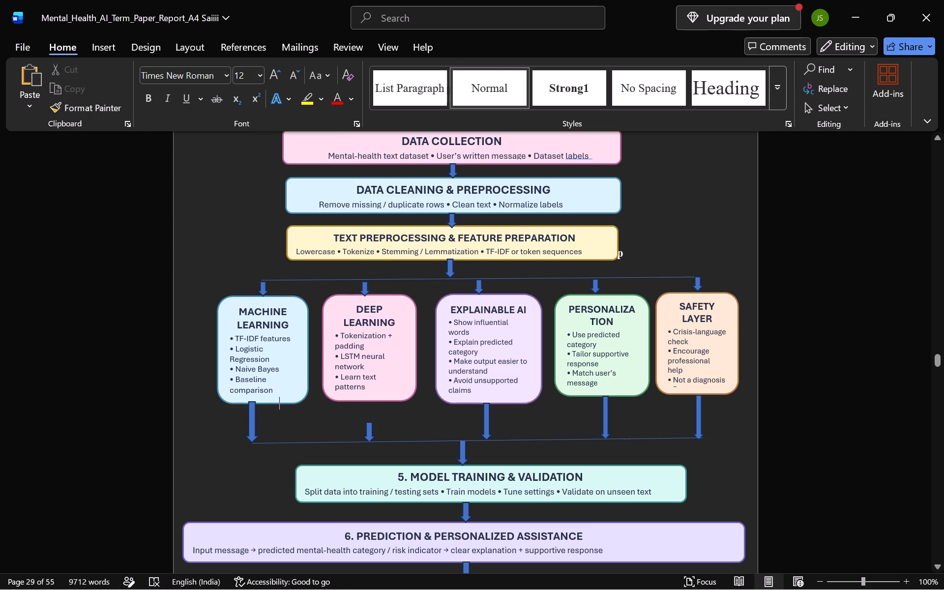
Extend the block arrow under the DEEP LEARNING box upward to meet the box's bottom edge, keeping its original width.
left_click(370, 426)
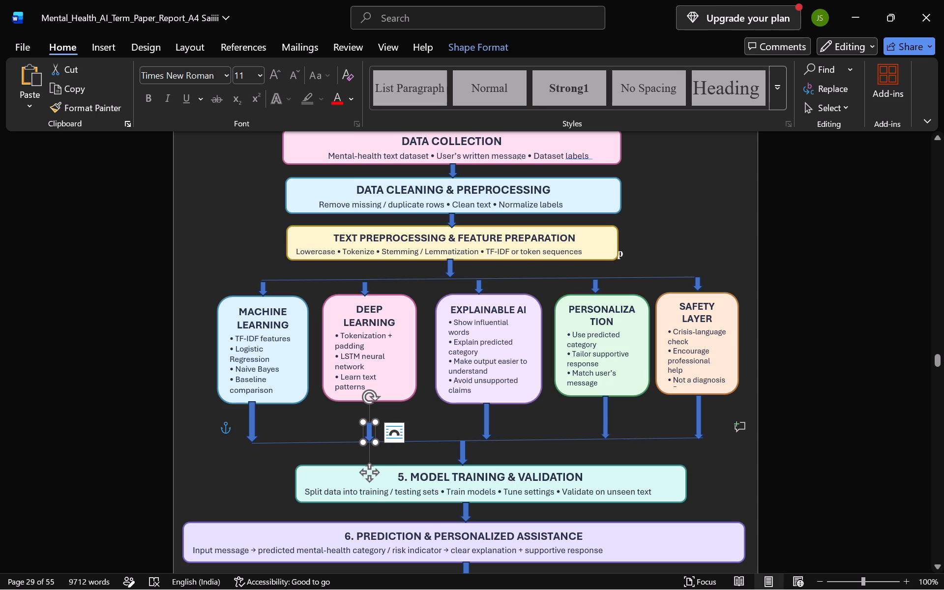
left_click_drag(372, 421, 372, 405)
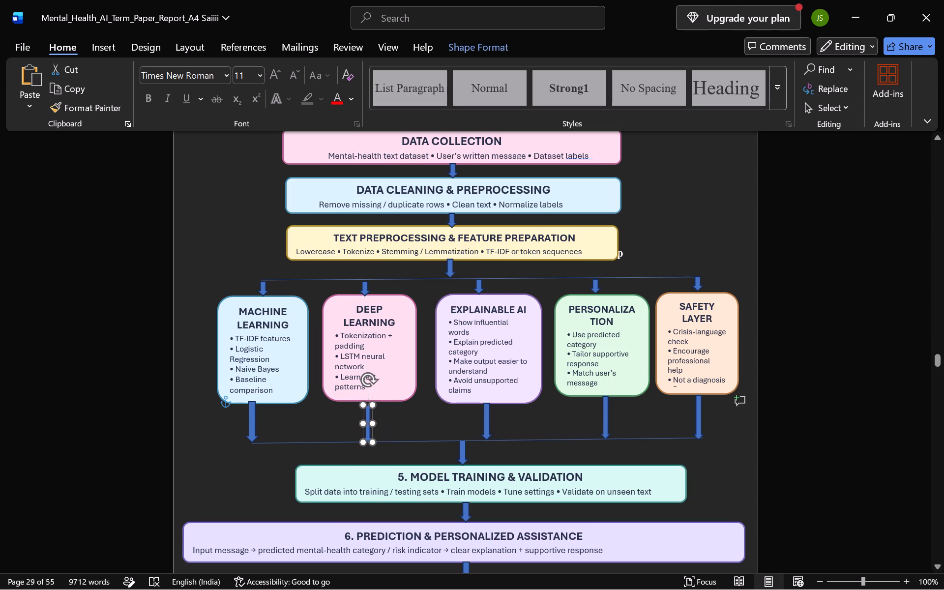
left_click_drag(372, 405, 376, 402)
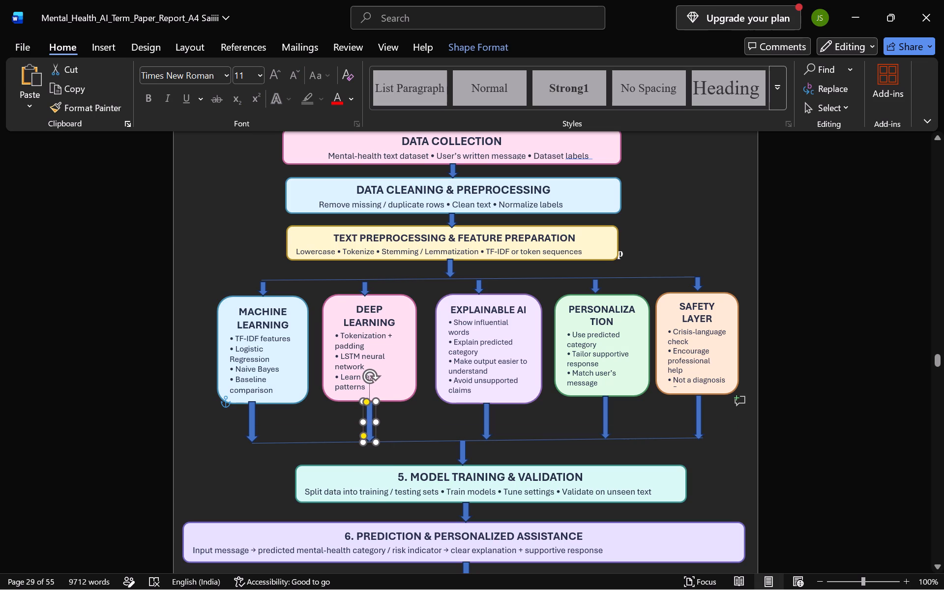
left_click_drag(376, 402, 376, 402)
left_click(419, 424)
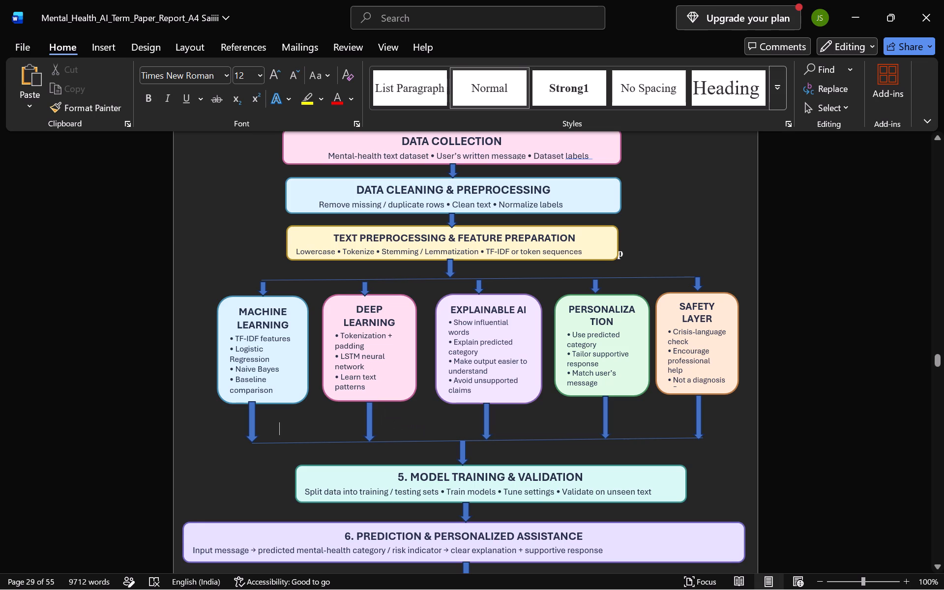
Look over the rest of the framework diagram and the proposed framework flowchart in Fig 9.
scroll(419, 424, "down", 1)
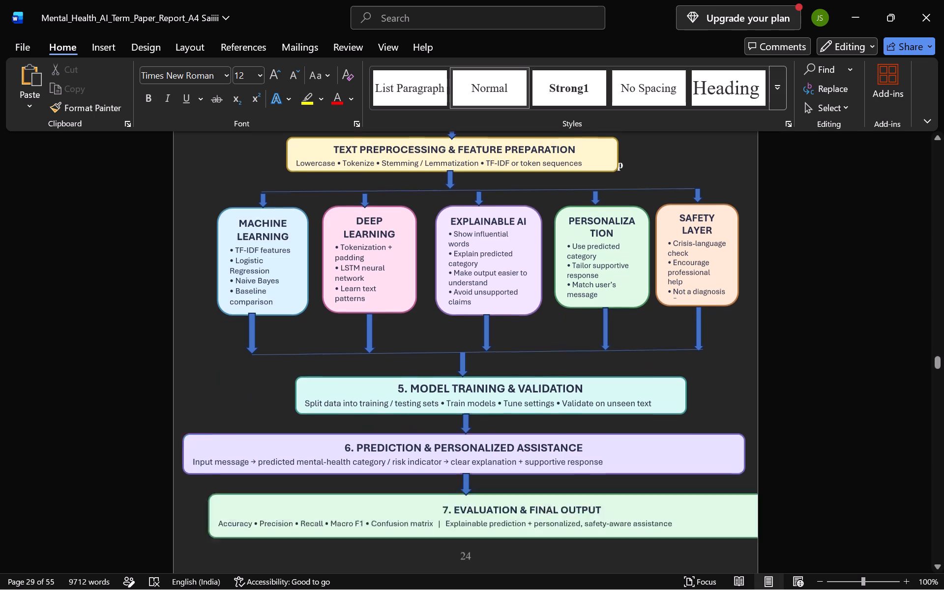
scroll(419, 424, "down", 4)
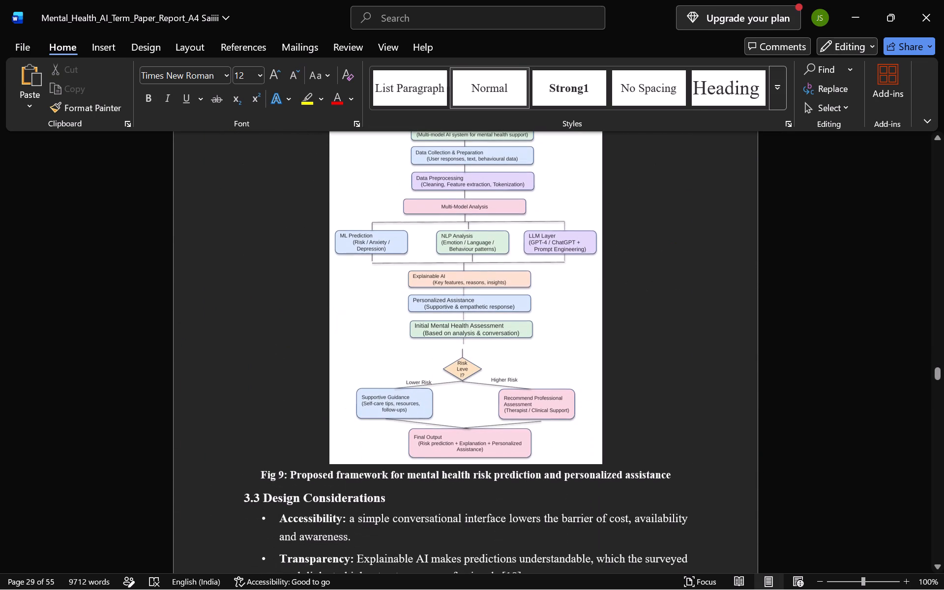
scroll(419, 424, "down", 2)
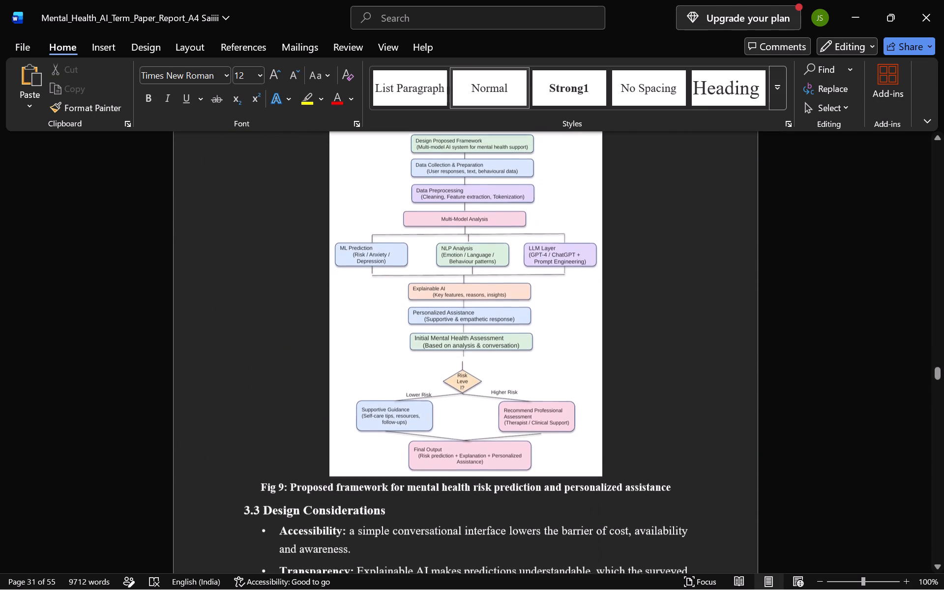
scroll(419, 424, "down", 2)
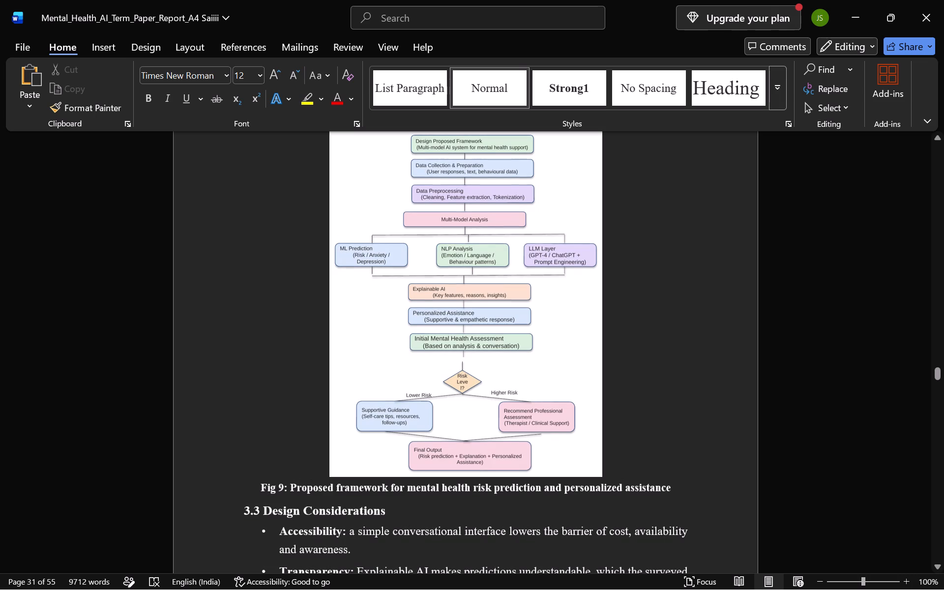
scroll(419, 424, "down", 1)
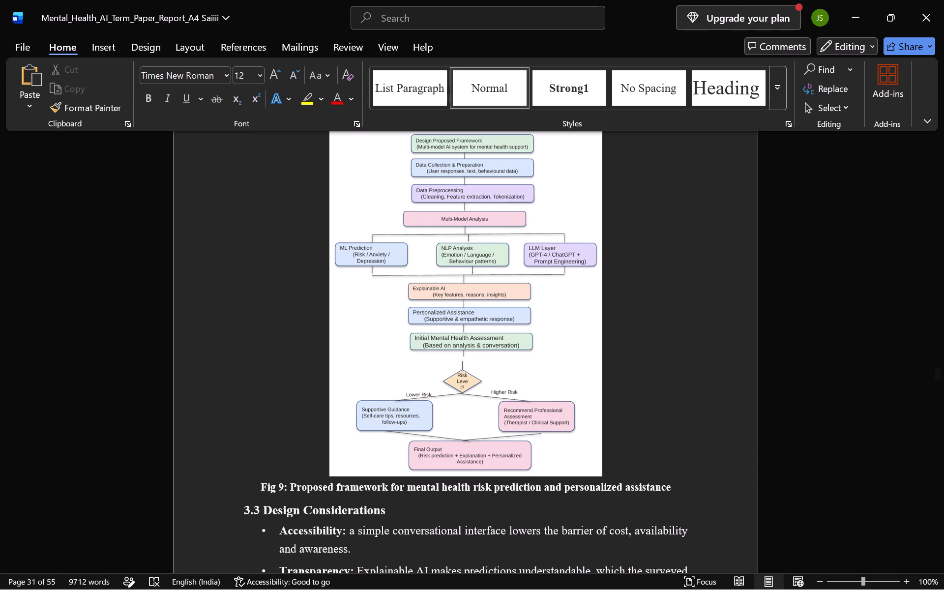
left_click(428, 394)
key("ctrl+c")
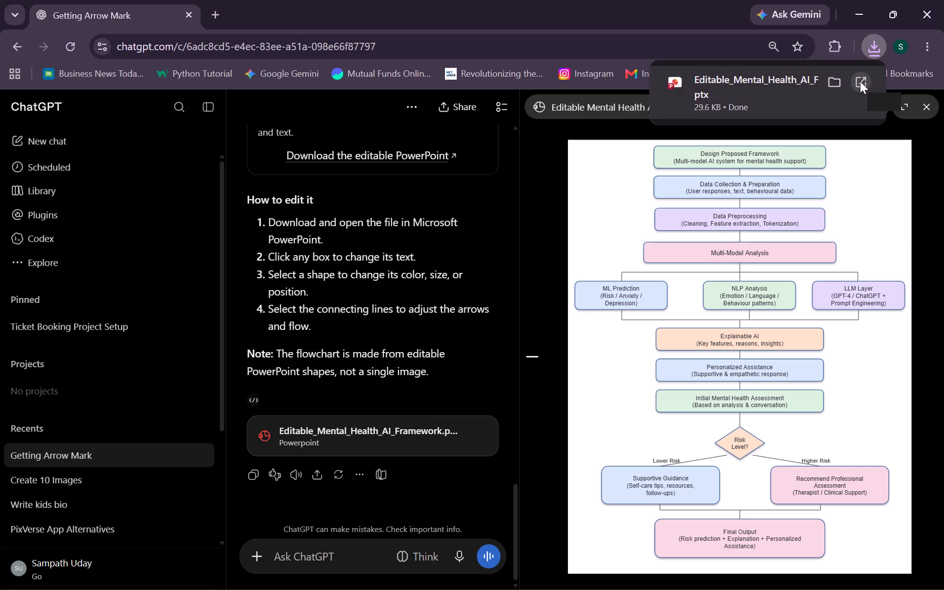
Open the downloaded Editable_Mental_Health_AI_Framework file in PowerPoint and enable editing.
double_click(860, 81)
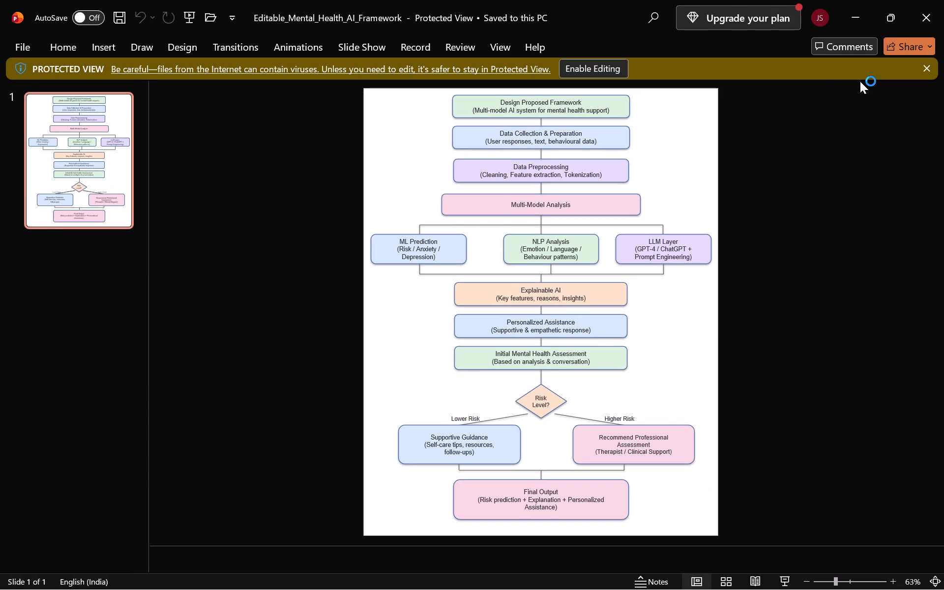
left_click(608, 62)
left_click(455, 194)
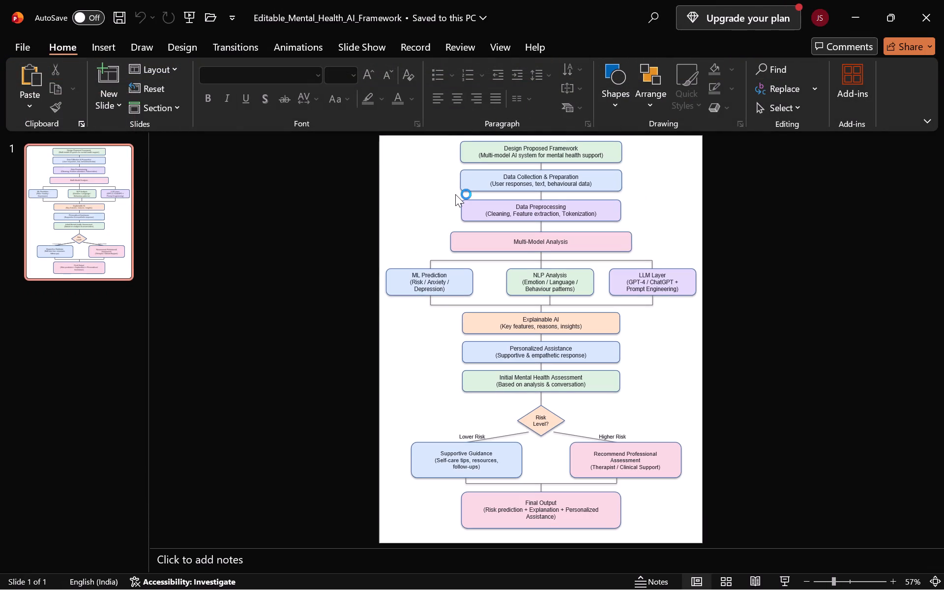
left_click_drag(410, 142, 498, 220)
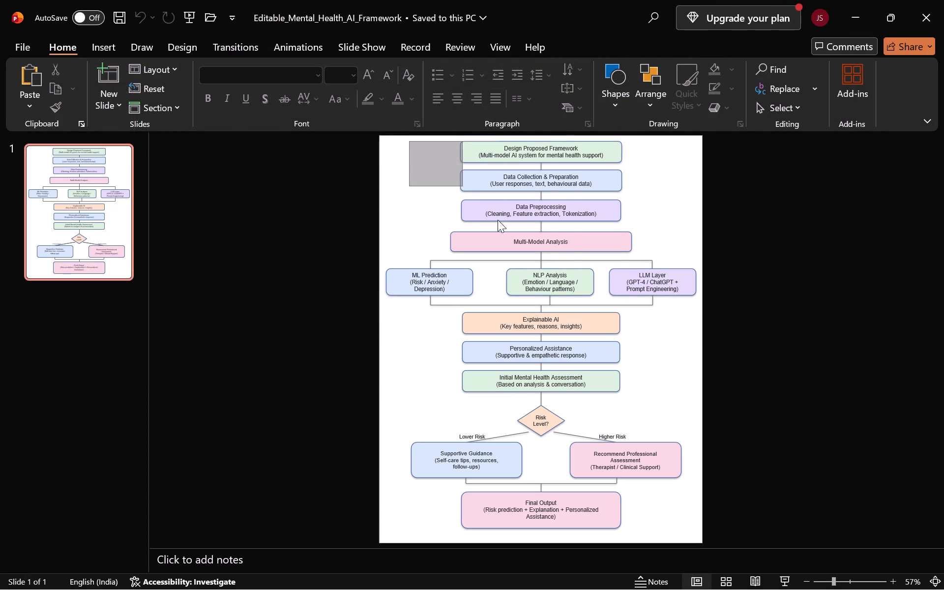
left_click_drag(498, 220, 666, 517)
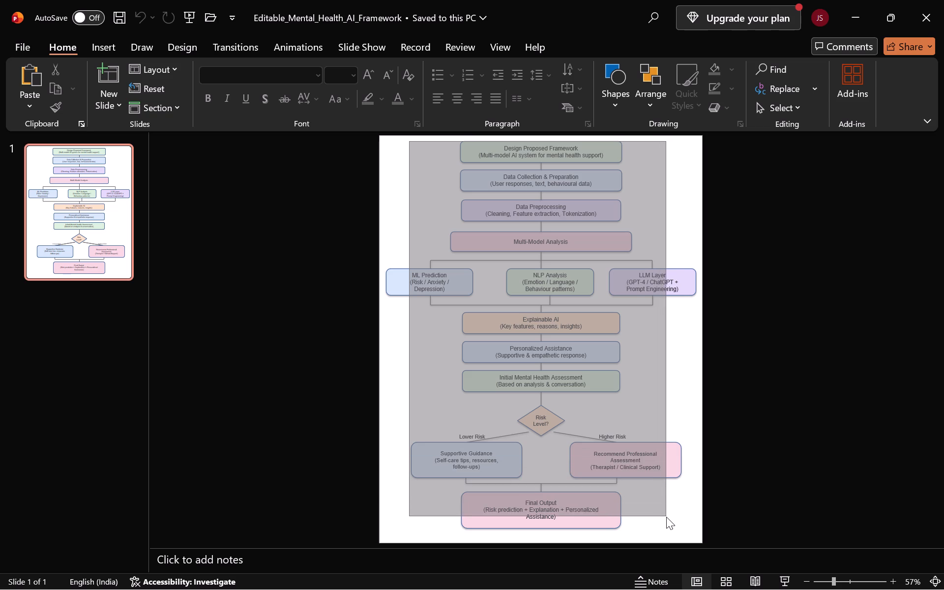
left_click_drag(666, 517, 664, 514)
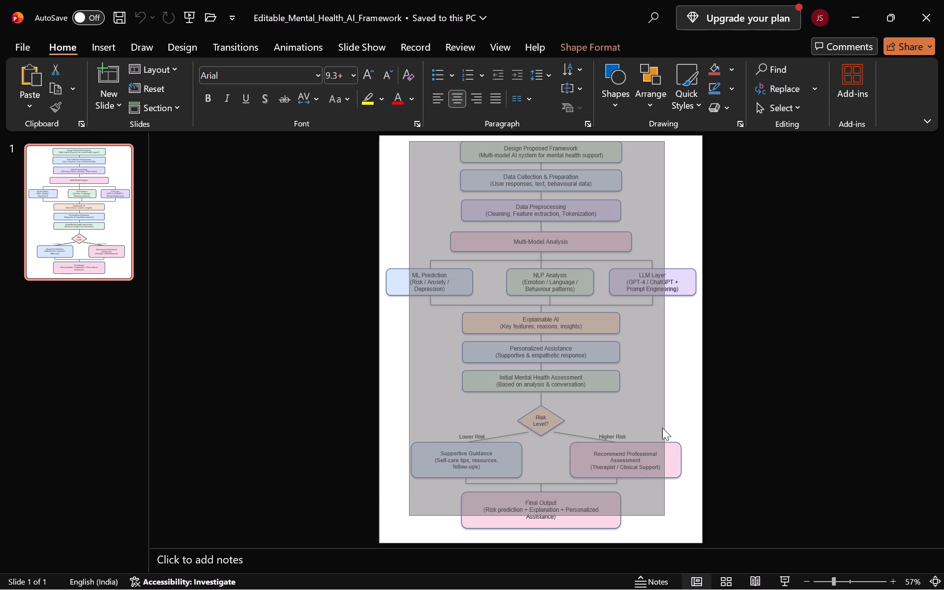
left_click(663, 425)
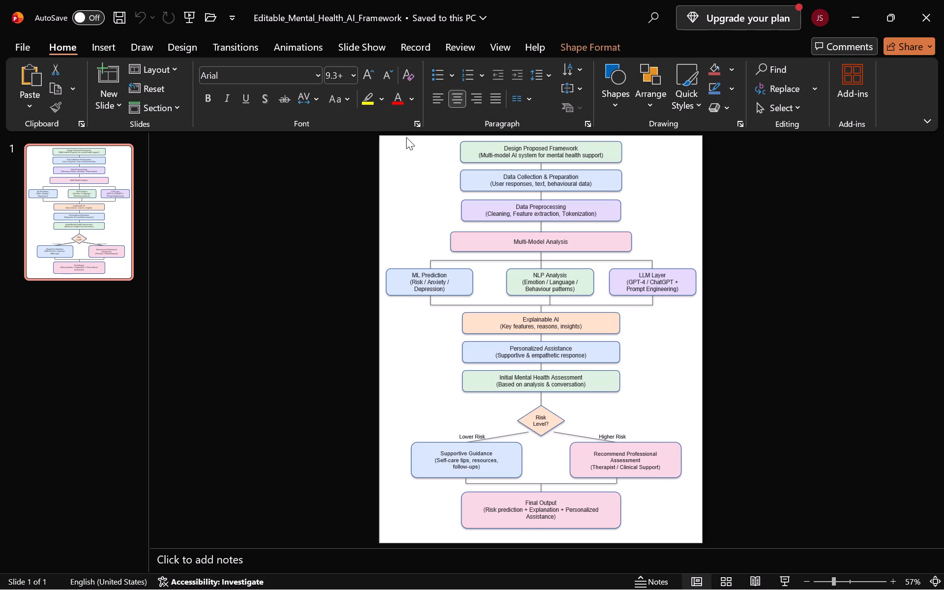
Select the central boxes, connectors and labels of the flowchart on the slide together and copy them.
left_click_drag(406, 137, 667, 509)
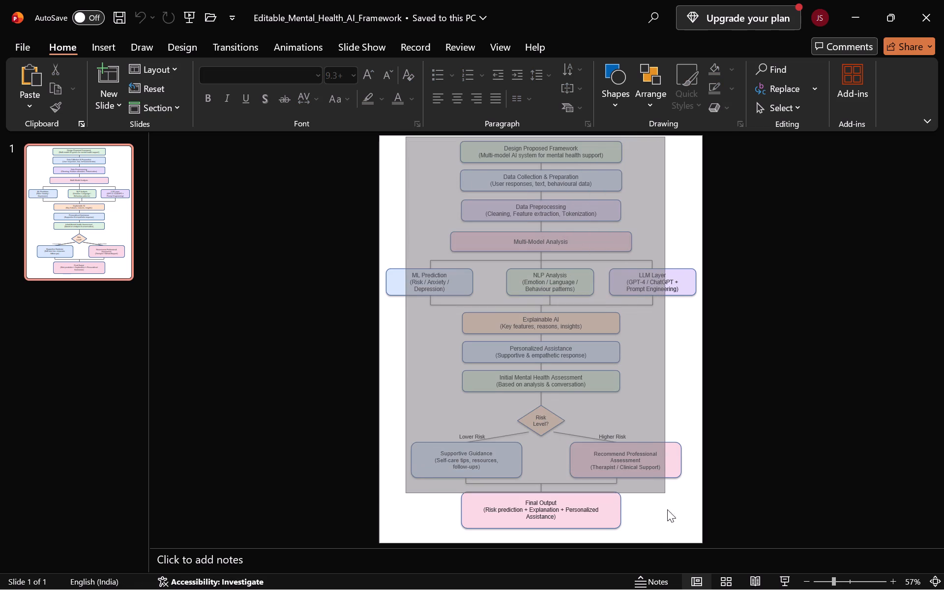
left_click_drag(667, 509, 675, 521)
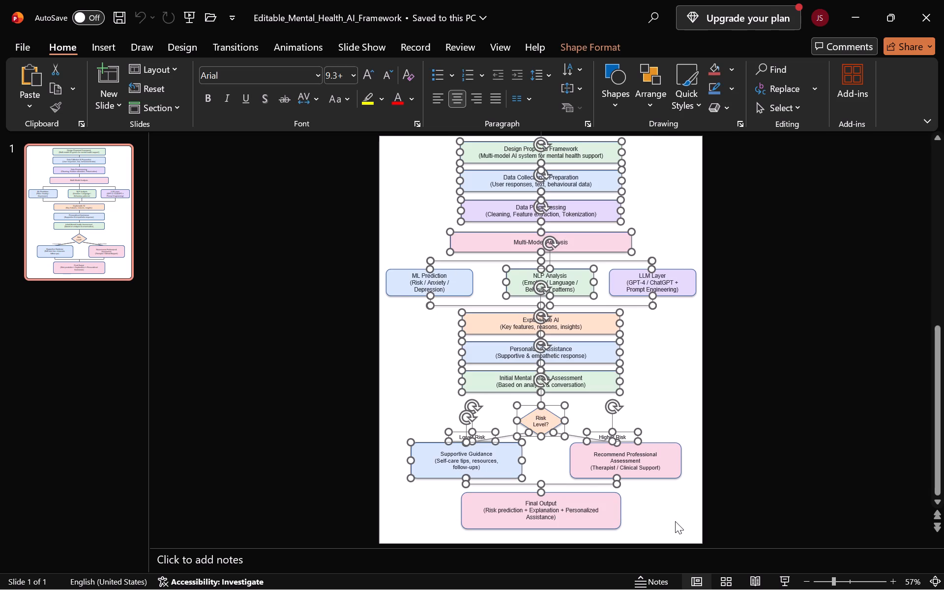
key("ctrl+c")
Switch from the PowerPoint flowchart back to the term paper report in Word.
left_click(632, 262)
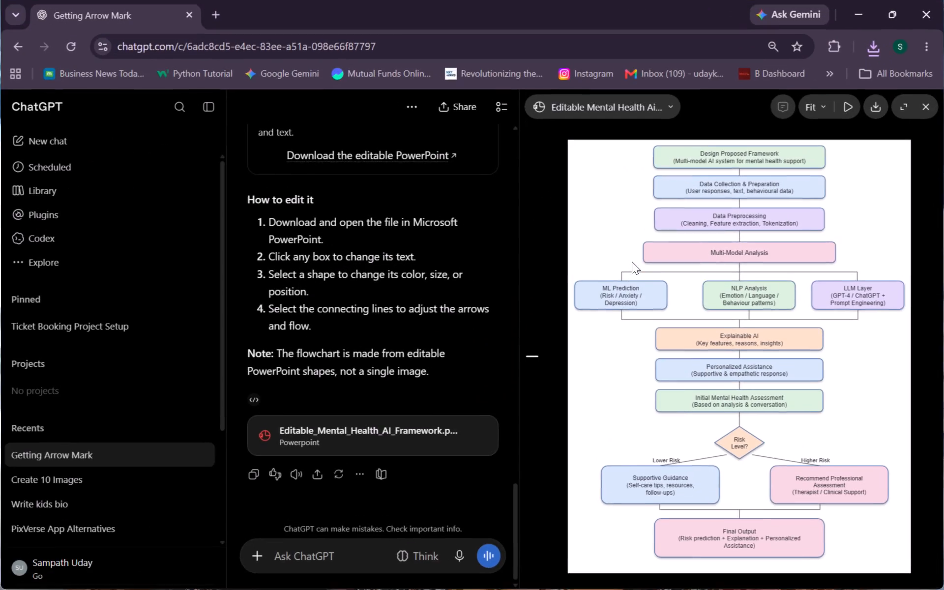
left_click(533, 152)
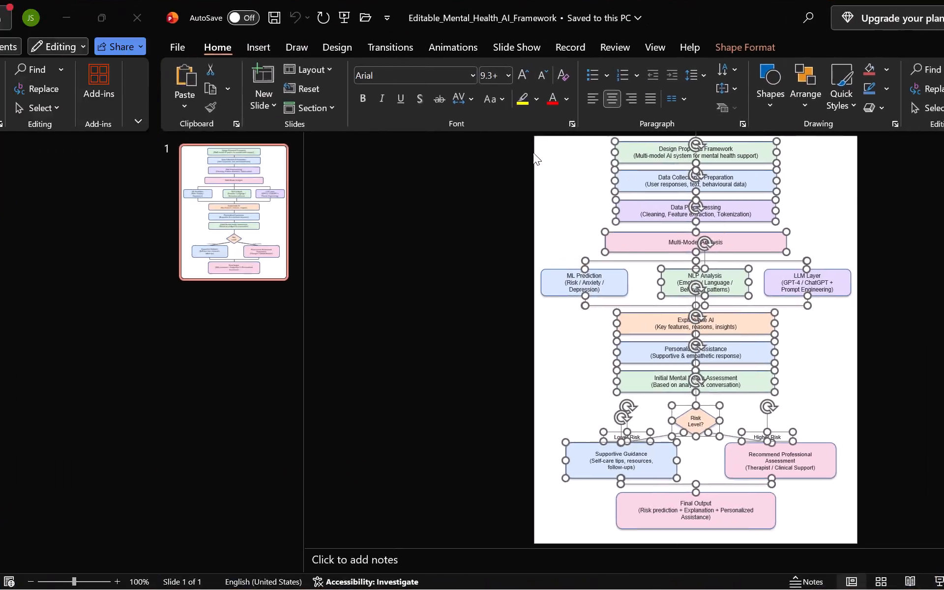
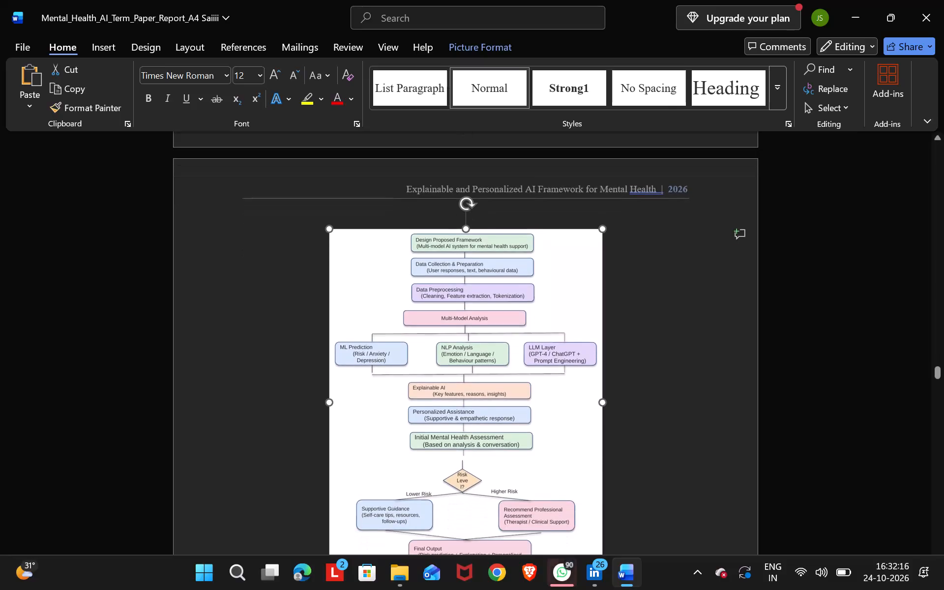
Delete the old flowchart picture above the Fig 9 caption in the report.
key("BackSpace")
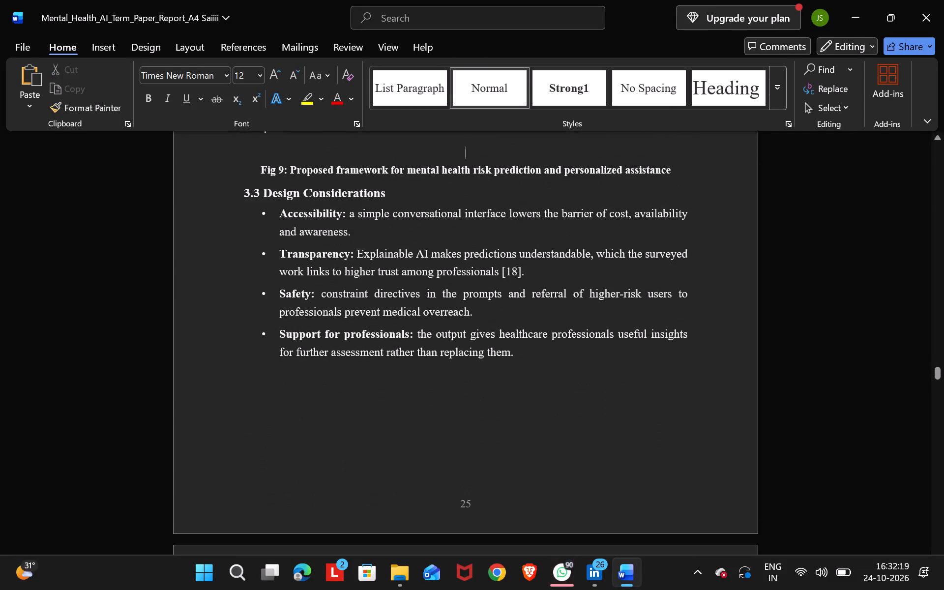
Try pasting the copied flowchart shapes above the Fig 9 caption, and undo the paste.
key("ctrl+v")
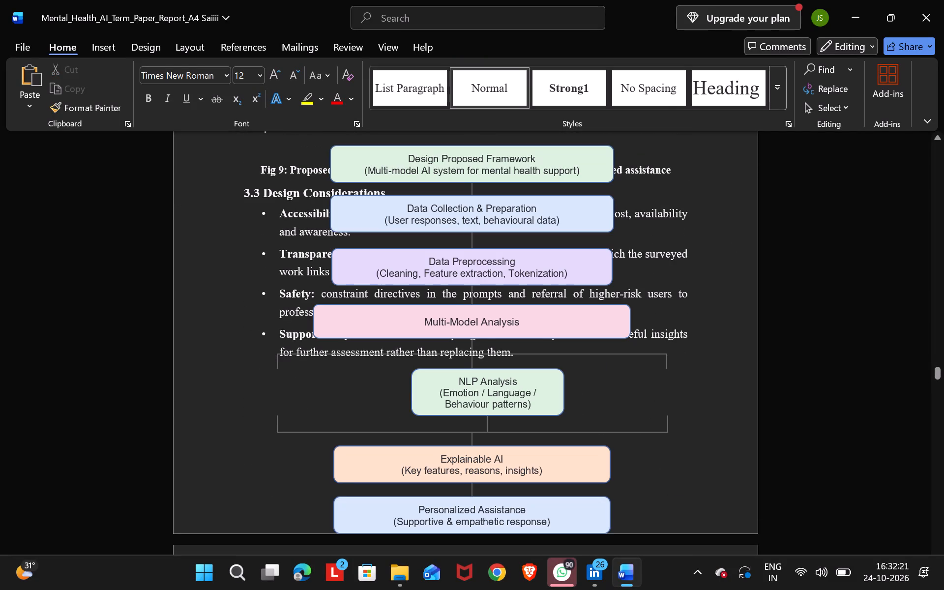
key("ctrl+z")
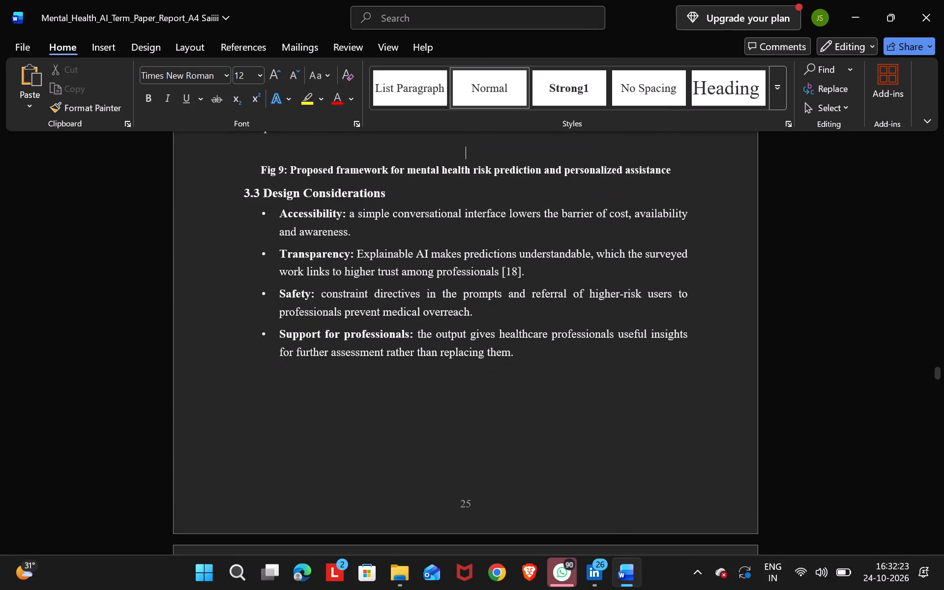
Insert 16 blank lines above the Fig 9 caption to push it down onto the next page.
scroll(429, 241, "up", 2)
scroll(429, 241, "down", 1)
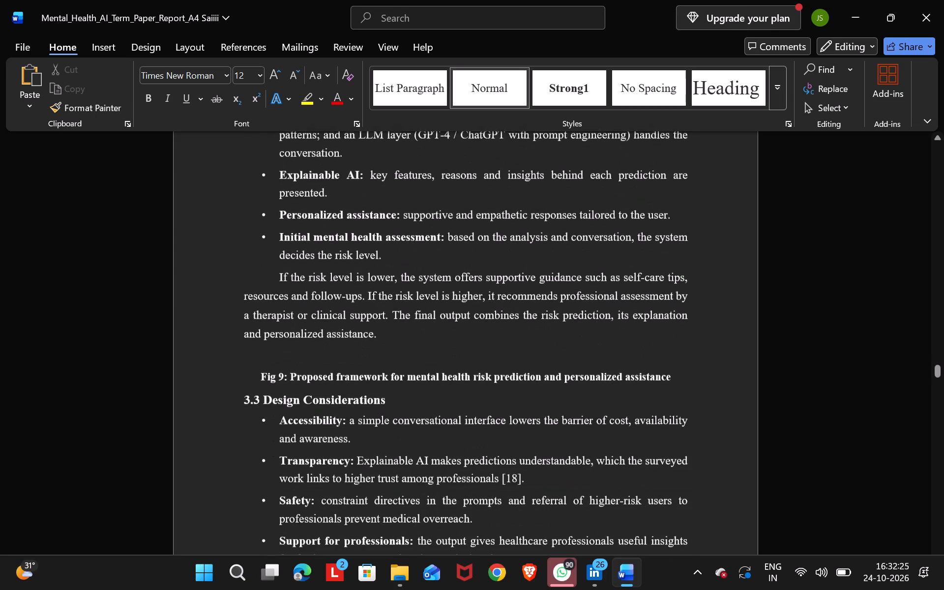
key("Return")
key("Return")
key("Return")
key("Return")
key("Return")
key("Return")
key("Return")
key("Return")
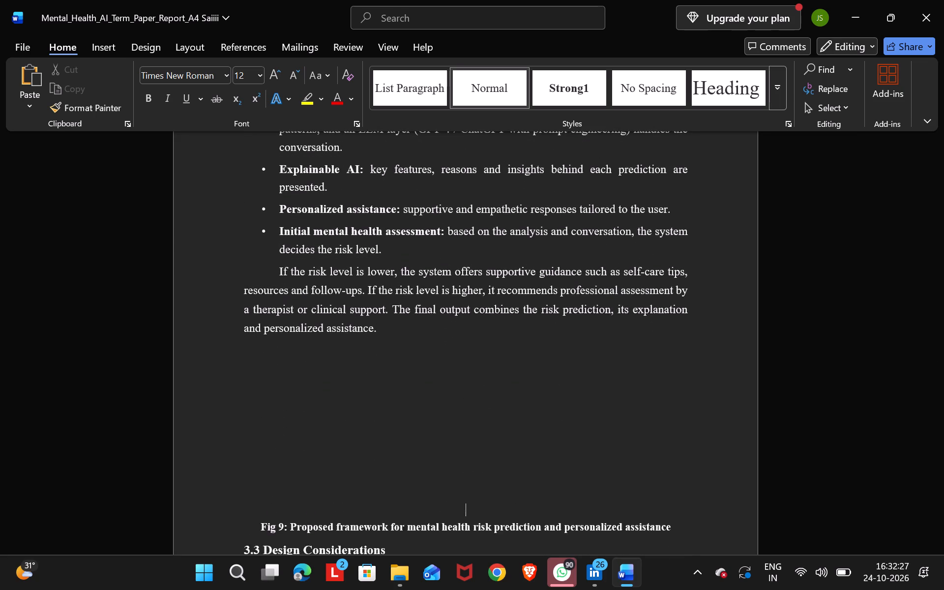
key("Return")
key("Return")
key("Return")
key("Return")
key("Return")
key("Return")
key("Return")
key("Return")
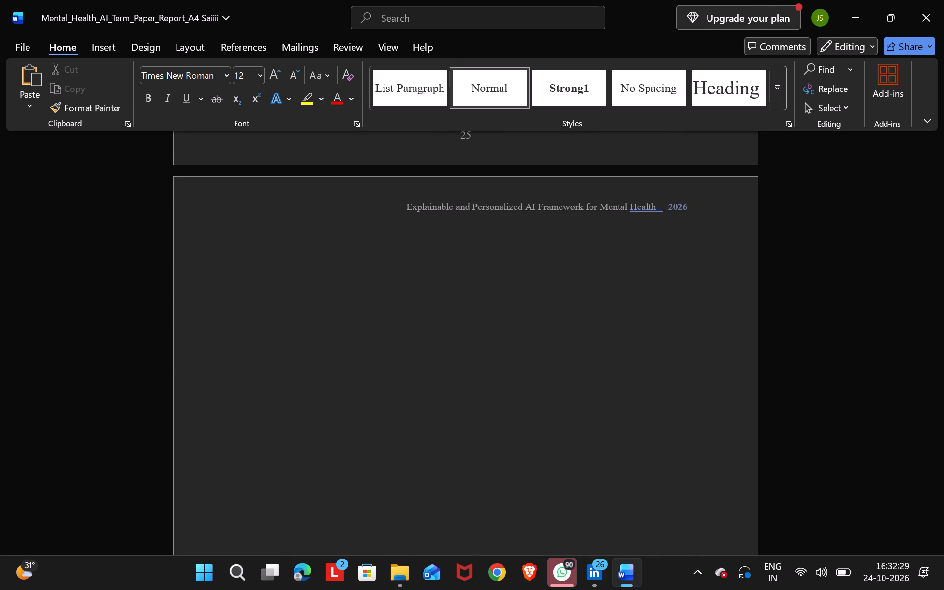
scroll(429, 241, "down", 1)
scroll(429, 241, "up", 1)
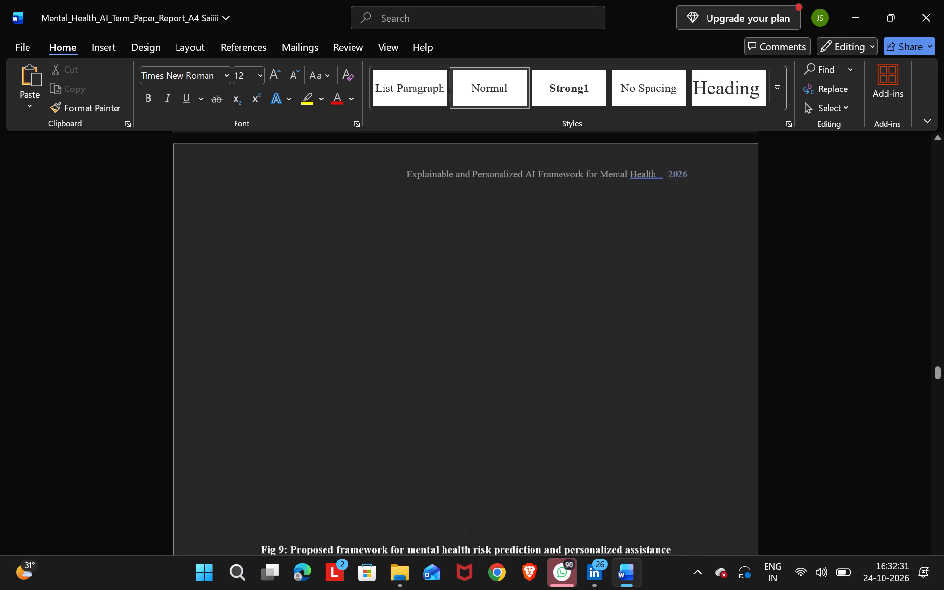
Add 18 more blank lines on the empty page to push the Fig 9 caption onto the following page.
scroll(429, 241, "up", 1)
left_click(318, 236)
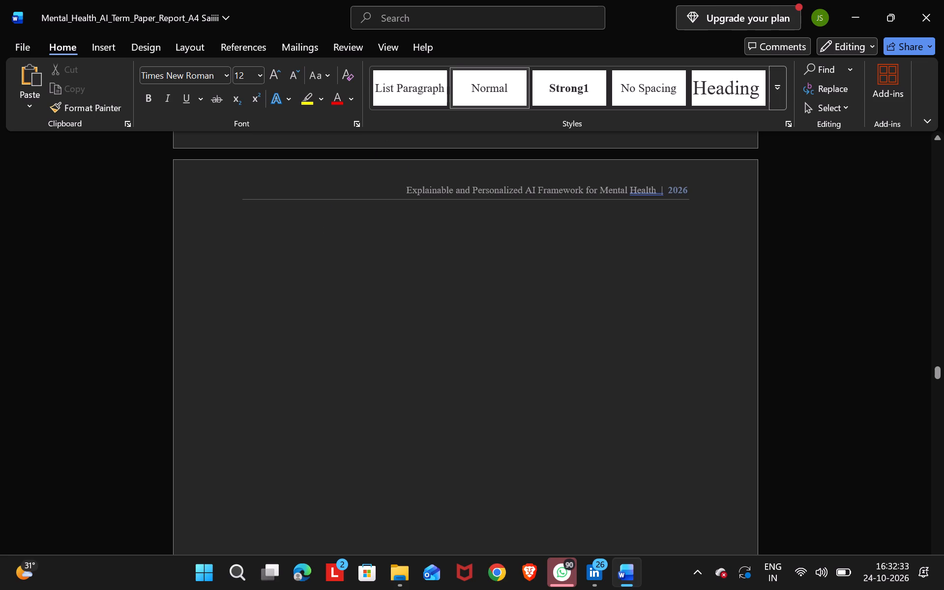
key("Return")
key("Return")
key("Return")
key("Return")
scroll(318, 236, "down", 3)
key("Return")
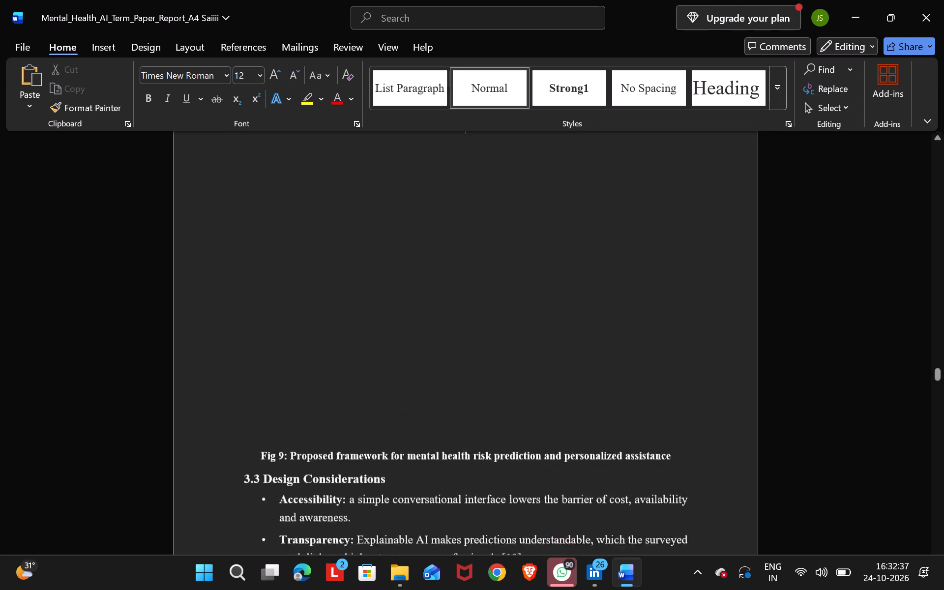
key("Return")
key("Return")
key("Return")
key("Return")
scroll(318, 236, "down", 1)
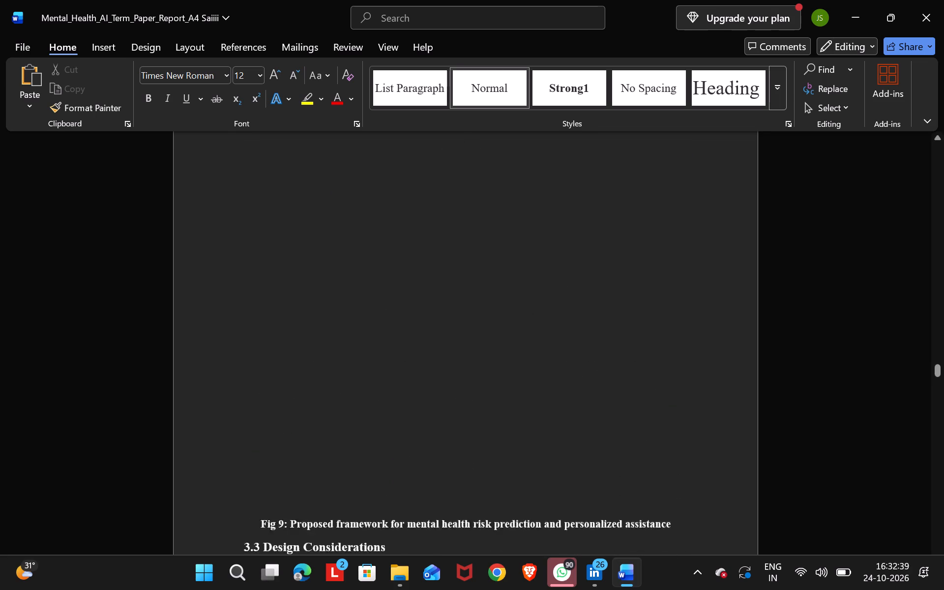
scroll(318, 236, "down", 1)
key("Return")
key("Return")
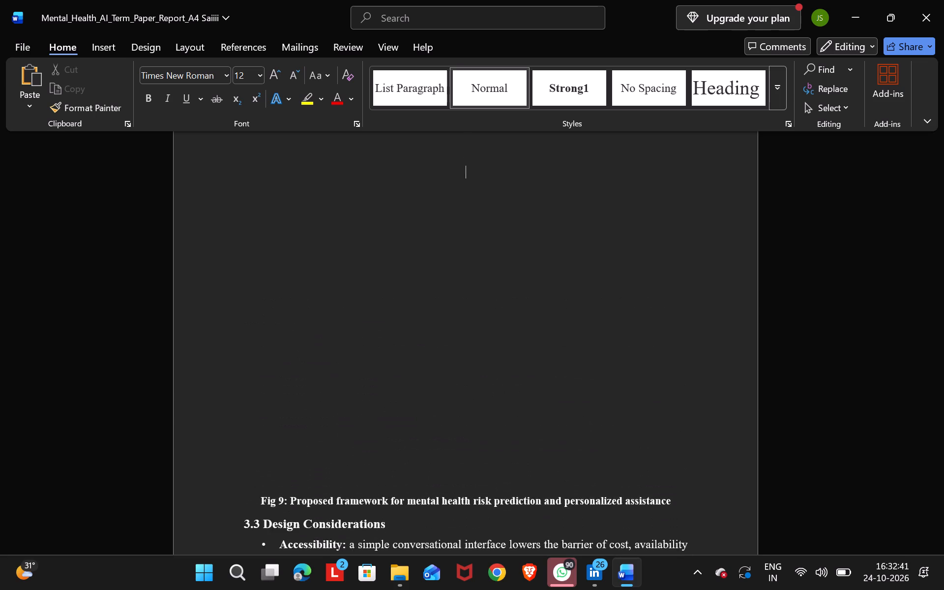
key("Return")
key("Return")
key("Return")
key("Return")
scroll(318, 236, "down", 1)
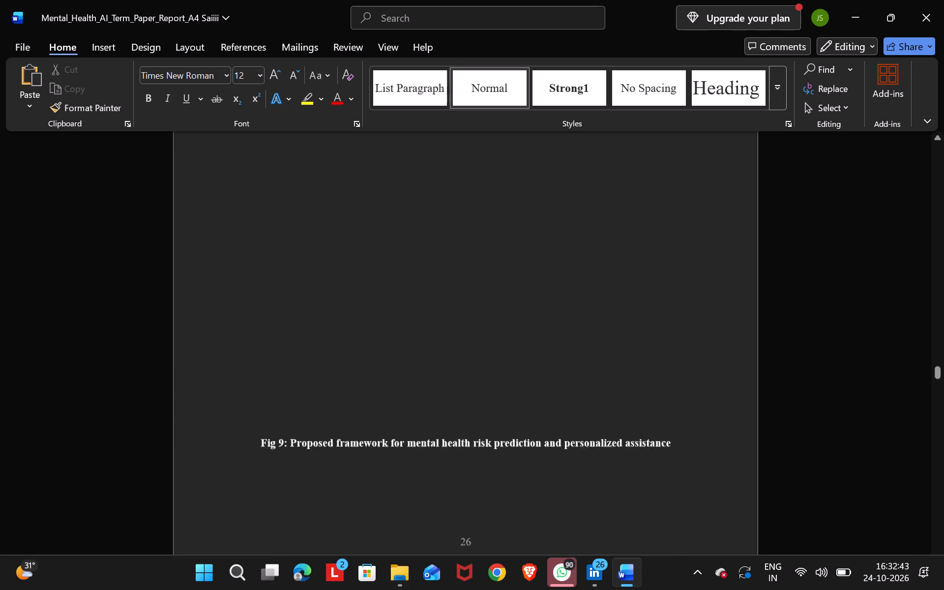
scroll(318, 236, "down", 1)
key("Return")
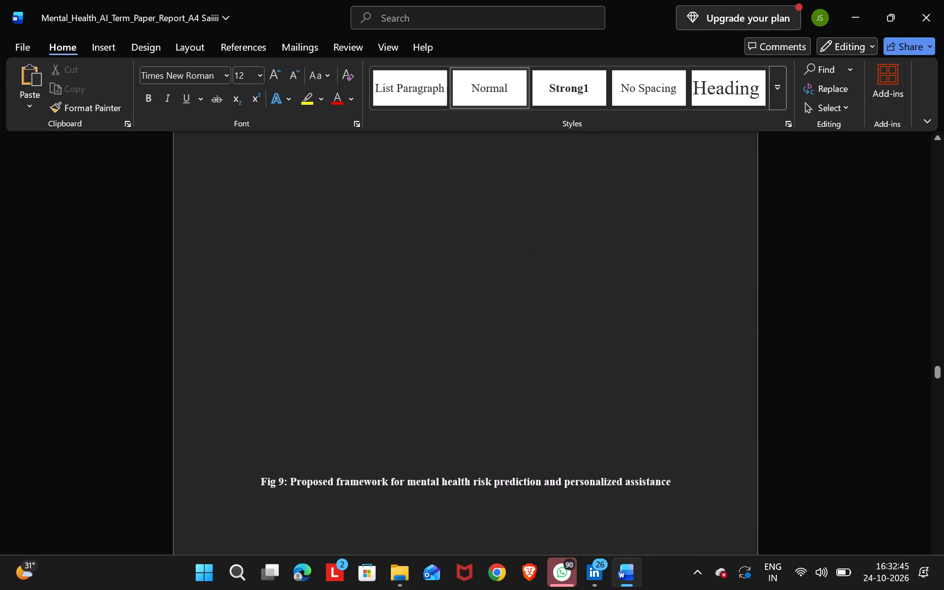
key("Return")
key("Return")
scroll(318, 236, "down", 1)
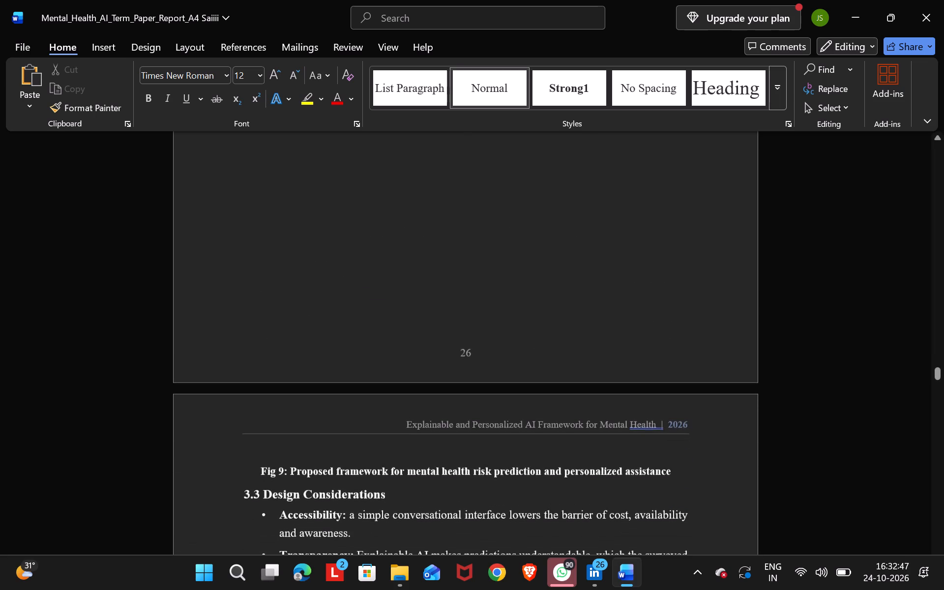
scroll(318, 236, "up", 2)
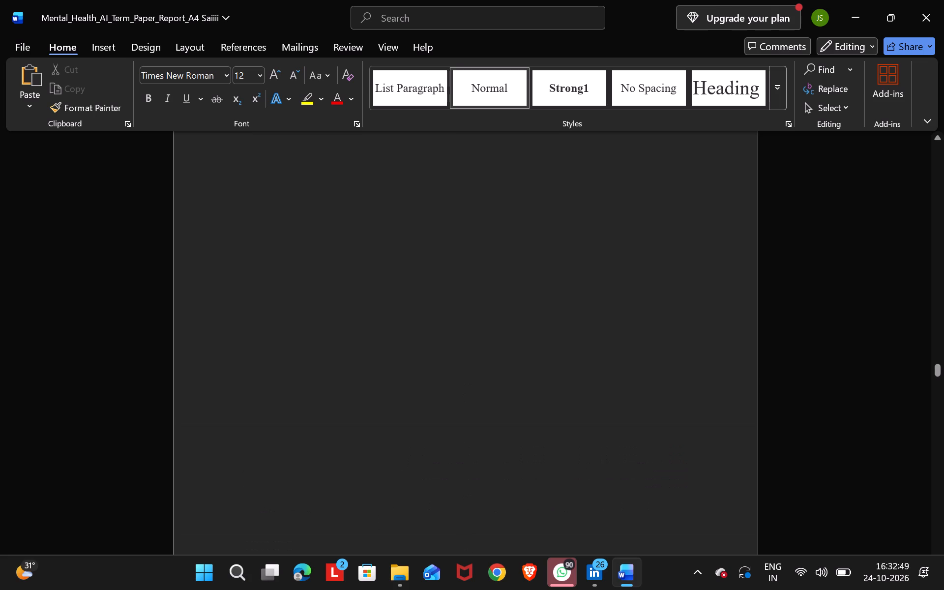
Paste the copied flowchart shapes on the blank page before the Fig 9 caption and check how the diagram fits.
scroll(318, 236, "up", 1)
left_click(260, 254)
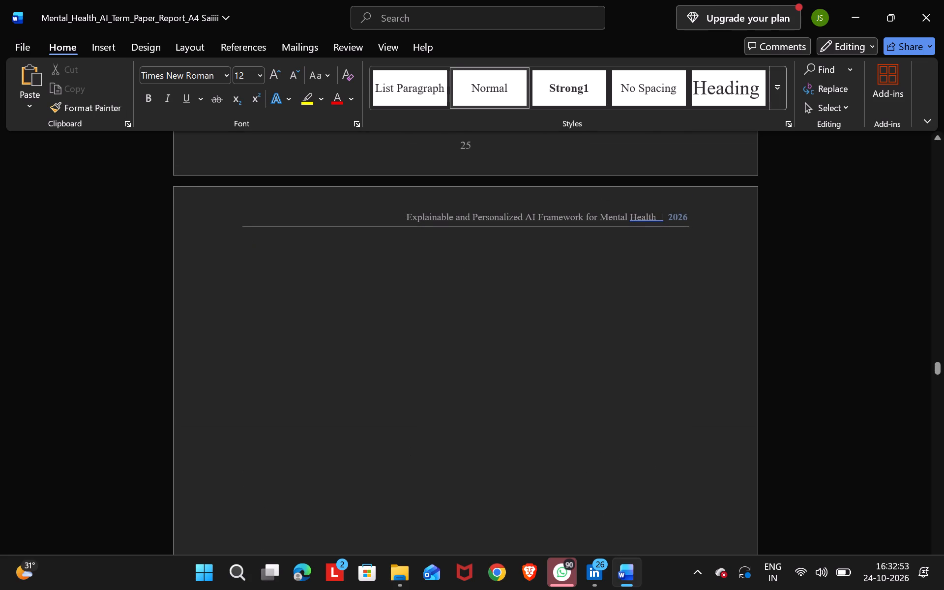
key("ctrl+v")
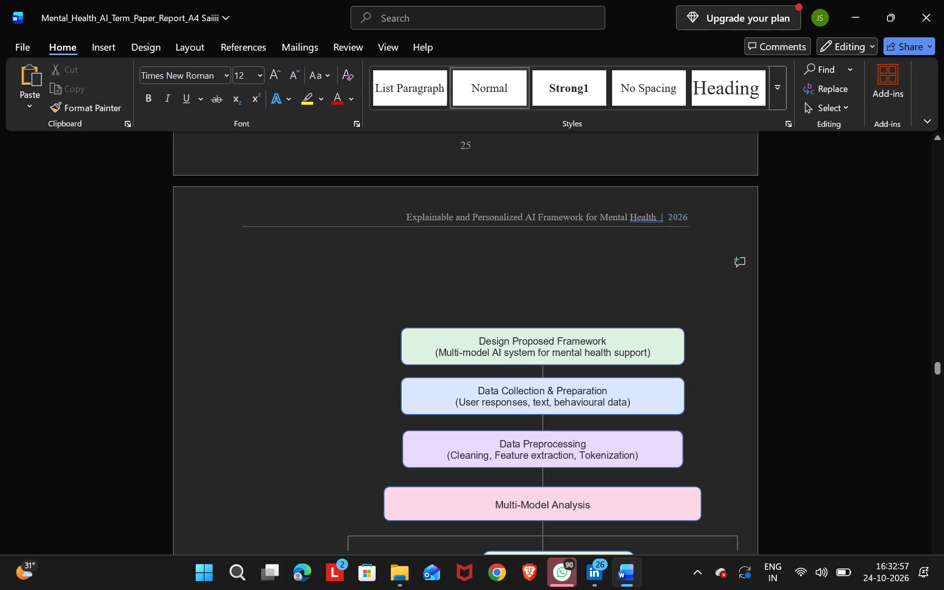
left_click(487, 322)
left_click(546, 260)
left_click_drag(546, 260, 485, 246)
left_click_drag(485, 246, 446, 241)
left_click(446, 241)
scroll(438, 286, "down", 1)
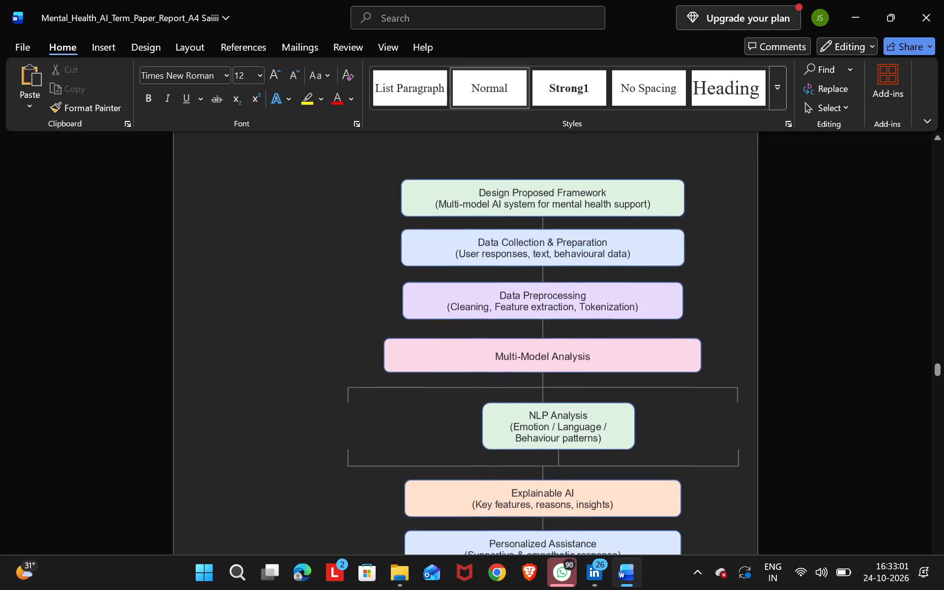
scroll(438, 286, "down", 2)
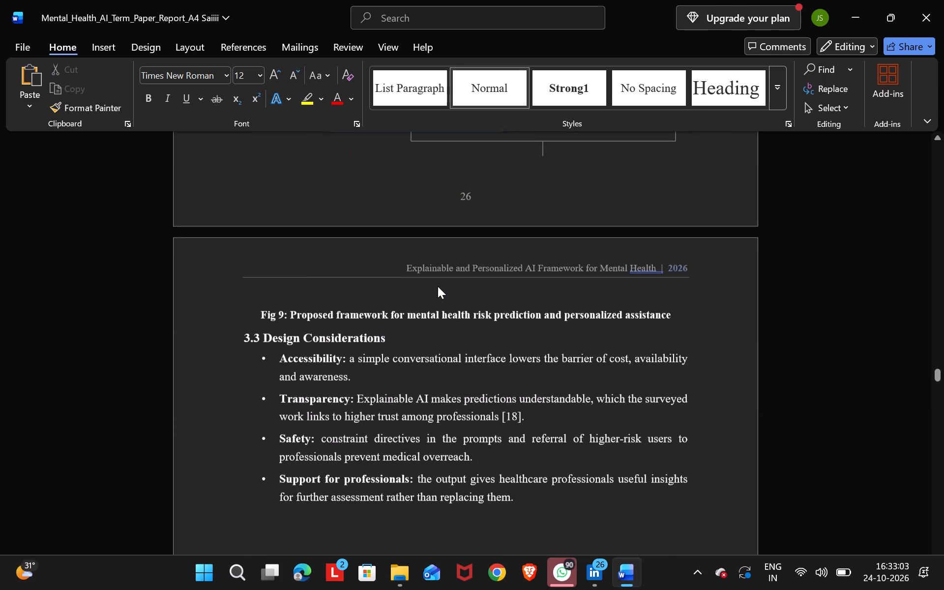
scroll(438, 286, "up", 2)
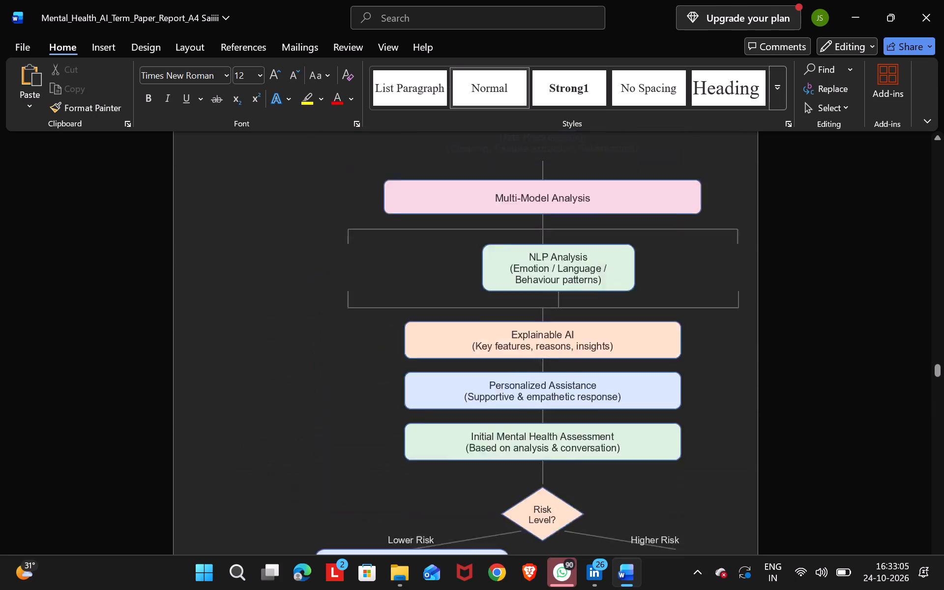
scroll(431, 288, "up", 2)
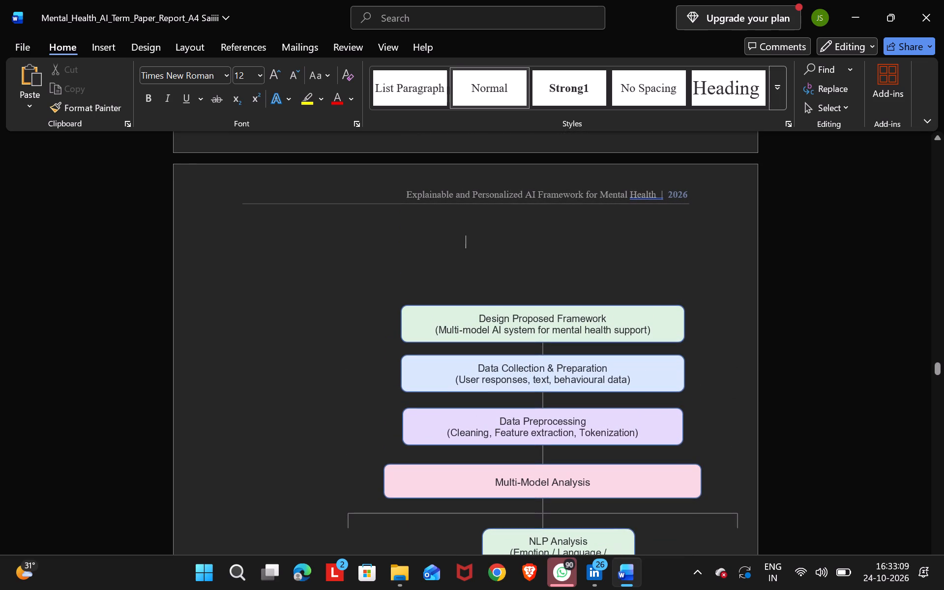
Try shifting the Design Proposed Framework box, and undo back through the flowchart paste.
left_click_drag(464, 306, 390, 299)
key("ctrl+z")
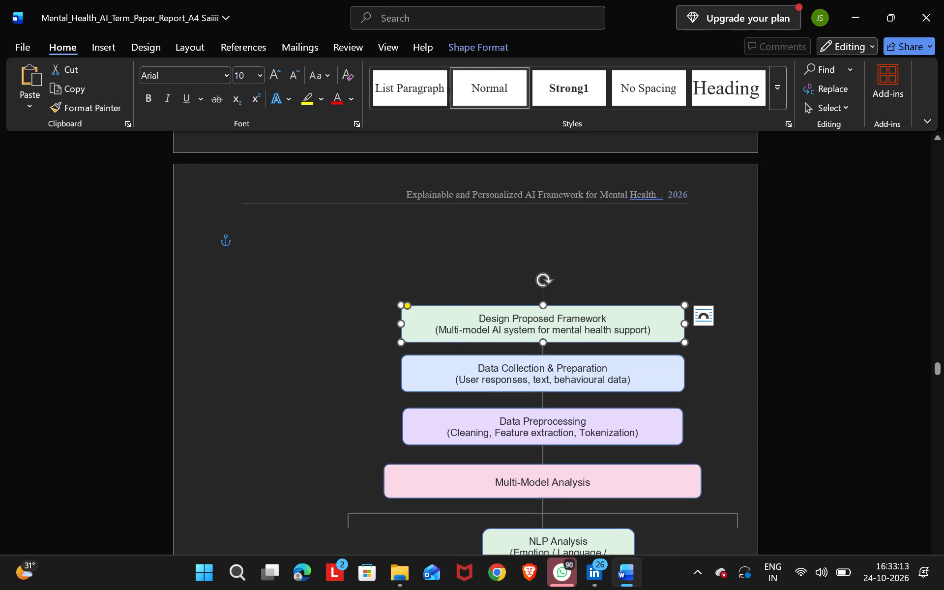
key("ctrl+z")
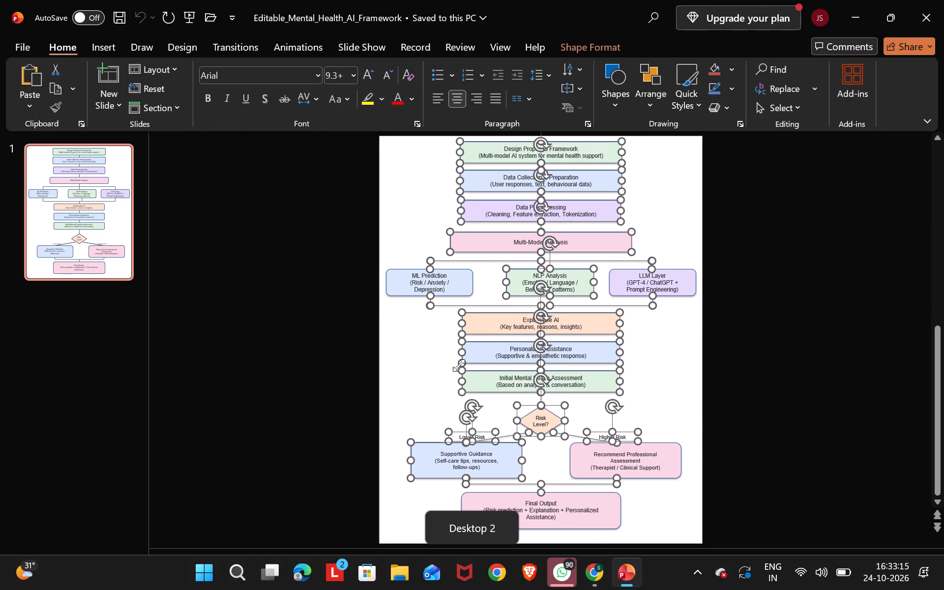
In the PowerPoint flowchart, reselect the shapes, including the ML Prediction, Supportive Guidance, Recommend Professional Assessment and Final Output boxes, and copy them.
left_click(648, 337)
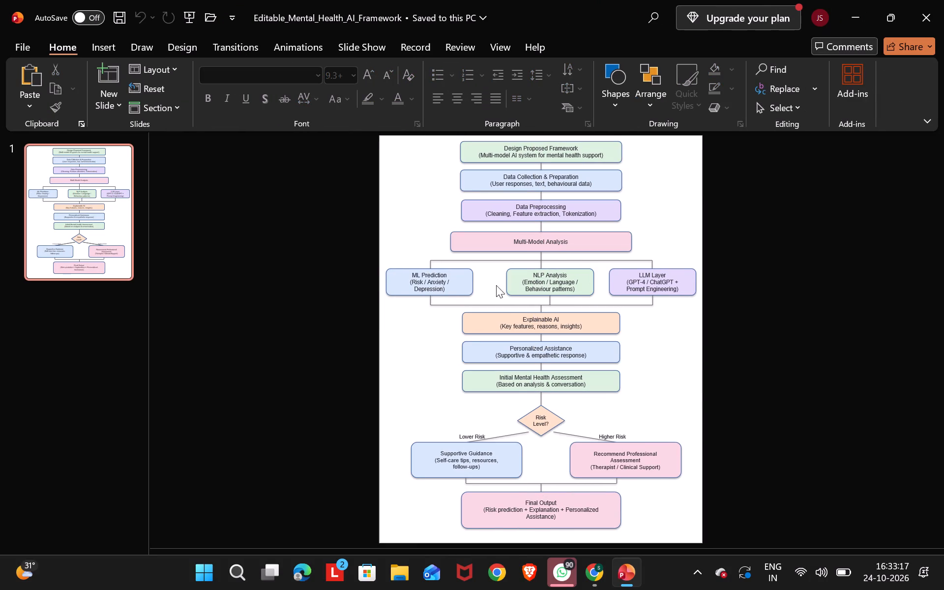
left_click_drag(416, 144, 684, 501)
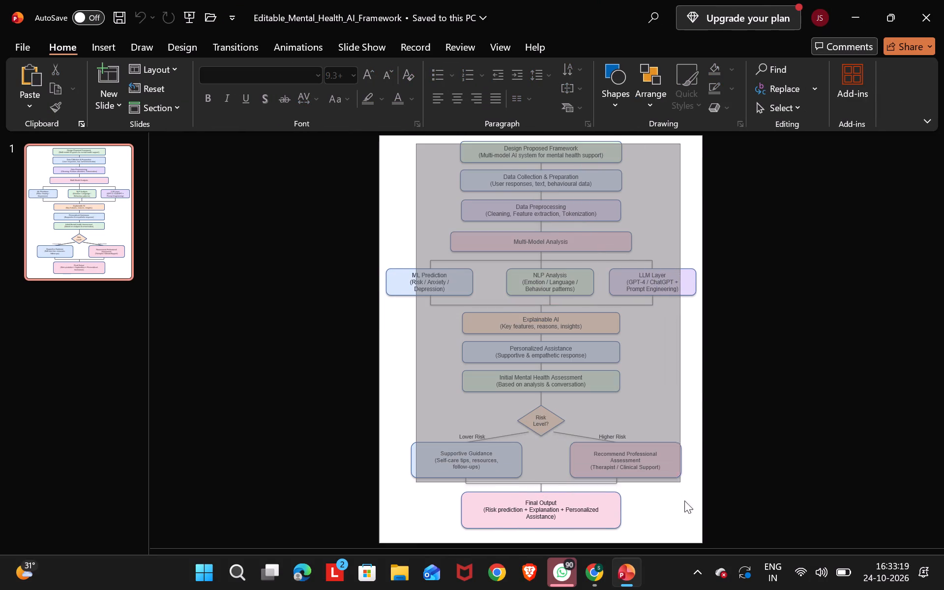
left_click_drag(684, 501, 682, 526)
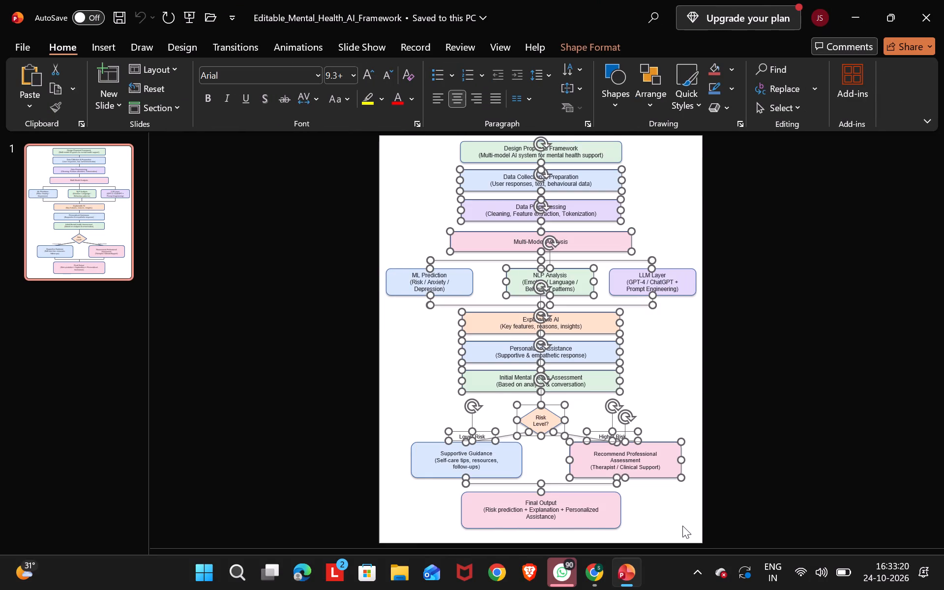
left_click(677, 383)
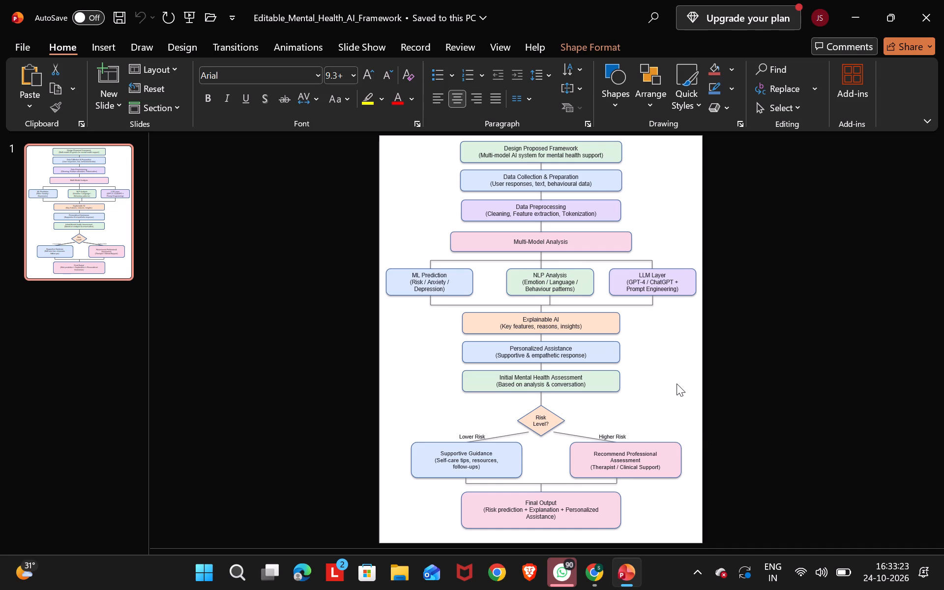
left_click_drag(384, 135, 673, 491)
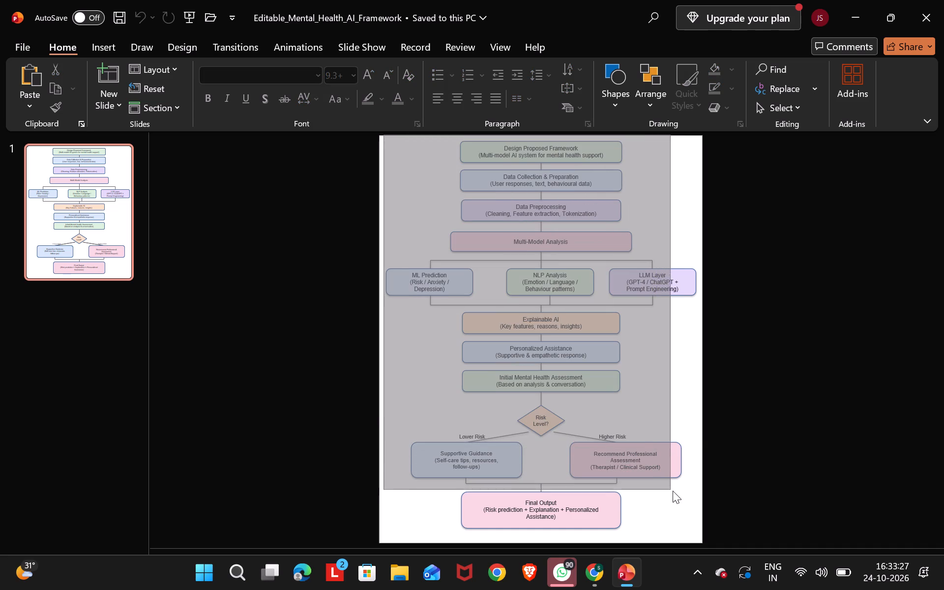
left_click_drag(673, 491, 689, 530)
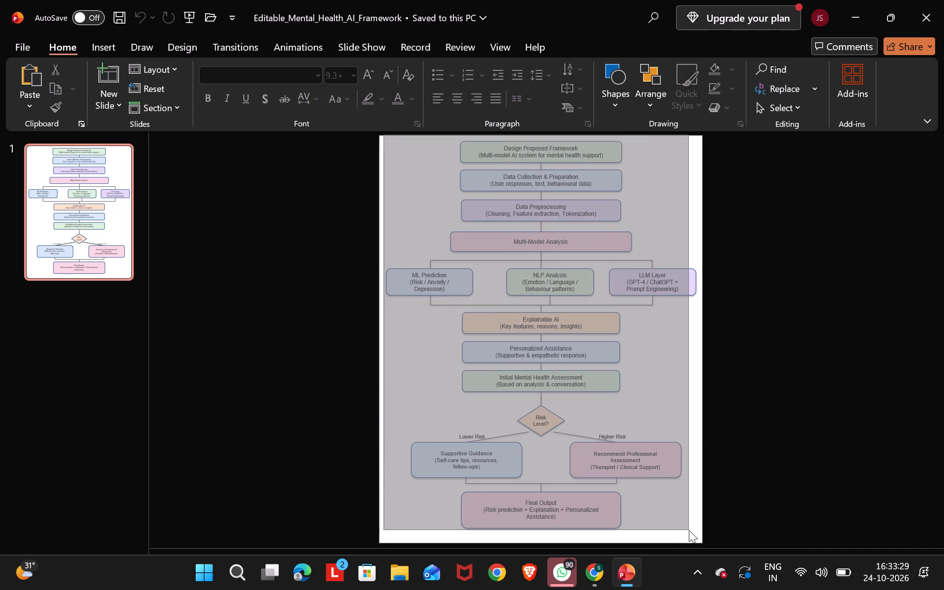
left_click_drag(689, 530, 693, 531)
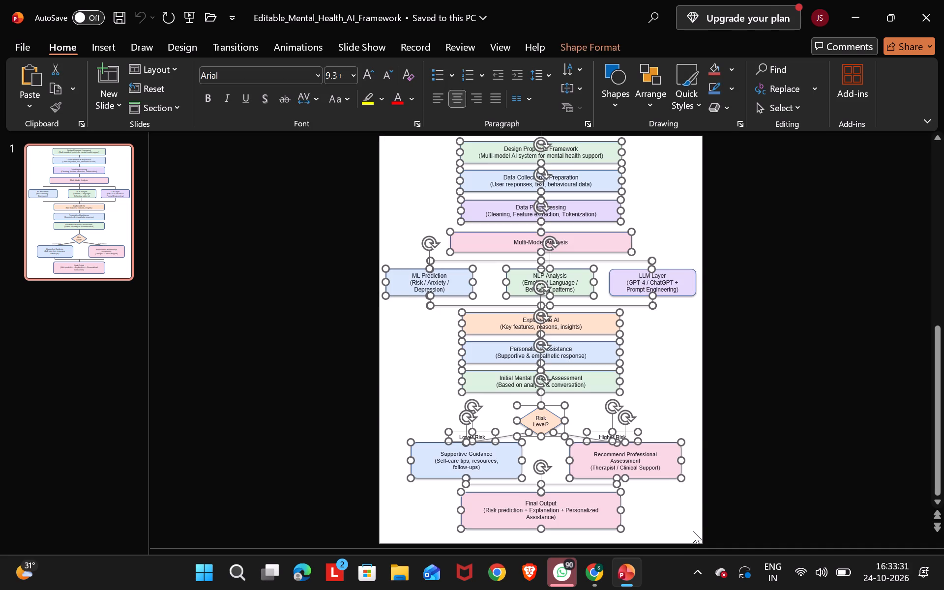
key("ctrl+c")
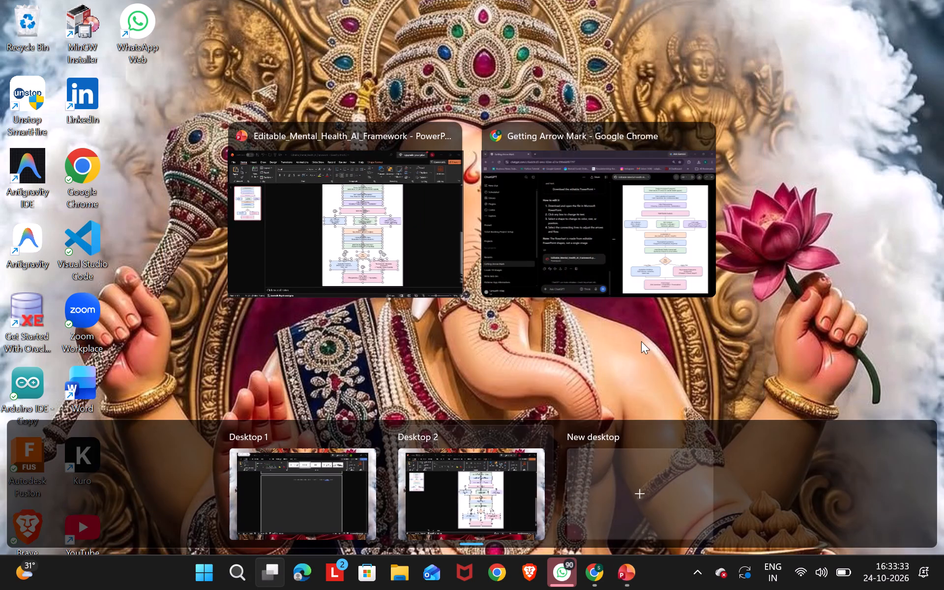
Switch back to the term paper report in Word, on the blank page before the Fig 9 caption.
left_click(363, 182)
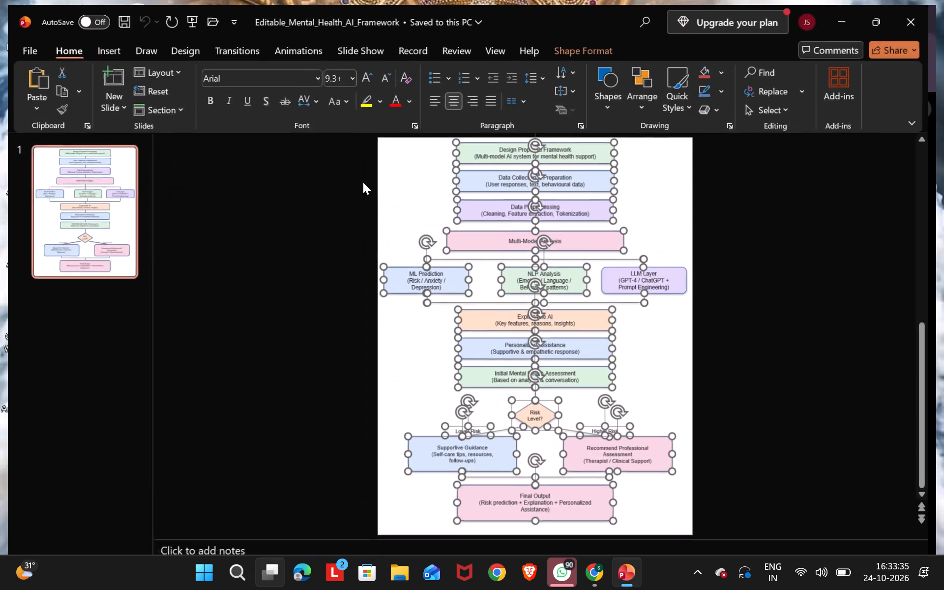
key("BackSpace")
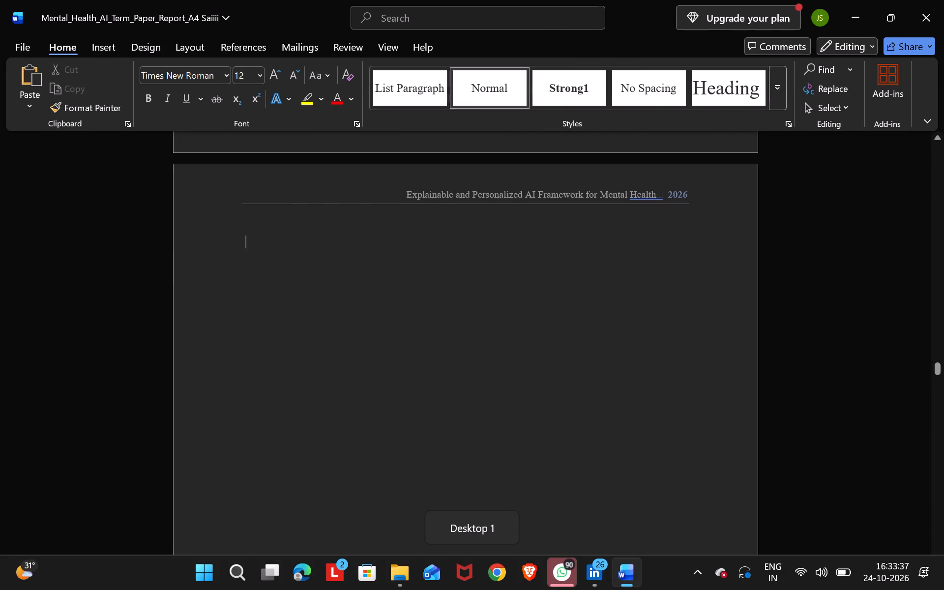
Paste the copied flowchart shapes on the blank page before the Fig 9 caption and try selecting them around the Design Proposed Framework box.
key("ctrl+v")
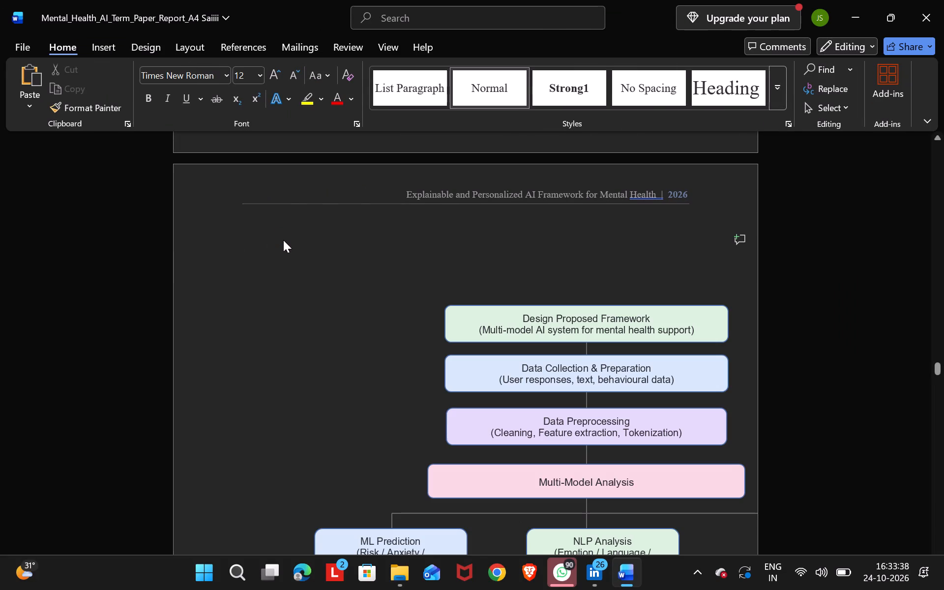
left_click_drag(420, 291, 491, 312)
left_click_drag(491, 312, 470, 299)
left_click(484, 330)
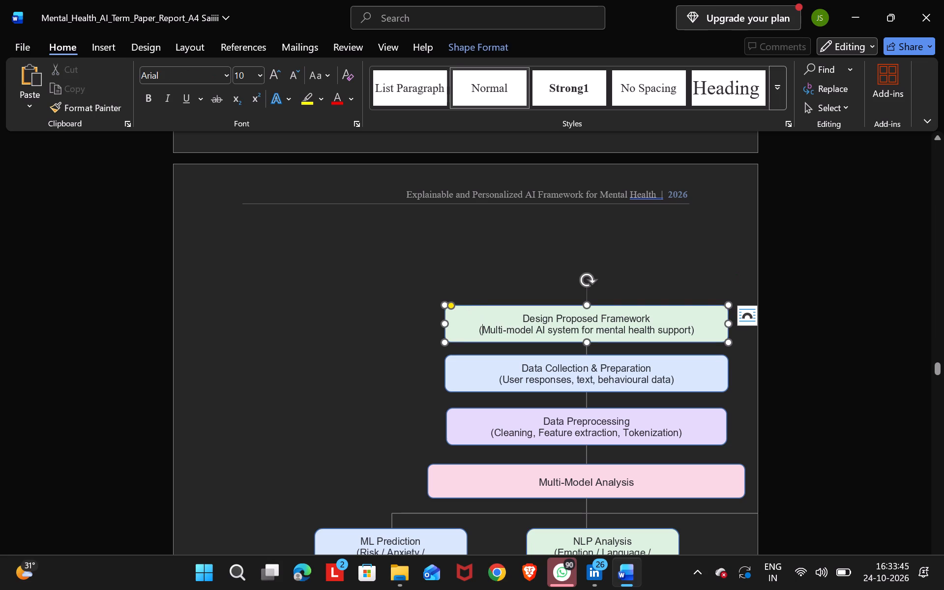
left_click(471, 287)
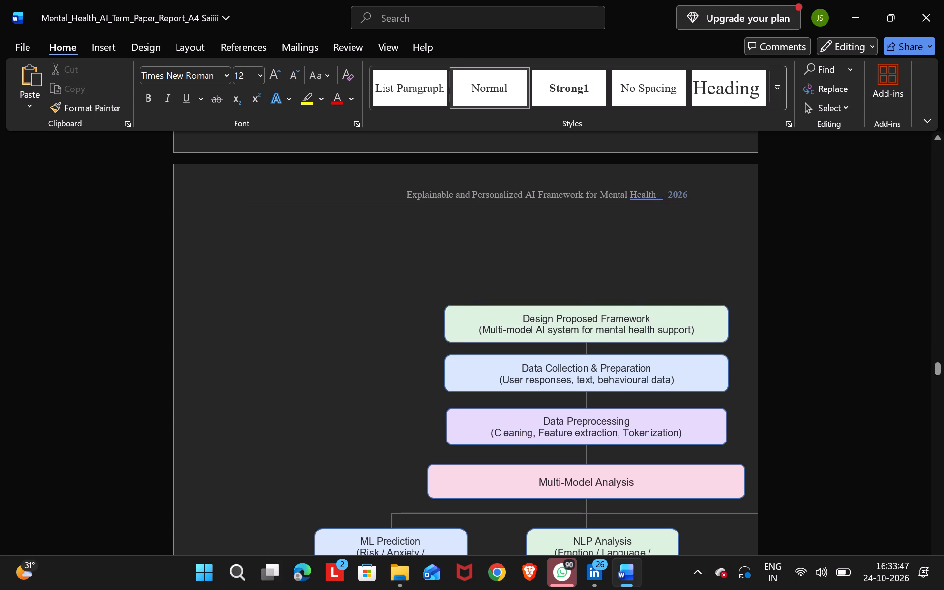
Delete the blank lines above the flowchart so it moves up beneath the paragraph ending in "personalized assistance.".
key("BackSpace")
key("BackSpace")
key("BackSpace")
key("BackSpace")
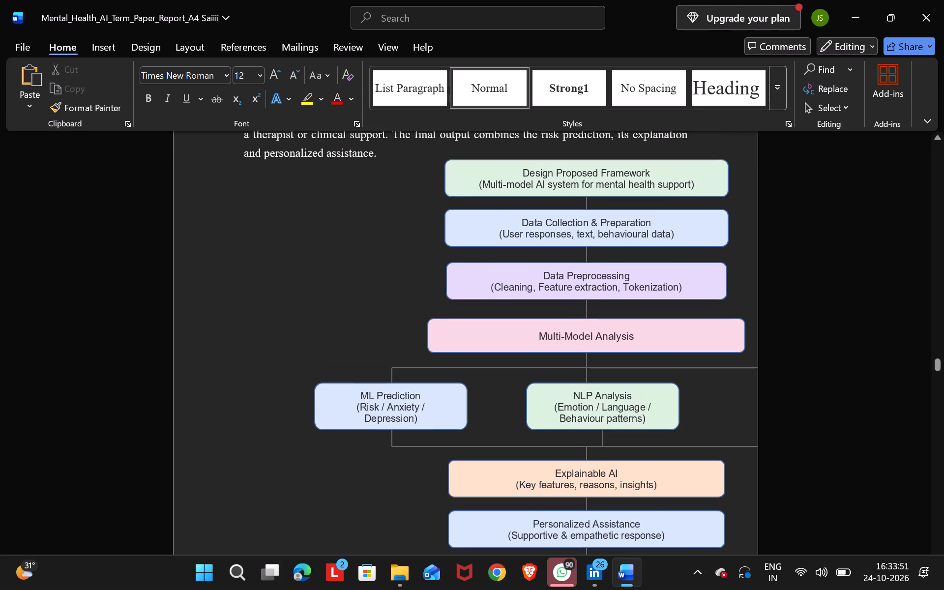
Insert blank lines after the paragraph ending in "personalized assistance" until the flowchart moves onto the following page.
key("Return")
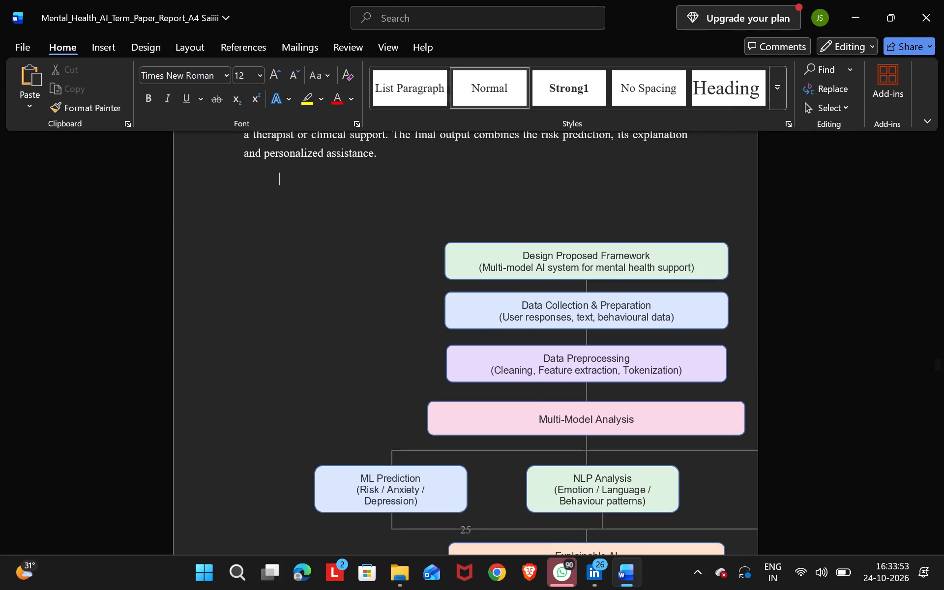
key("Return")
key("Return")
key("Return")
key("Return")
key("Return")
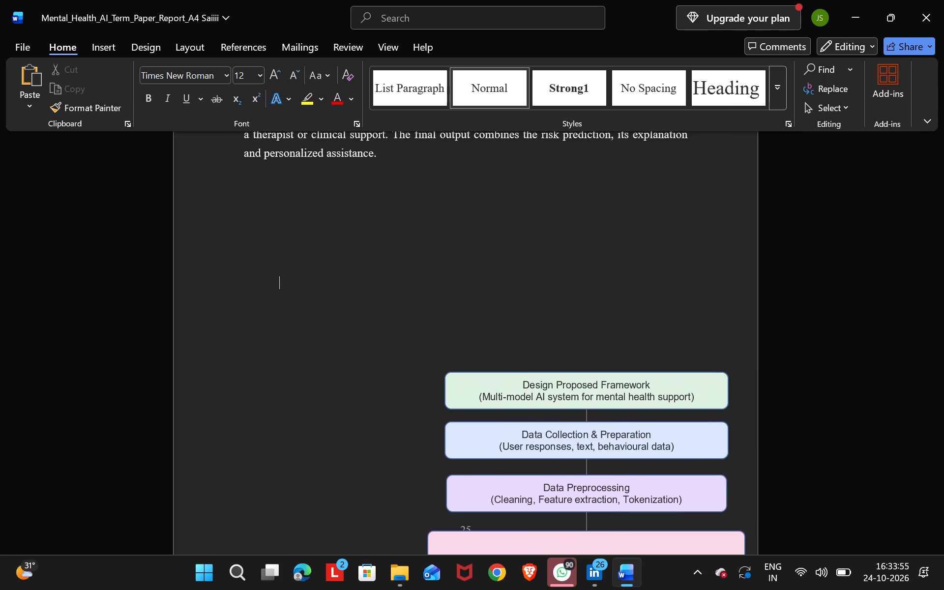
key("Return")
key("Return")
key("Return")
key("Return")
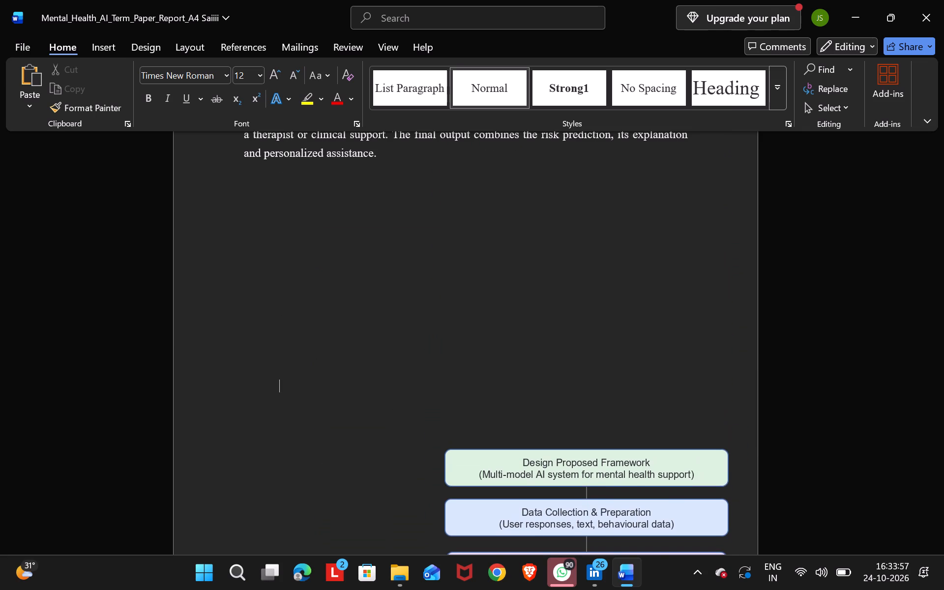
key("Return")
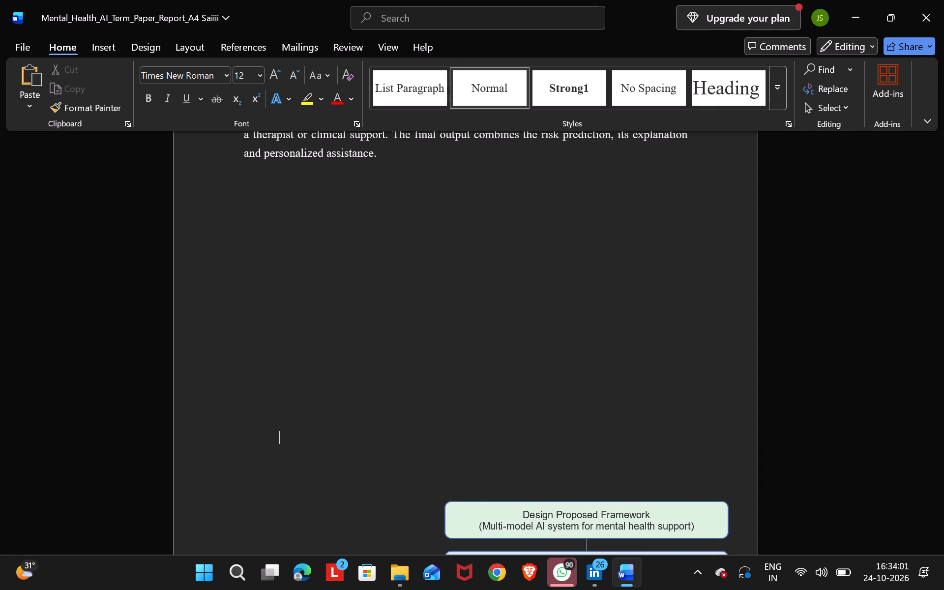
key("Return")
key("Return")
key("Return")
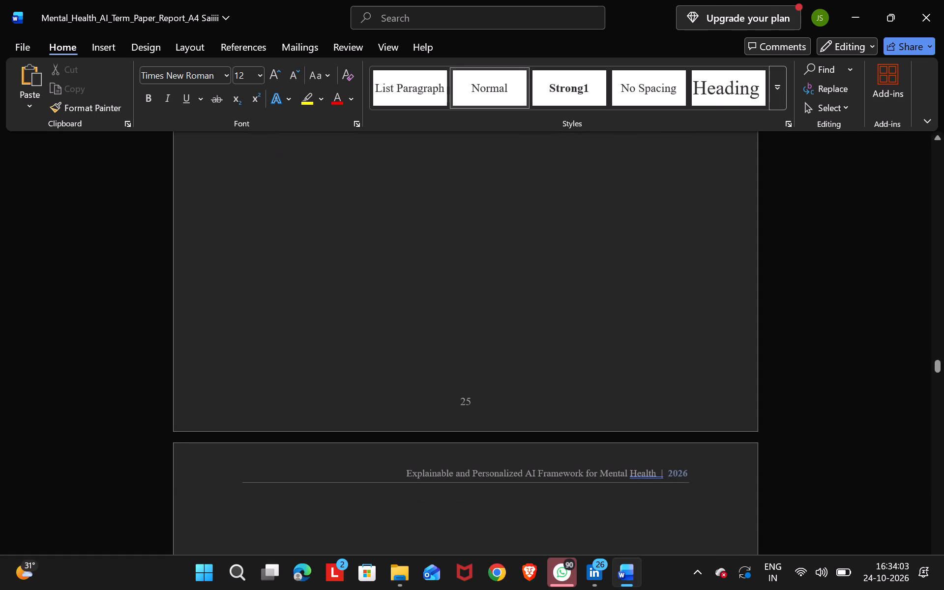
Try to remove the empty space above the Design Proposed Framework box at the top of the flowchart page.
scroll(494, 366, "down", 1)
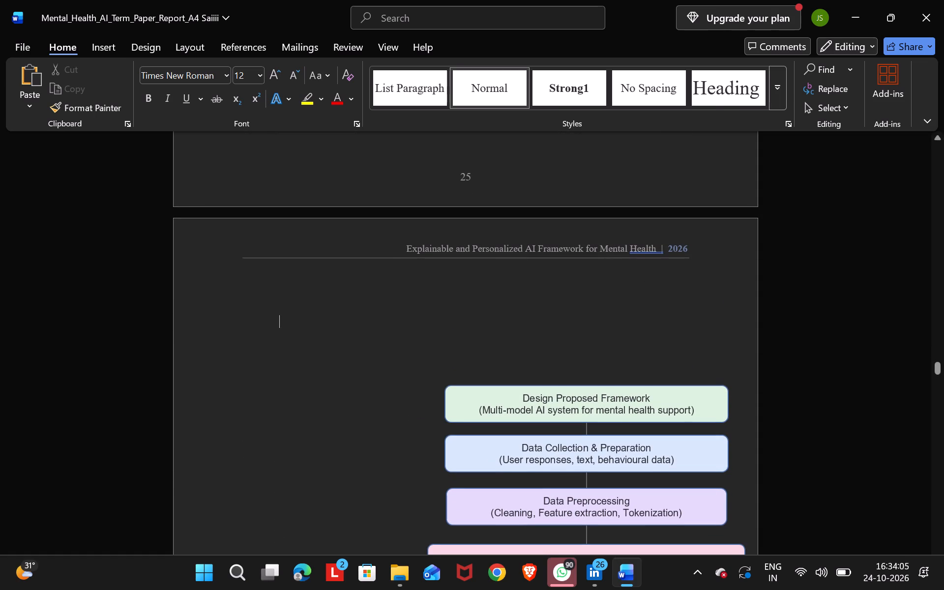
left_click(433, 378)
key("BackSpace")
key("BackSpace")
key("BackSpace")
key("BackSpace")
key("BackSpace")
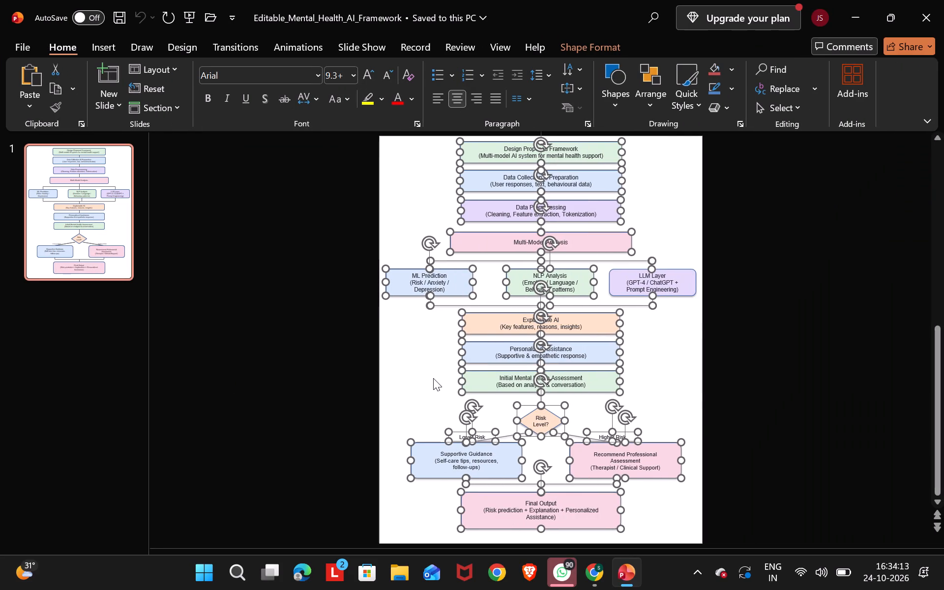
left_click(411, 226)
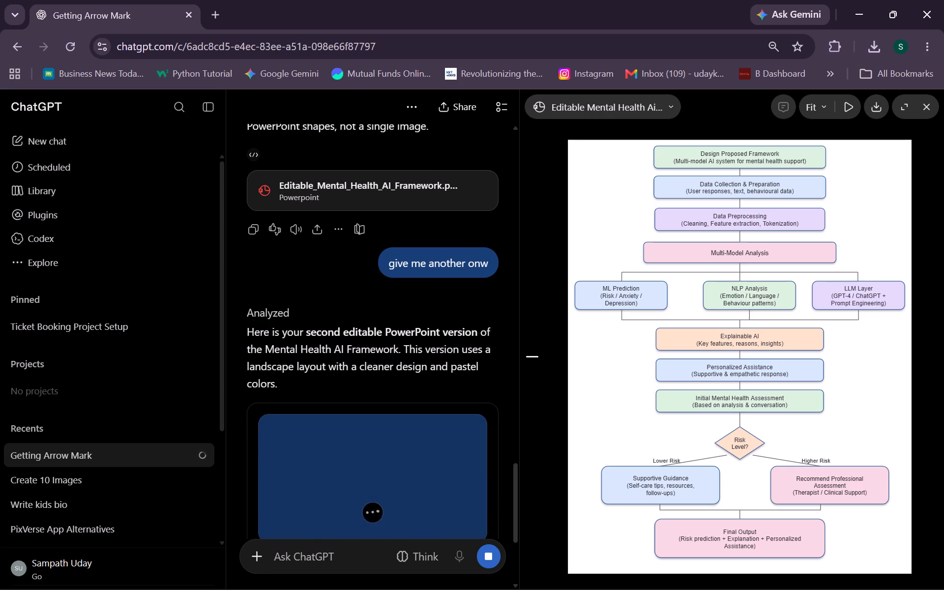
scroll(332, 552, "down", 2)
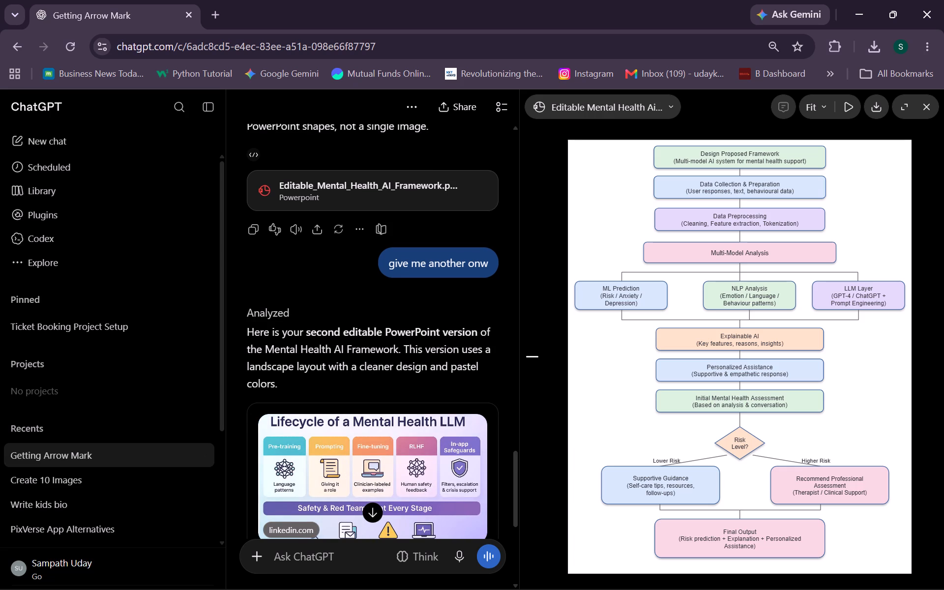
scroll(356, 426, "down", 4)
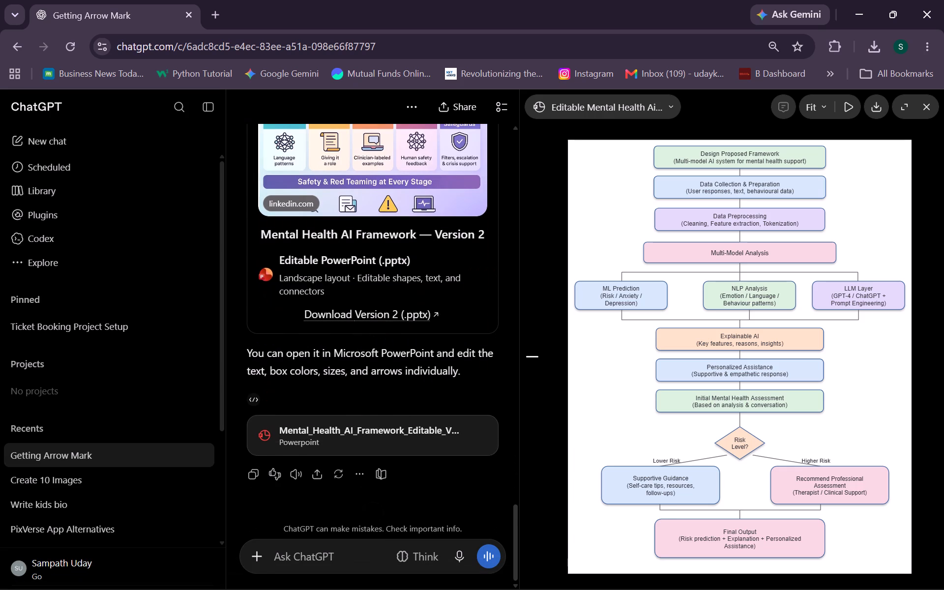
scroll(356, 426, "down", 1)
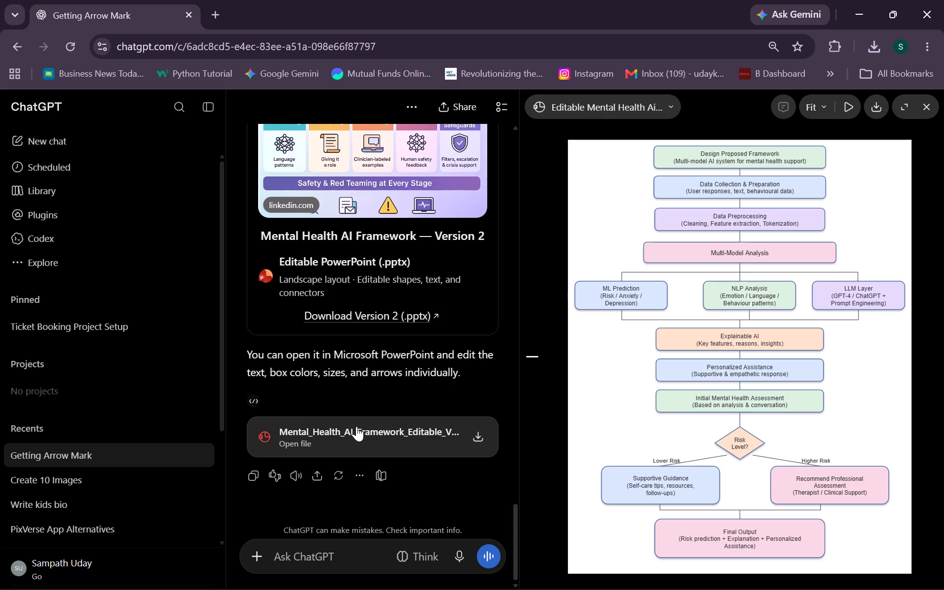
left_click(356, 426)
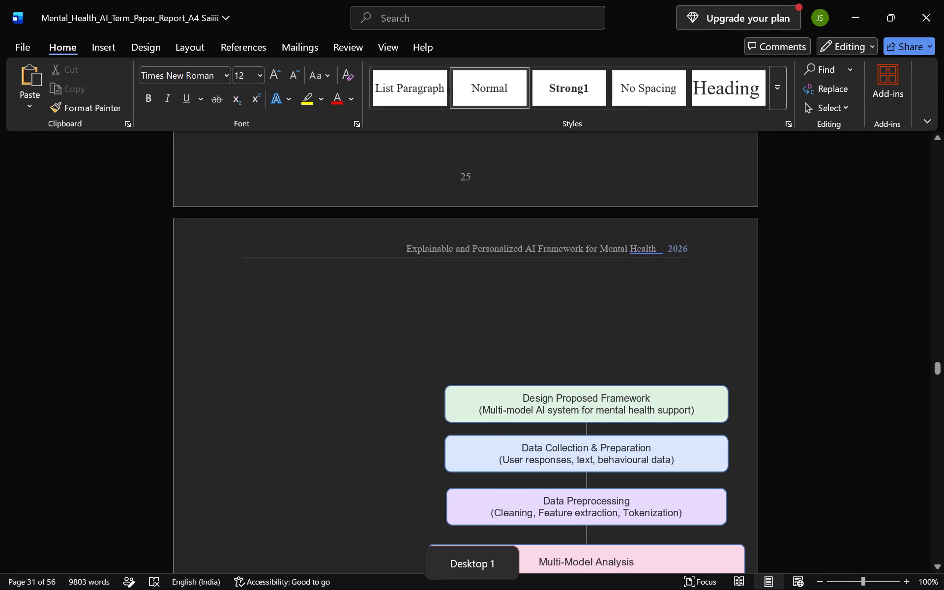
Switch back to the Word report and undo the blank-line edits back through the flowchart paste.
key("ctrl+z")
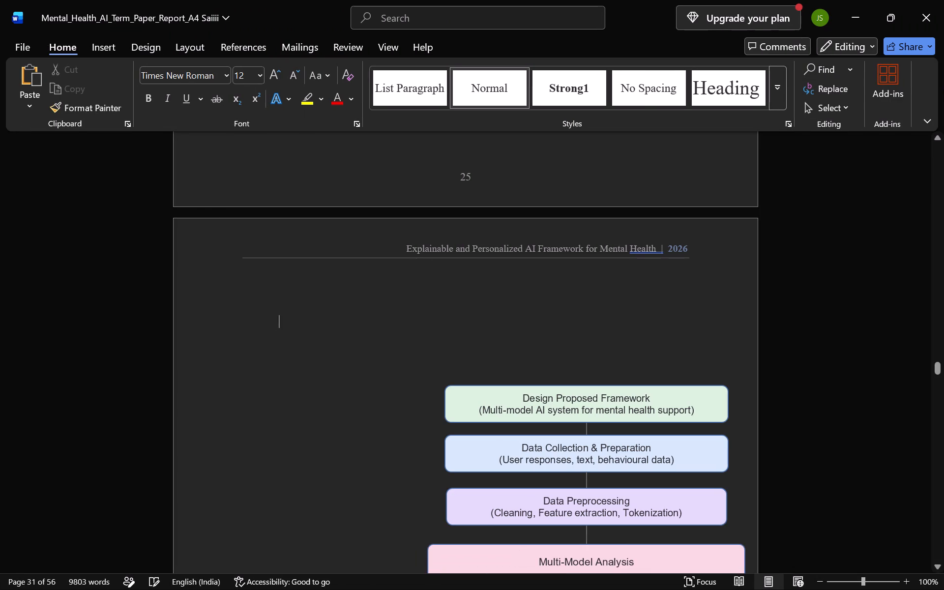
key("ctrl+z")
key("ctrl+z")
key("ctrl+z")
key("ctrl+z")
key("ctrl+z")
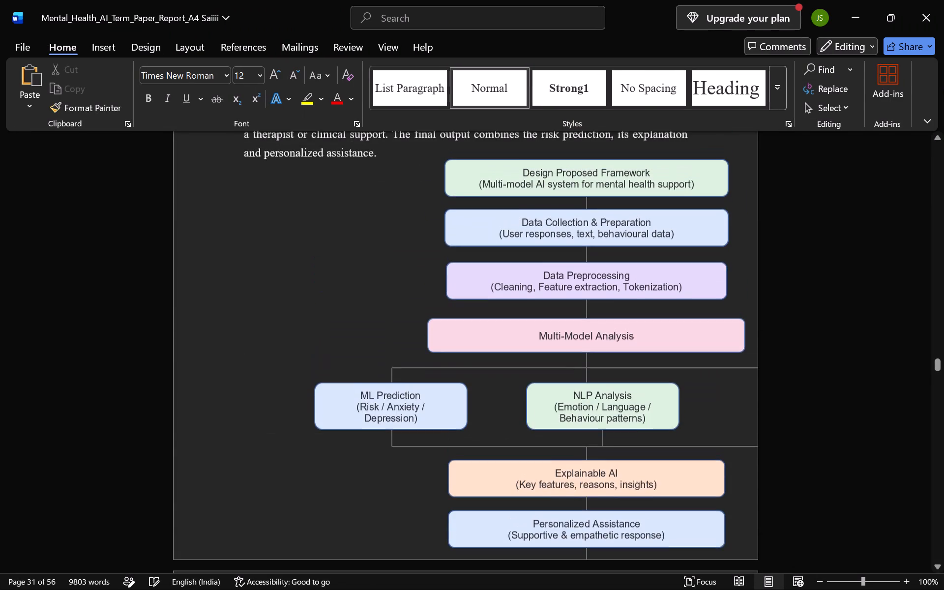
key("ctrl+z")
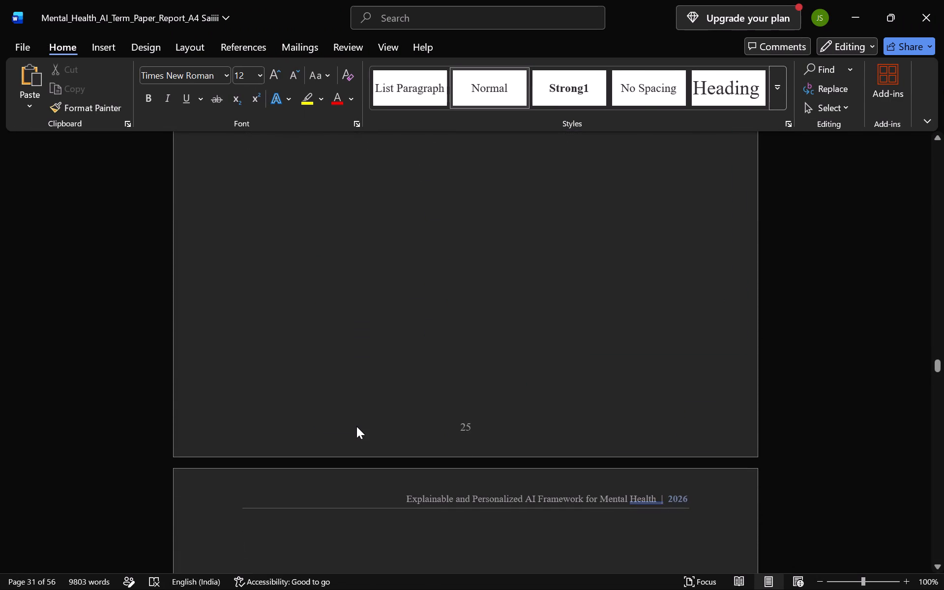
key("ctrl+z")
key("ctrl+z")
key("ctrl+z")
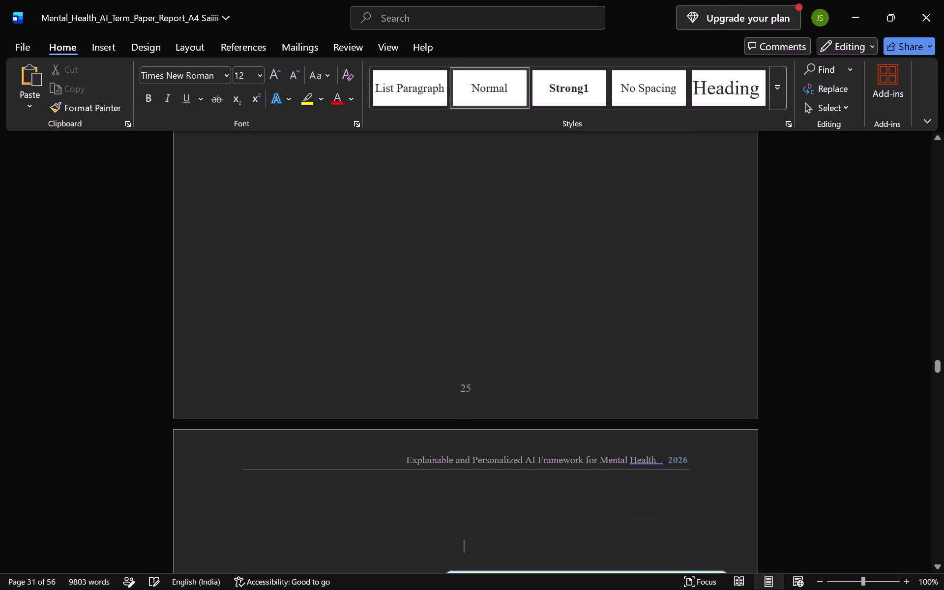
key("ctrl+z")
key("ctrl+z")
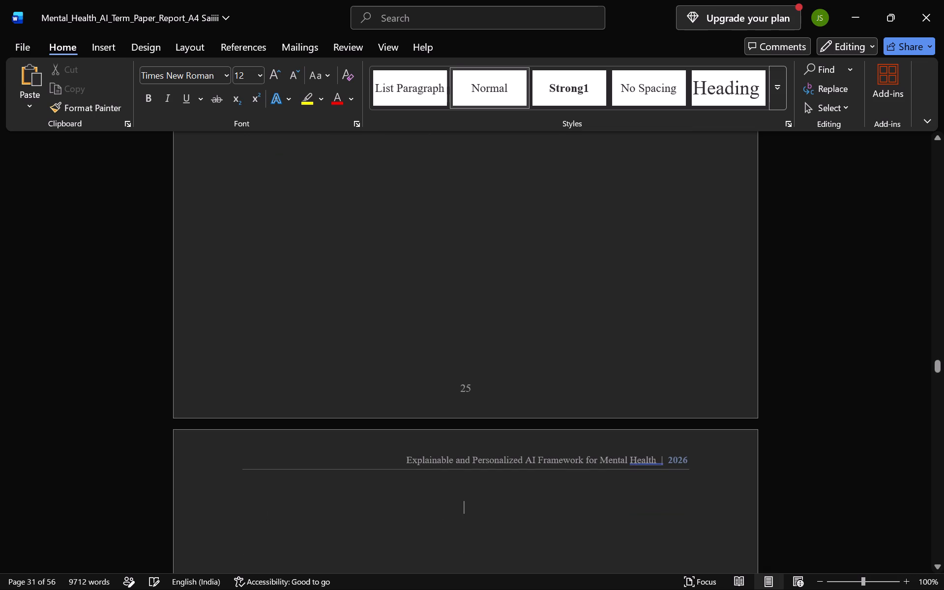
Undo the remaining blank-line edits around Fig 9, back until the original flowchart picture is restored above its caption.
key("ctrl+z")
key("ctrl+z")
key("ctrl+z")
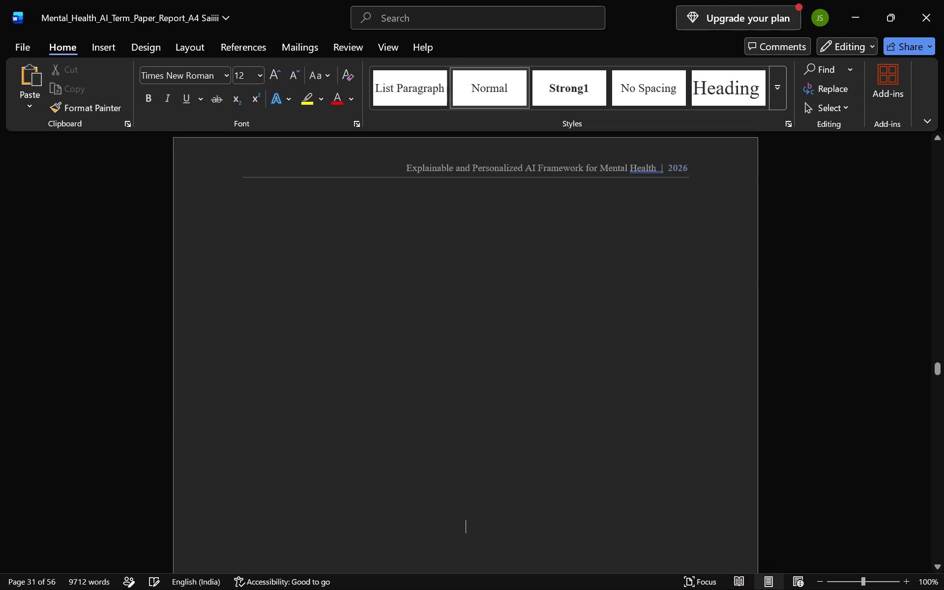
key("ctrl+z")
key("ctrl+z")
key("ctrl+z")
key("ctrl+z")
key("ctrl+z")
key("ctrl+z")
key("ctrl+z")
key("ctrl+z")
key("ctrl+z")
key("ctrl+z")
key("ctrl+z")
key("ctrl+z")
key("ctrl+z")
key("ctrl+z")
key("ctrl+z")
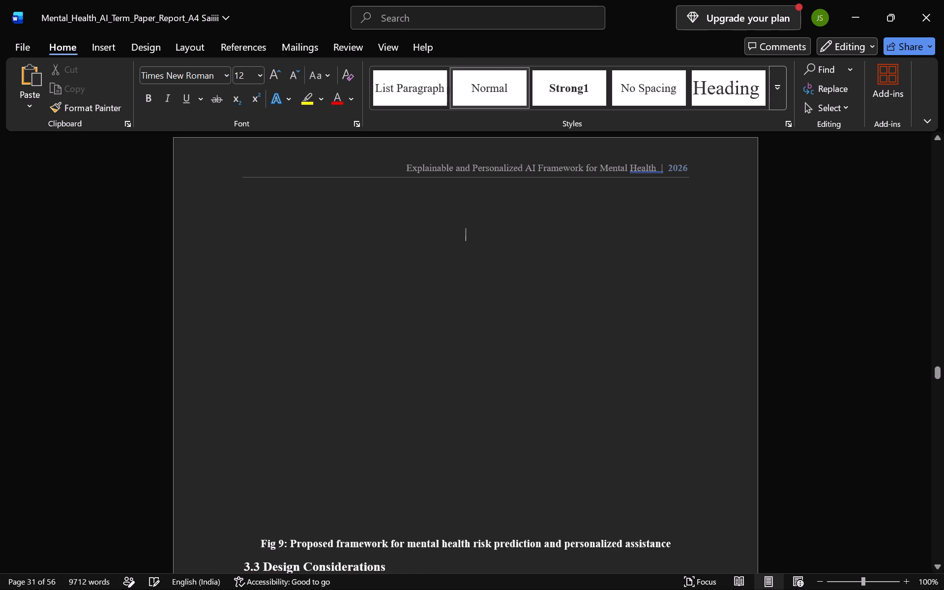
key("ctrl+z")
key("ctrl+z")
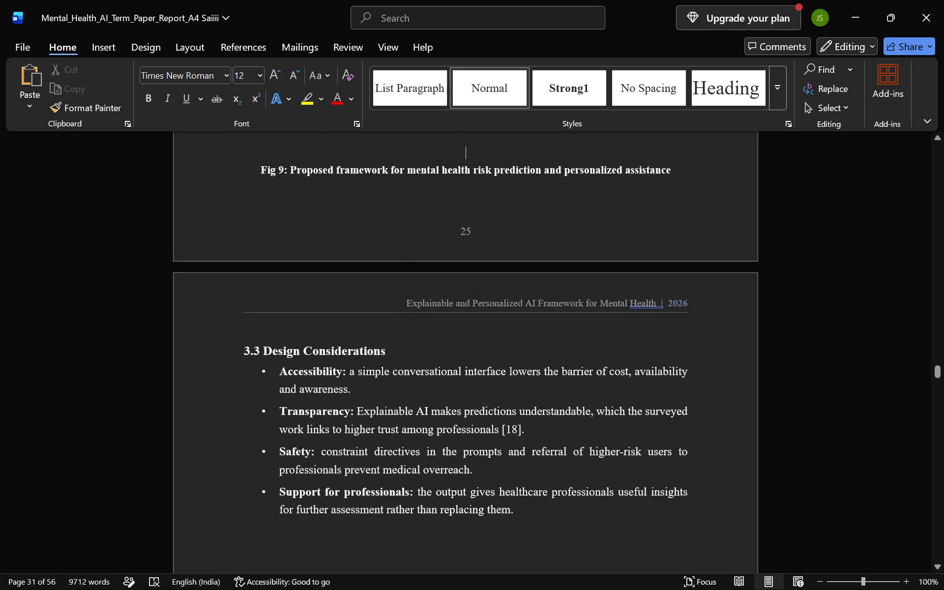
key("ctrl+z")
key("ctrl+z")
key("ctrl+z")
key("ctrl+z")
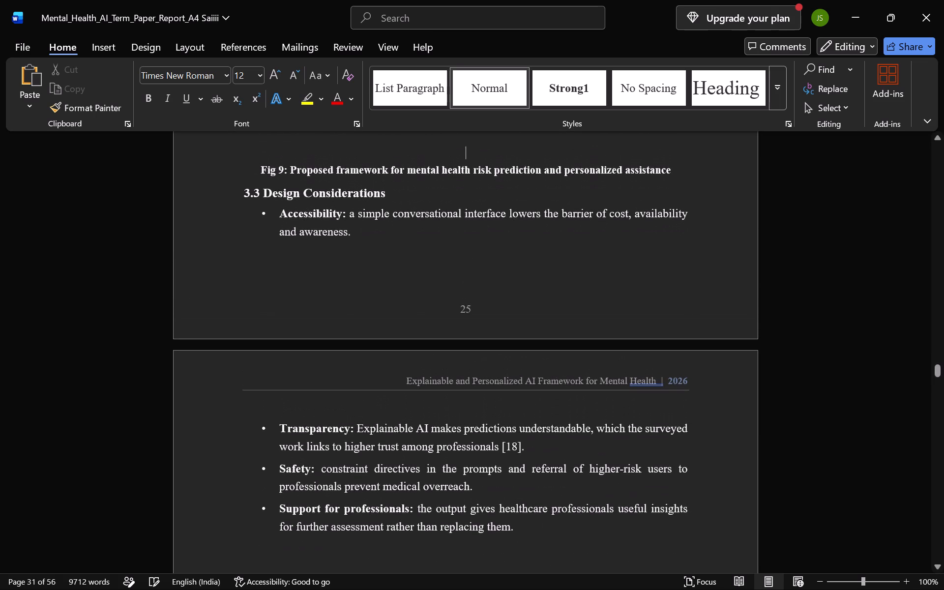
key("ctrl+z")
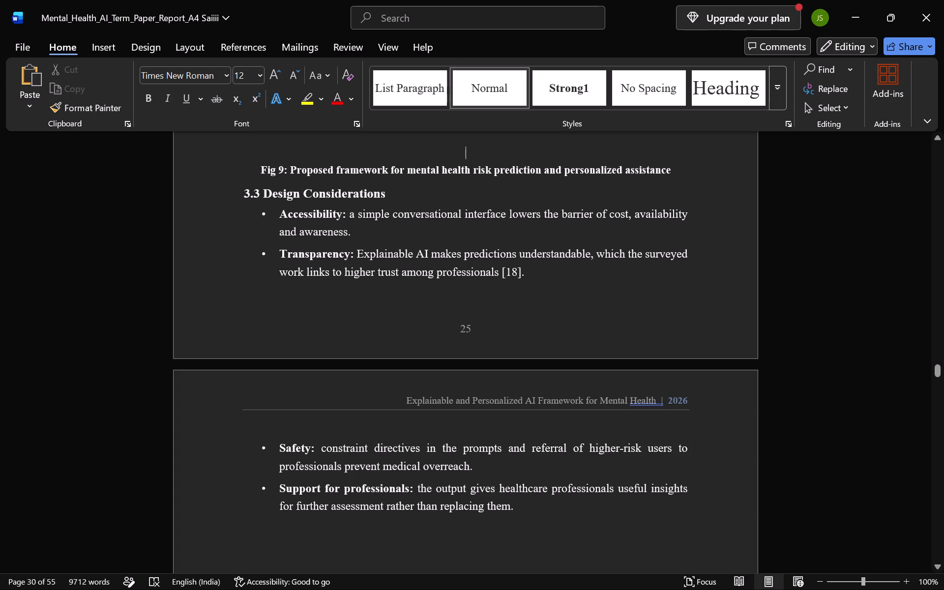
key("ctrl+z")
key("ctrl+z")
key("ctrl+z")
key("ctrl+z")
key("ctrl+z")
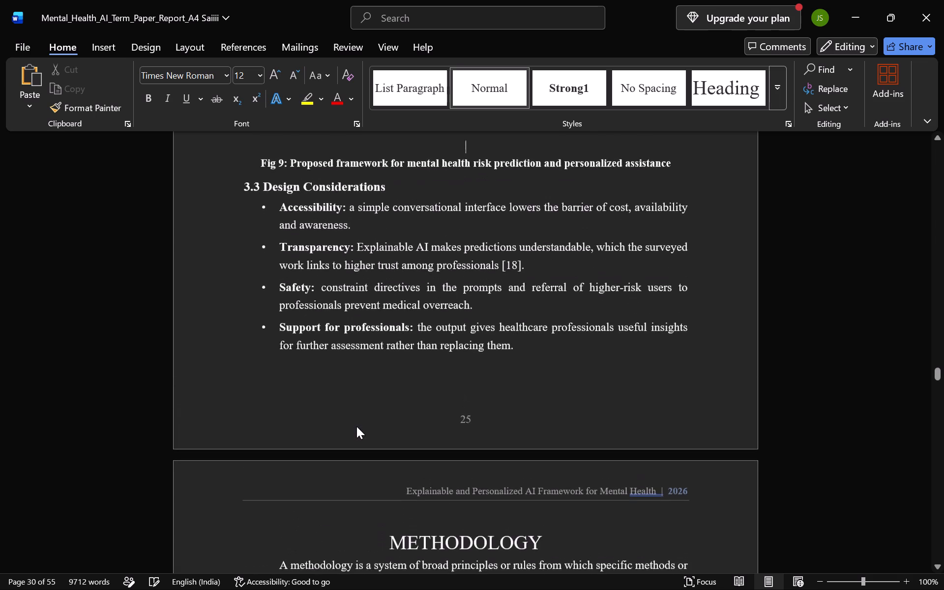
key("ctrl+z")
key("ctrl+z")
key("ctrl+z")
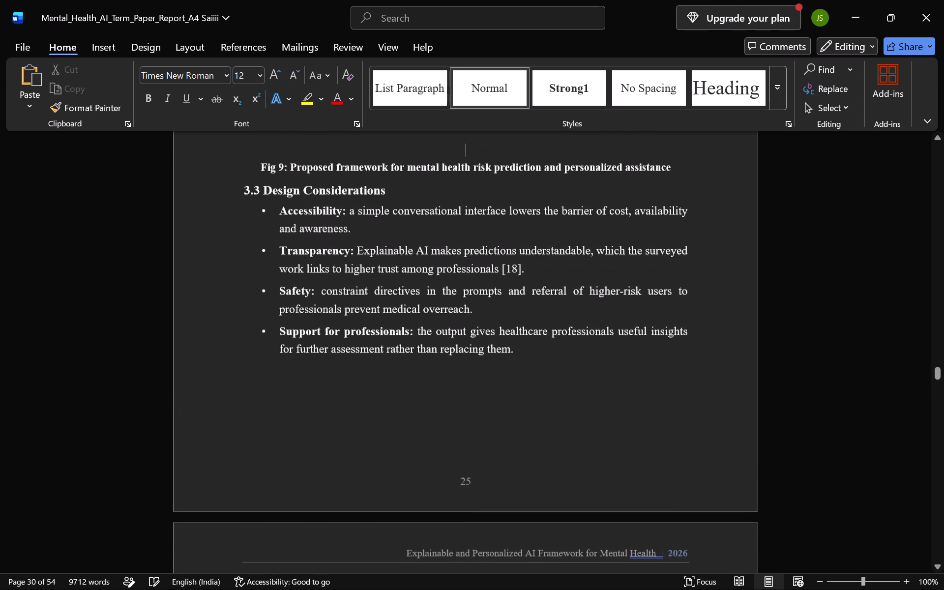
key("ctrl+z")
key("ctrl+z")
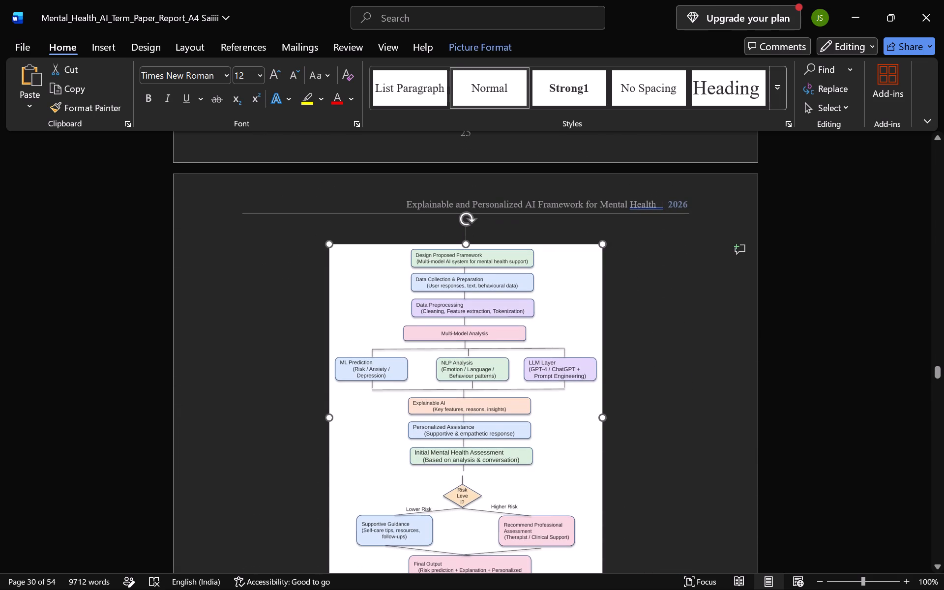
left_click(423, 454)
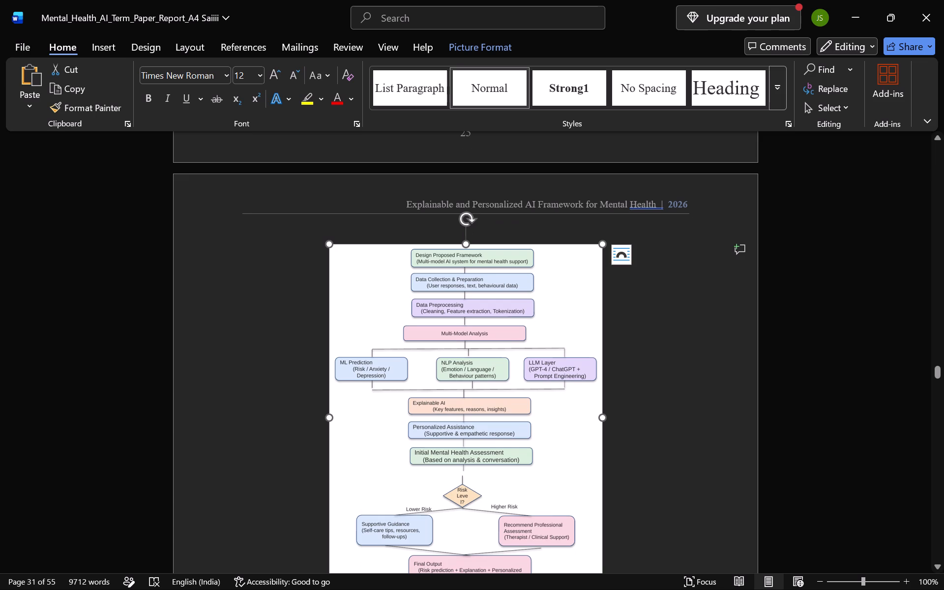
left_click(491, 389)
left_click(662, 412)
left_click(413, 397)
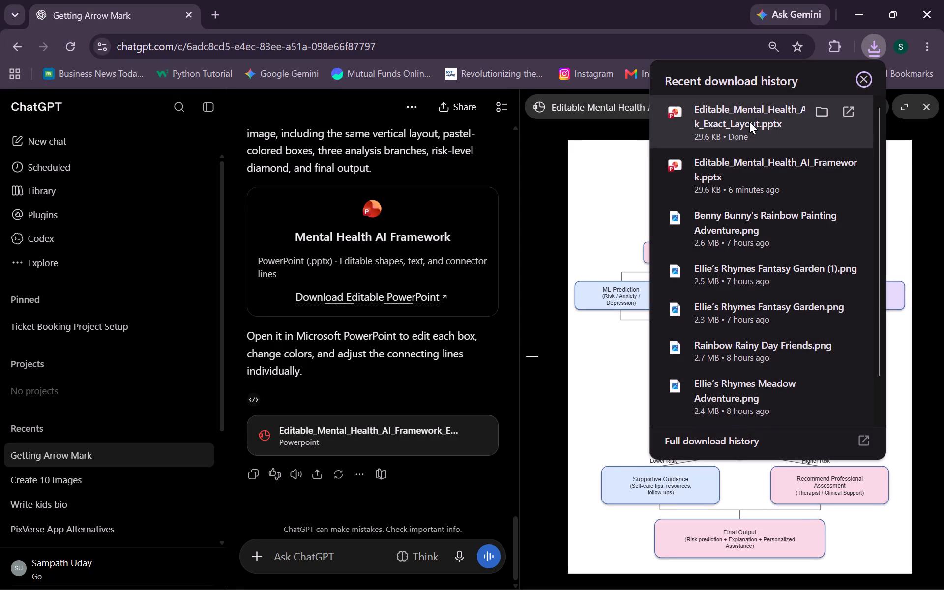
left_click(847, 118)
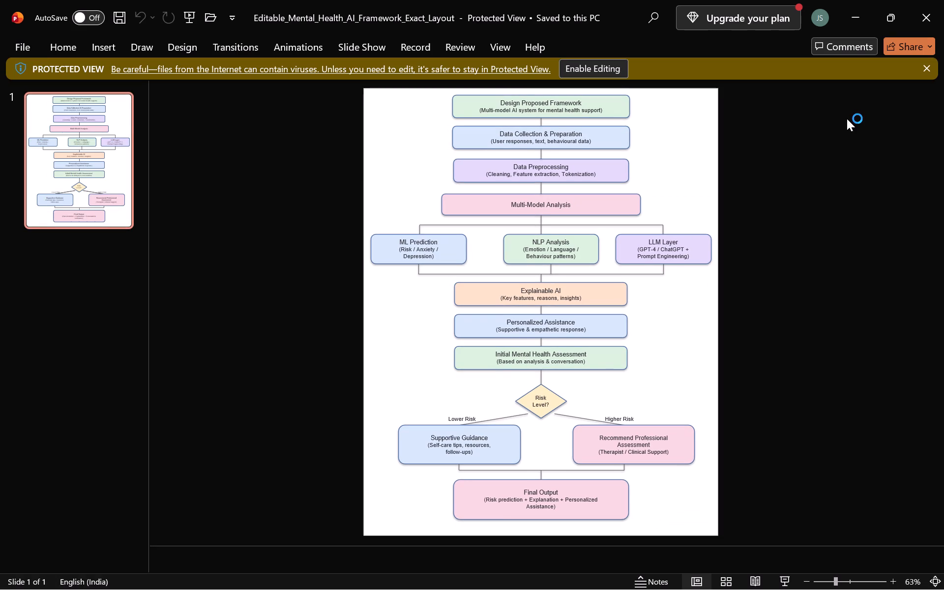
left_click(599, 66)
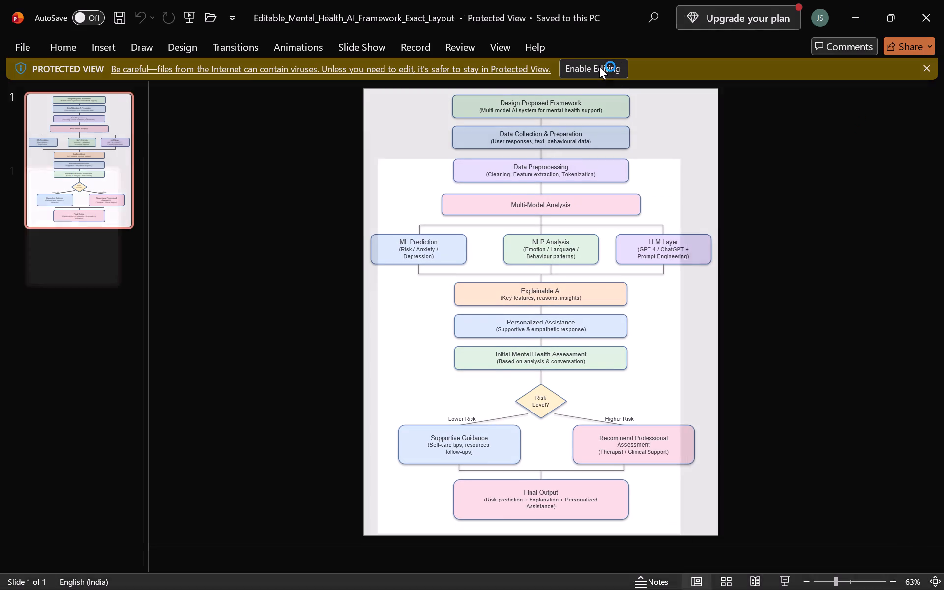
Copy all the flowchart shapes on the slide.
left_click(520, 245)
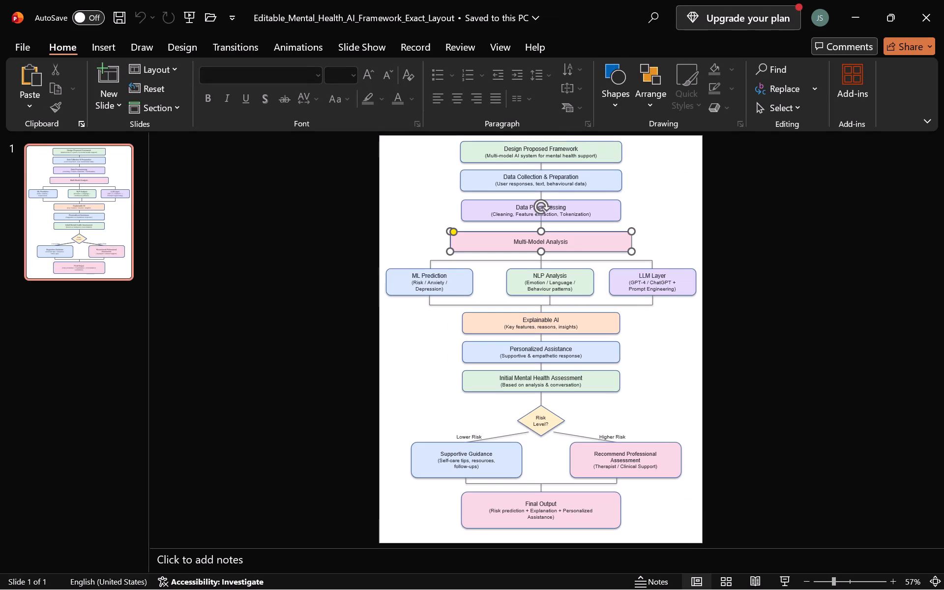
left_click(429, 203)
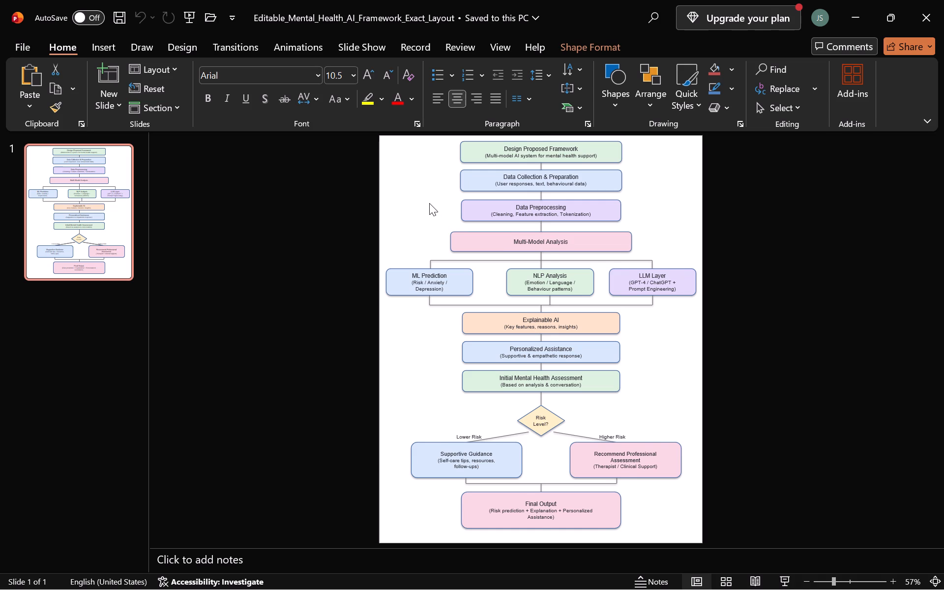
key("ctrl+a")
key("ctrl+c")
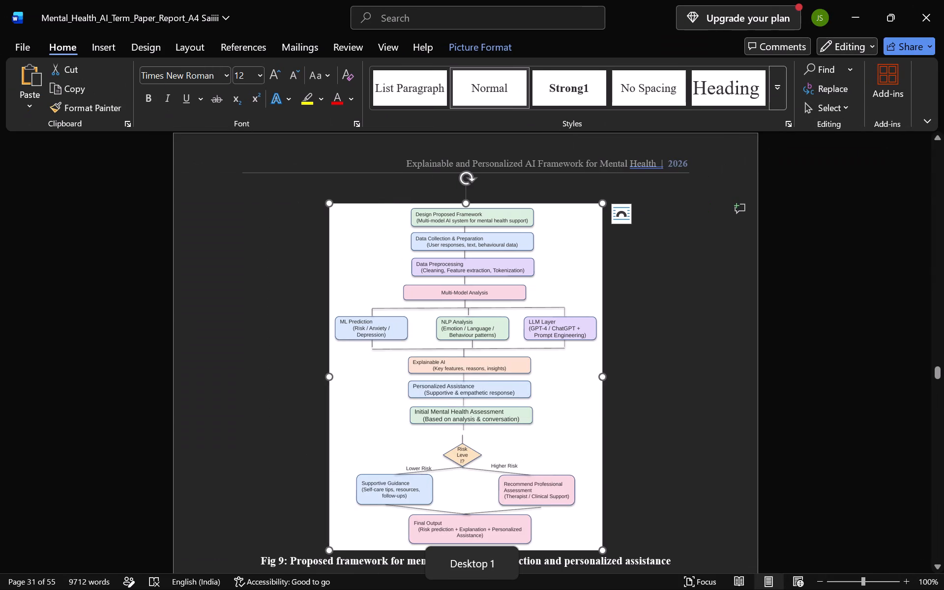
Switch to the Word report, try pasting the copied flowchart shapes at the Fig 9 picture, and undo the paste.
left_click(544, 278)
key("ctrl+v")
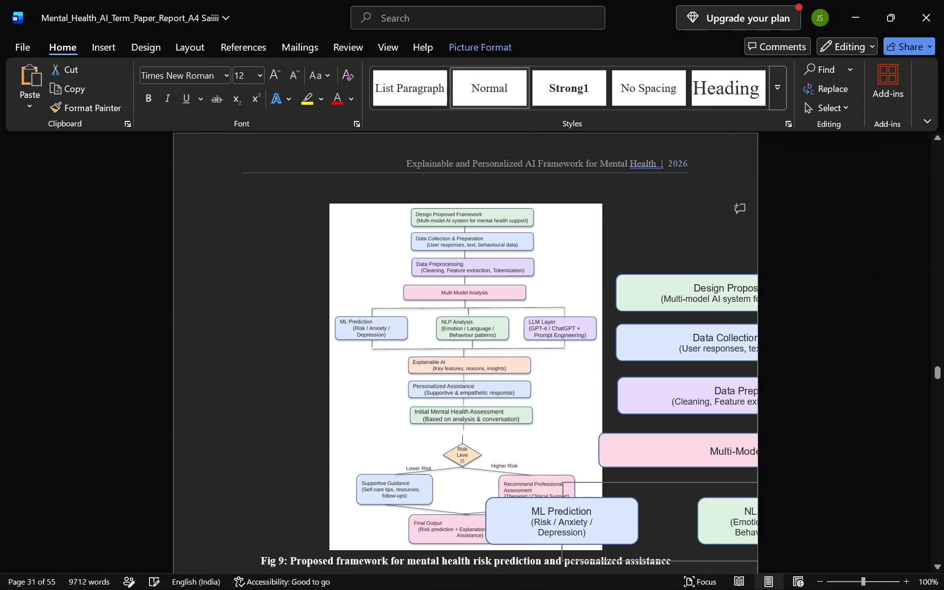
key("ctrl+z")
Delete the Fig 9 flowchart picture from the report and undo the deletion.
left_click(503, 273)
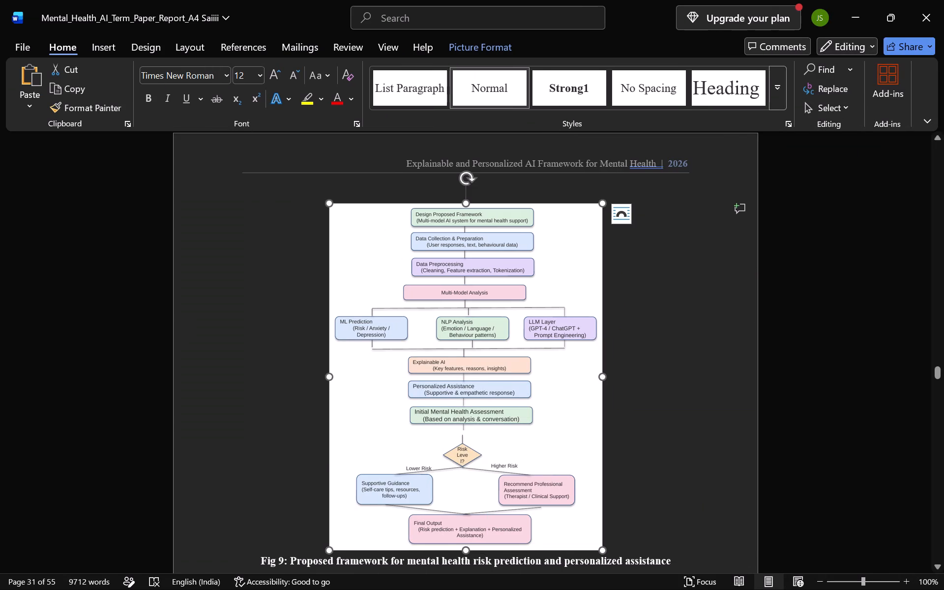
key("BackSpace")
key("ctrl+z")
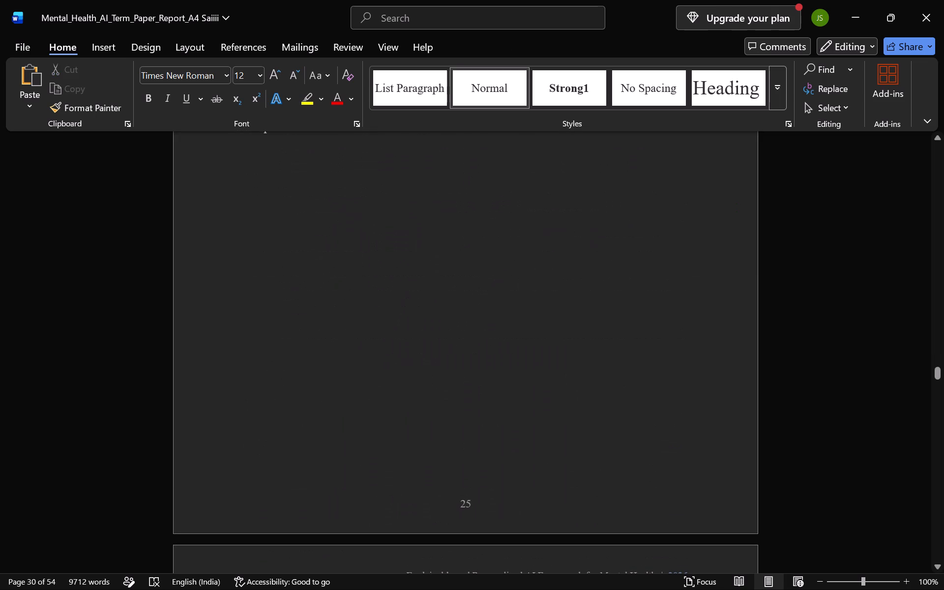
Add an unindented blank line below the paragraph ending in "personalized assistance", before the Fig 9 picture.
scroll(279, 284, "up", 2)
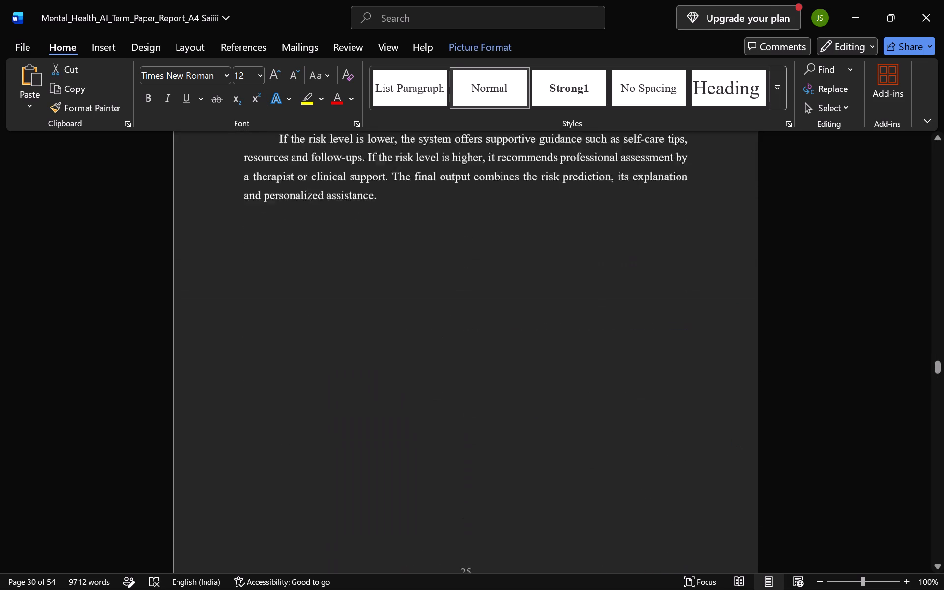
scroll(279, 284, "up", 1)
scroll(279, 284, "down", 2)
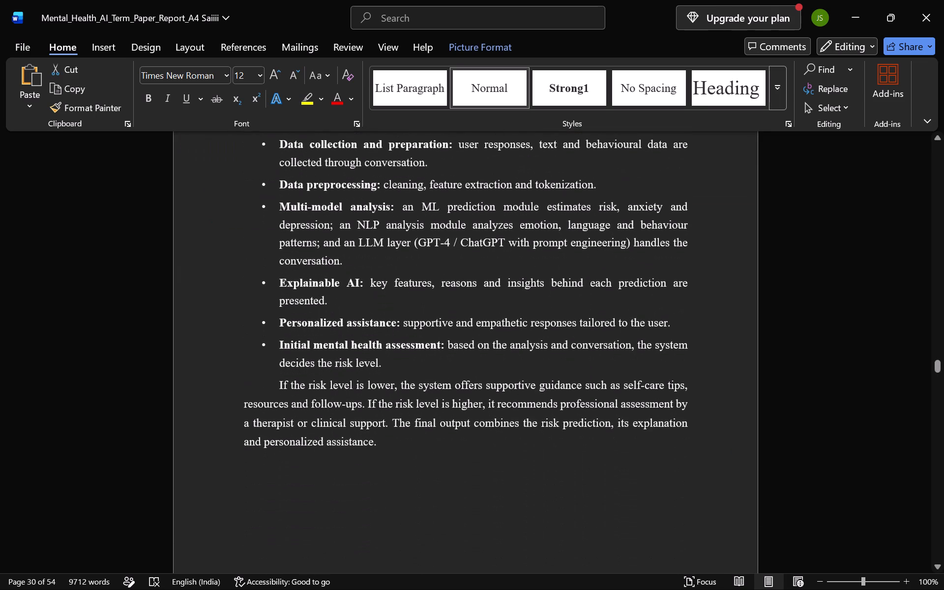
left_click(390, 452)
key("Return")
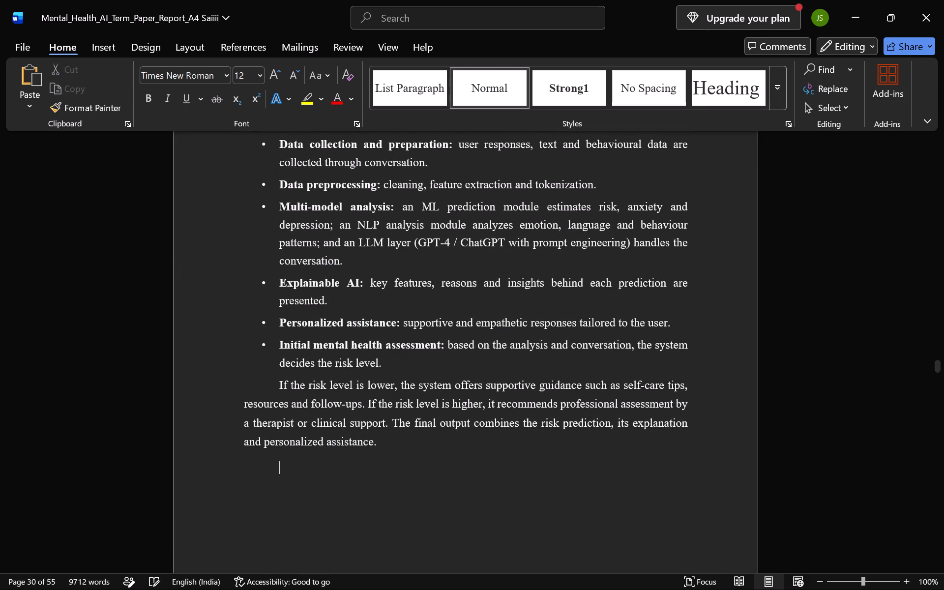
key("Return")
key("BackSpace")
key("BackSpace")
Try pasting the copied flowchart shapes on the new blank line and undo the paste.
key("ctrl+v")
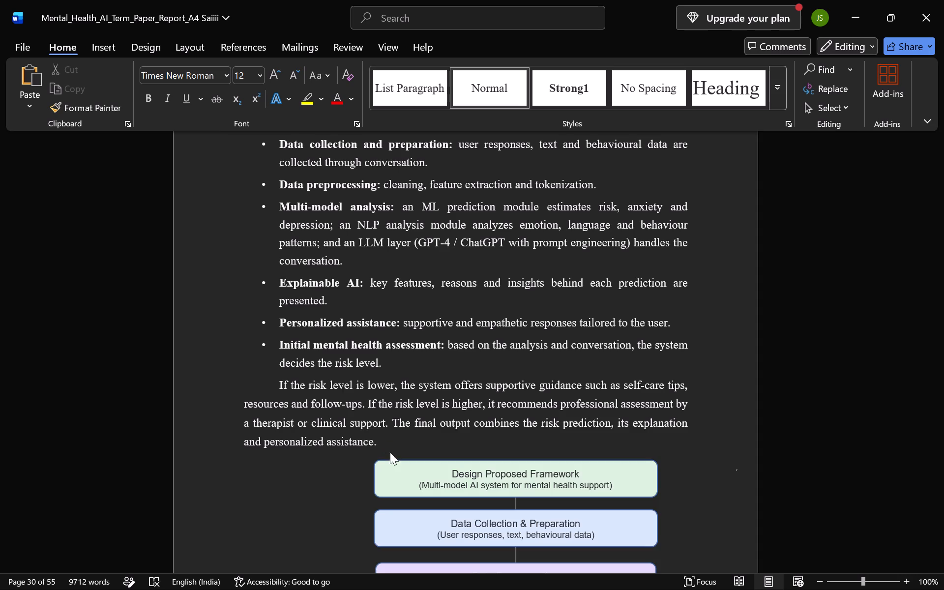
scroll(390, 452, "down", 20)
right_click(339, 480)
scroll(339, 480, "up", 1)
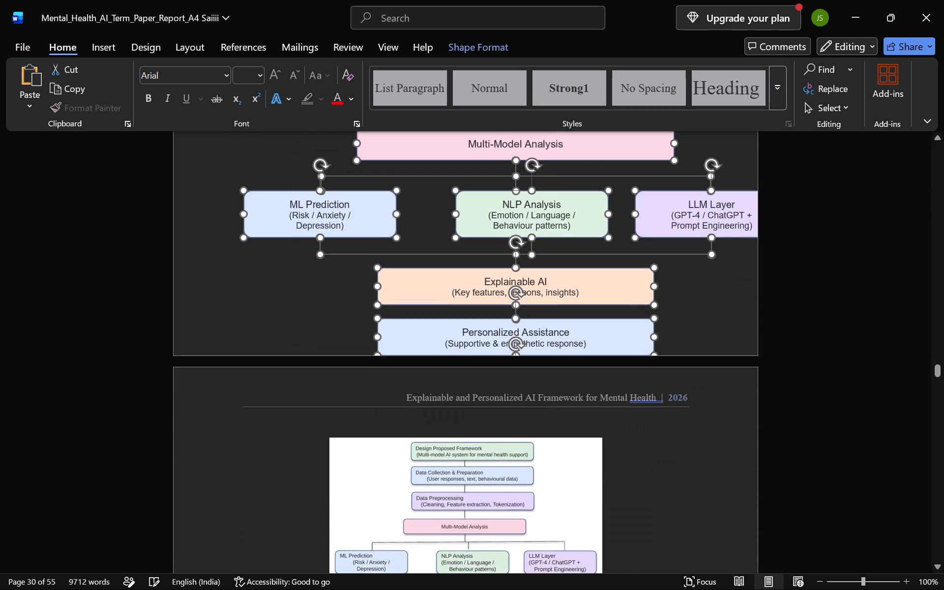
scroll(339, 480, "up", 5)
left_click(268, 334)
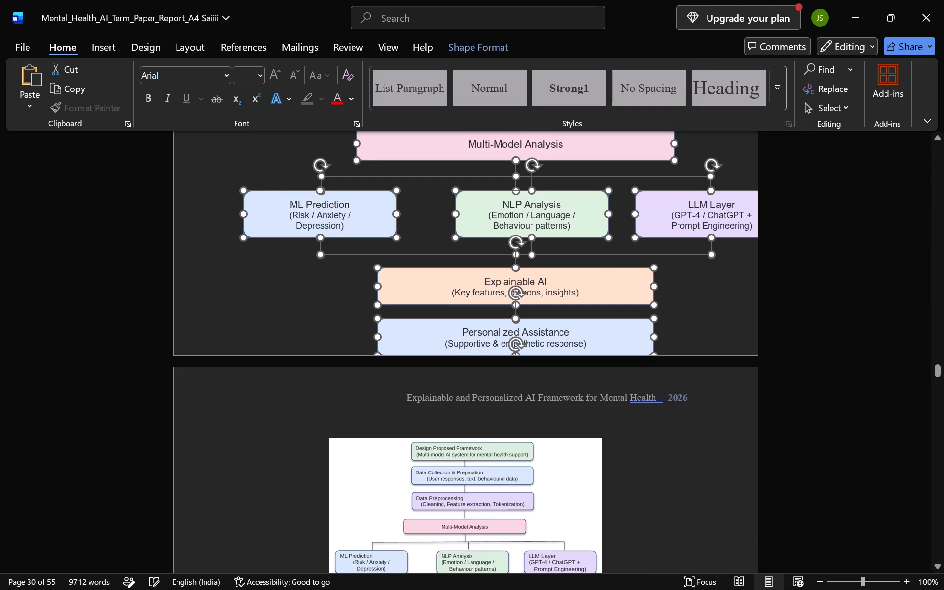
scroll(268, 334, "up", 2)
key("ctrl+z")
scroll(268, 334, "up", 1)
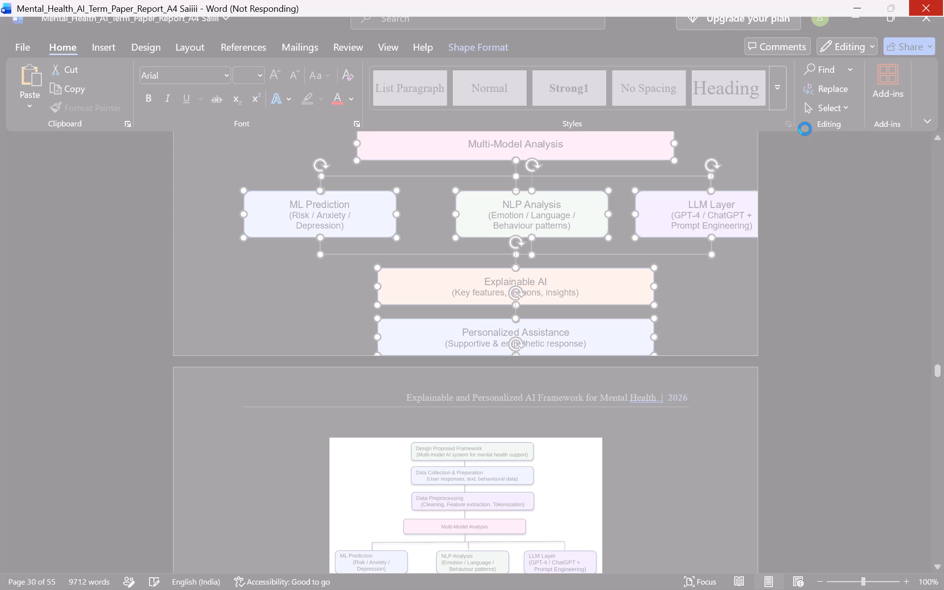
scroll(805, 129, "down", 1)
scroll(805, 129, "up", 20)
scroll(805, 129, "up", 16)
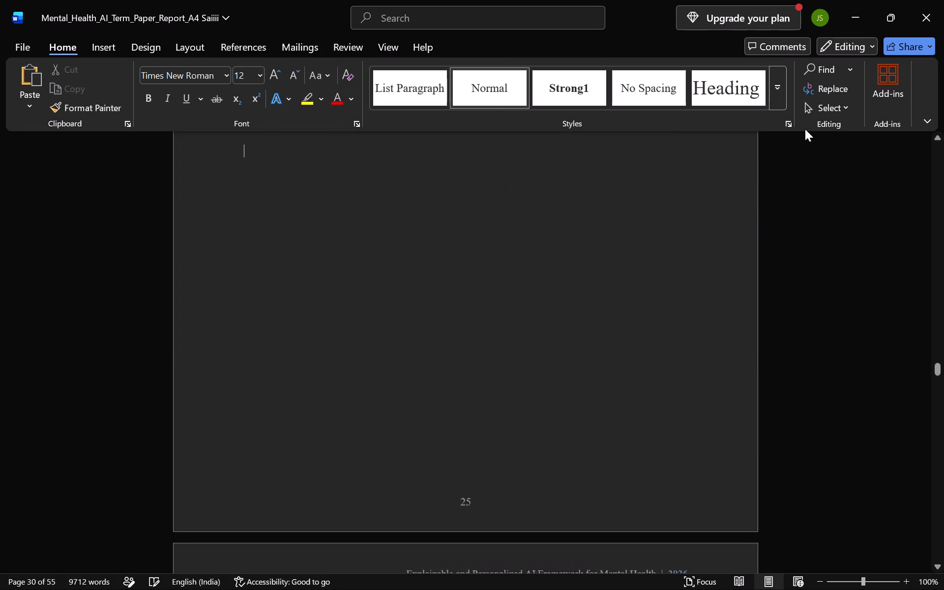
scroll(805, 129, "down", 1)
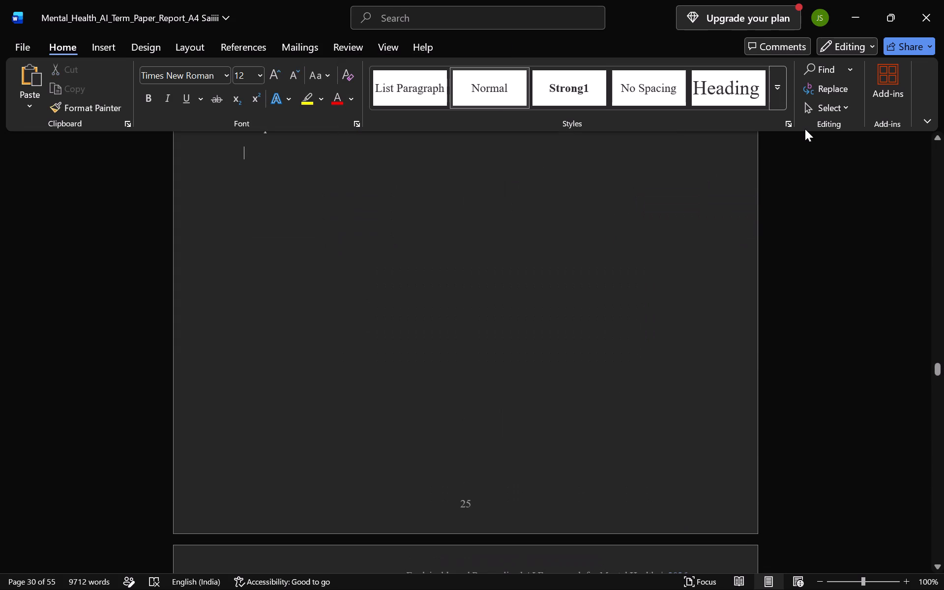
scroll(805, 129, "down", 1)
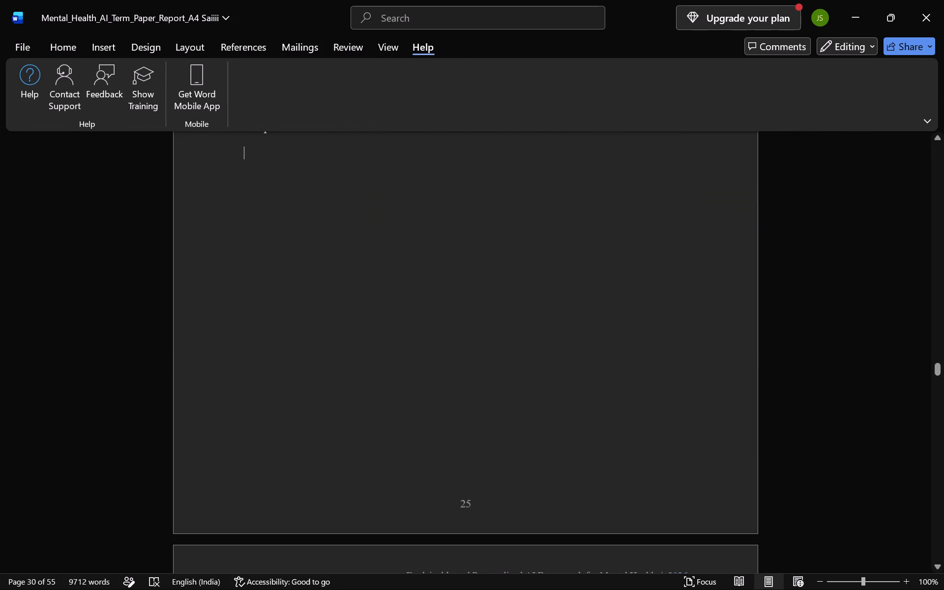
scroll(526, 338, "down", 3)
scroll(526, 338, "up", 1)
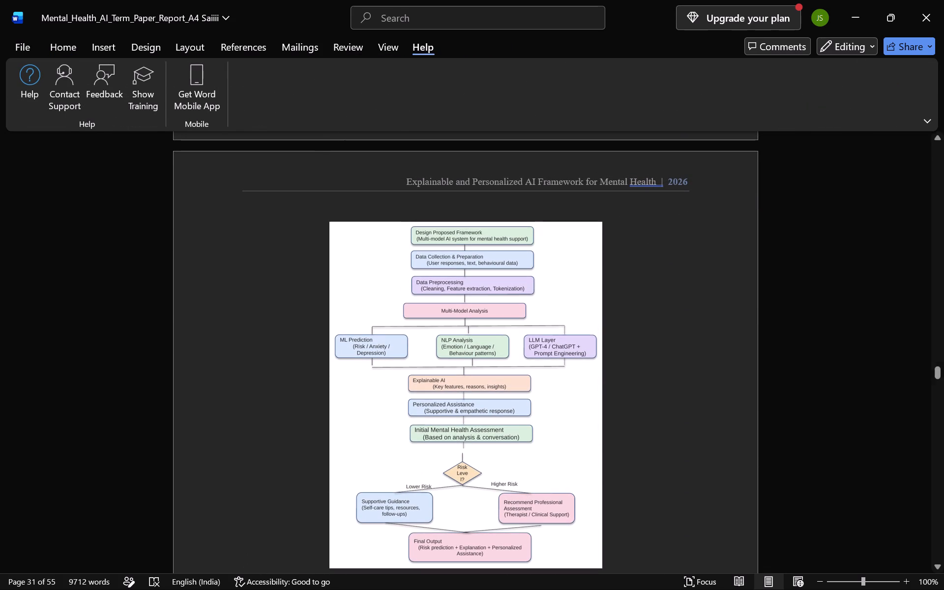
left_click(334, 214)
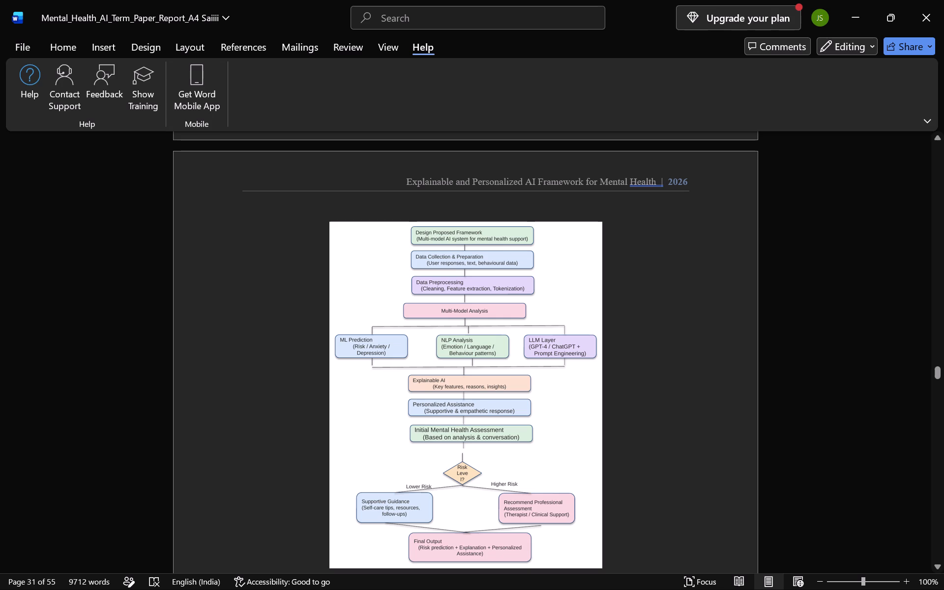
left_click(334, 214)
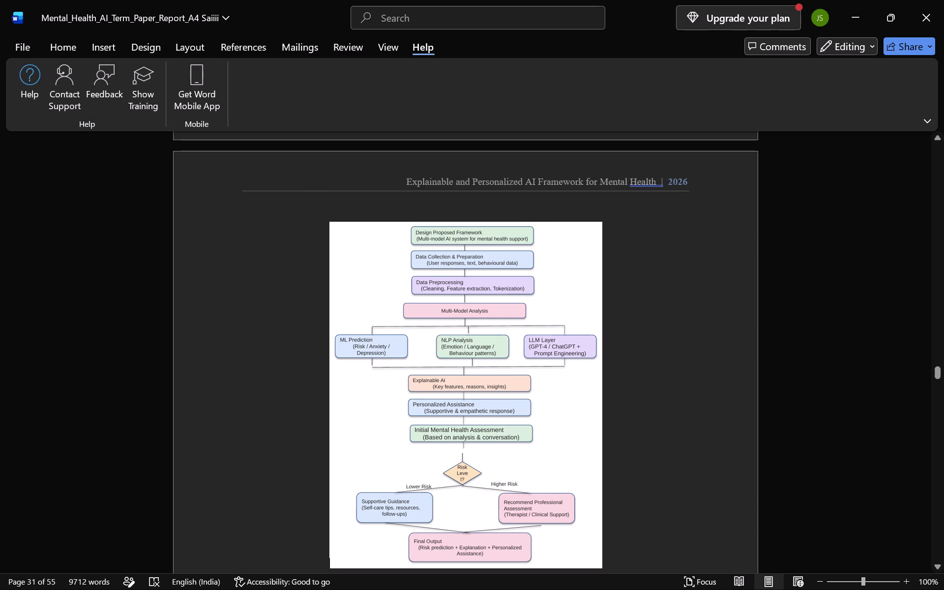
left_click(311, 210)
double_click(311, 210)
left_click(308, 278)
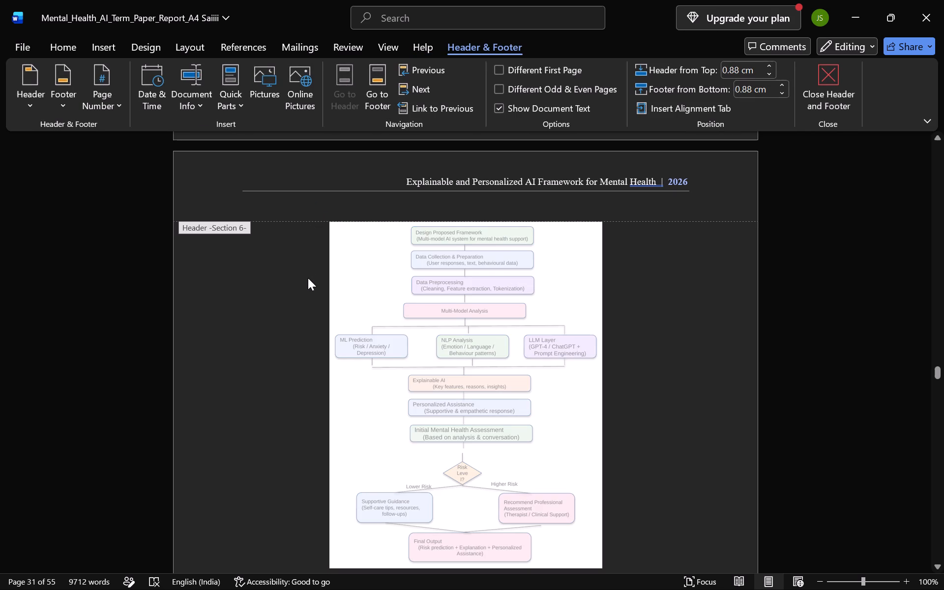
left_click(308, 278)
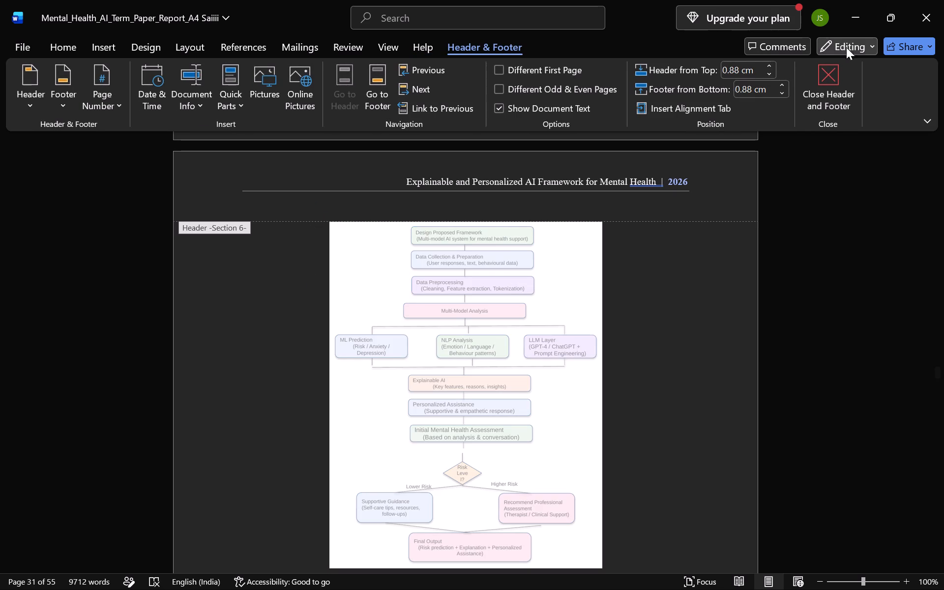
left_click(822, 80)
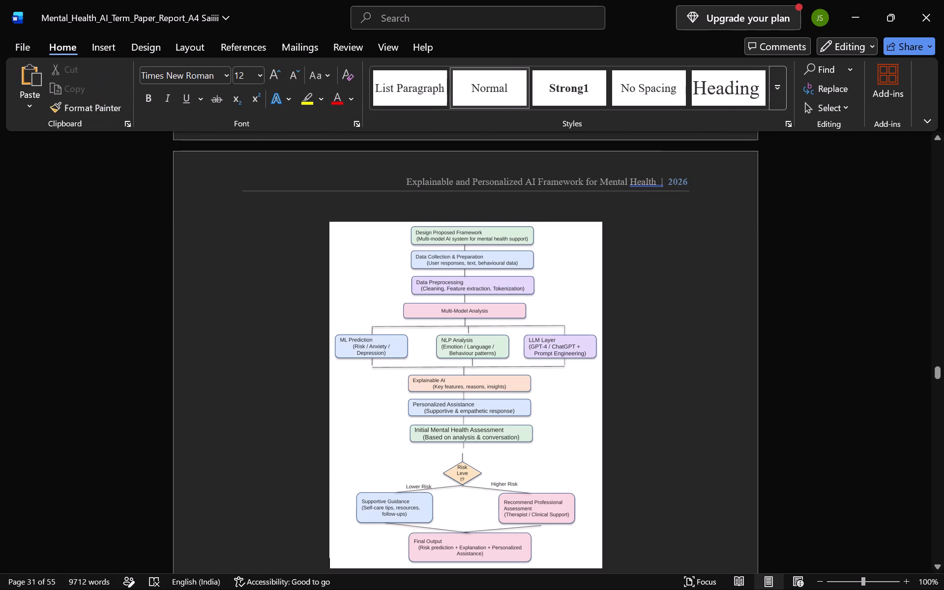
Insert a run of blank lines between the closing paragraph and the Fig 9 flowchart picture.
left_click(277, 265)
left_click(277, 265)
left_click(318, 231)
scroll(313, 257, "up", 1)
right_click(313, 257)
left_click(313, 257)
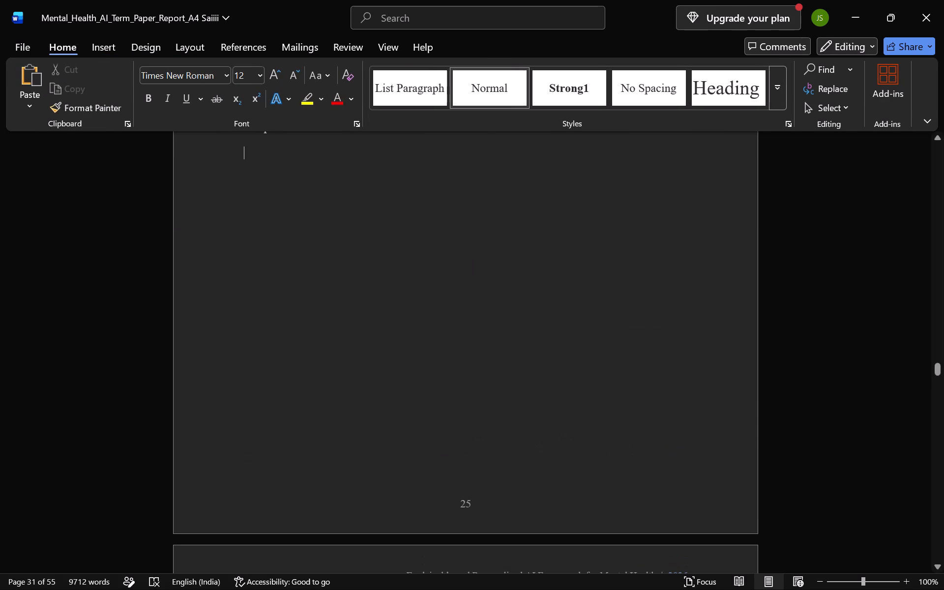
key("Return")
key("Return")
key("Return")
key("Return")
key("Return")
key("Return")
key("Return")
key("Return")
key("Return")
key("Return")
key("Return")
key("Return")
key("Return")
key("Return")
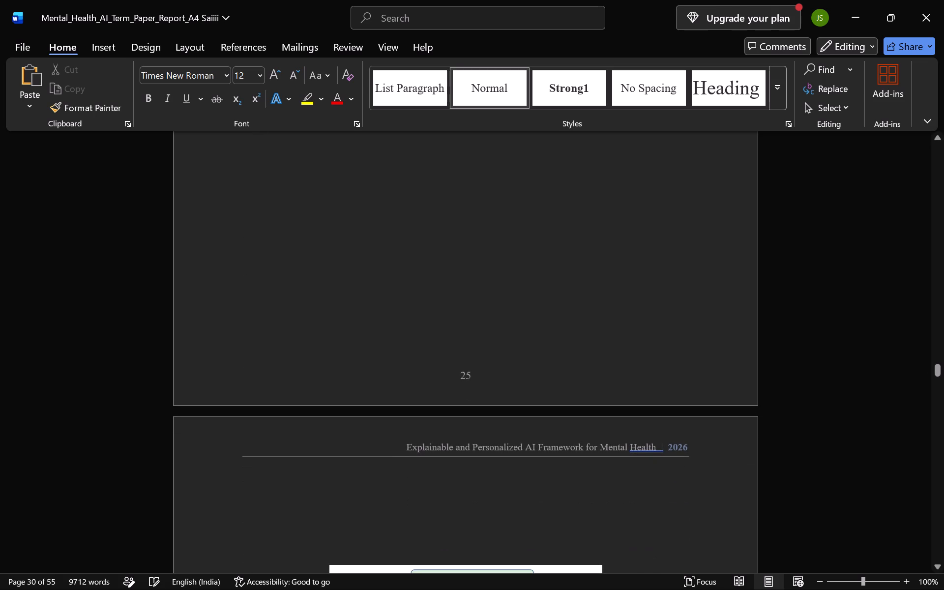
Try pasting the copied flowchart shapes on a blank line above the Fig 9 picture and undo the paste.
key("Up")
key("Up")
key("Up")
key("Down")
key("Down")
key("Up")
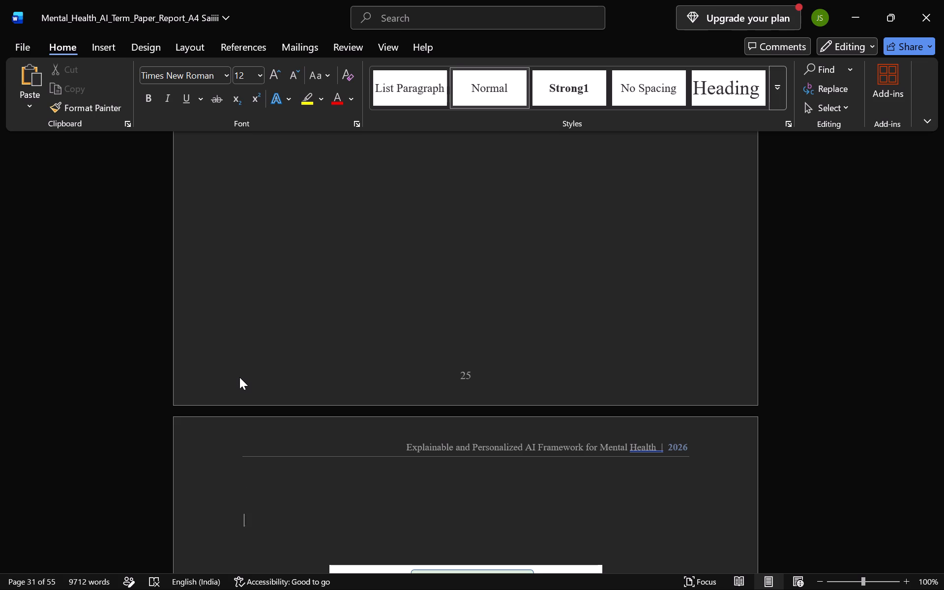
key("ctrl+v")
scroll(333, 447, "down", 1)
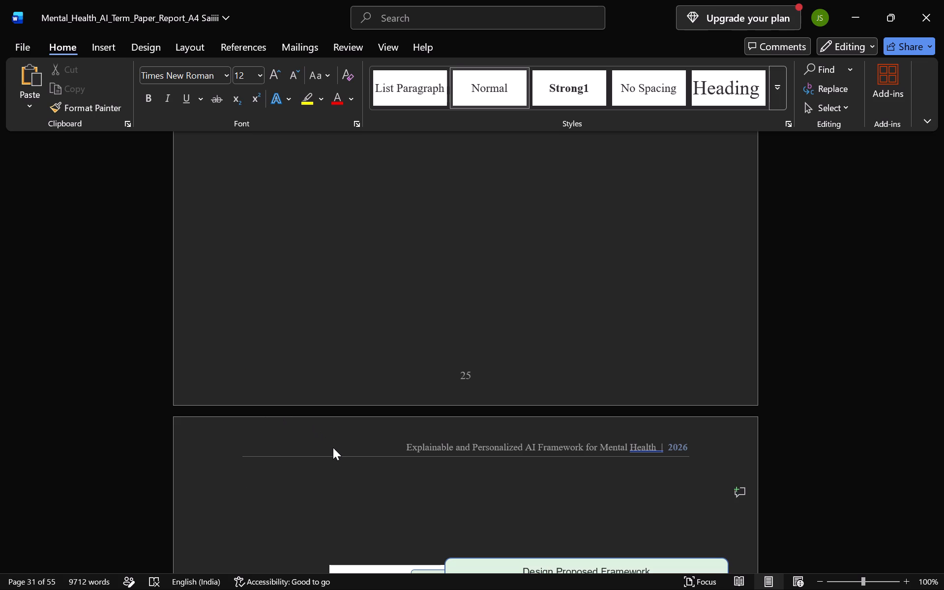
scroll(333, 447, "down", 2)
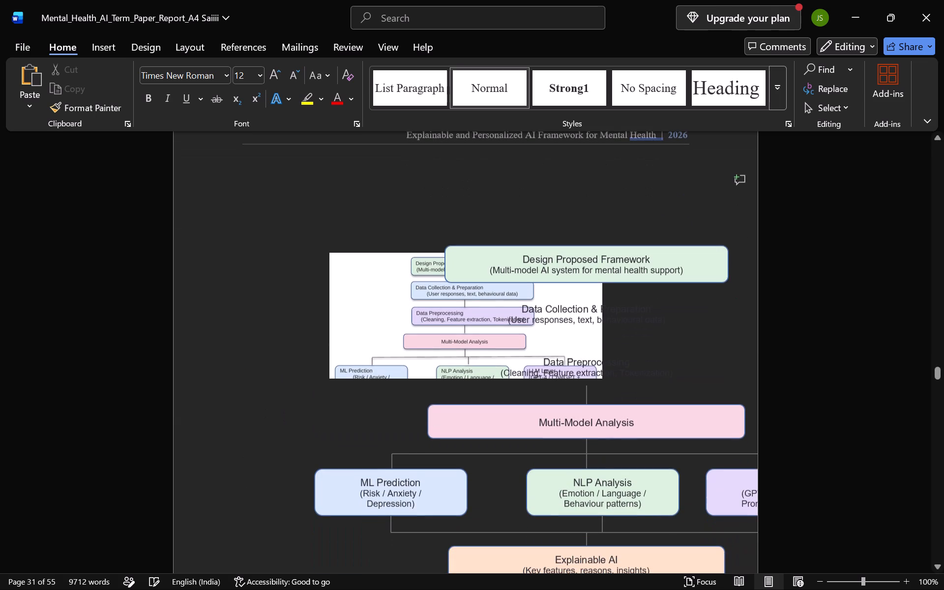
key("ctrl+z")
Insert more blank lines above the Fig 9 picture to push it down and free space for the flowchart.
scroll(379, 527, "down", 12)
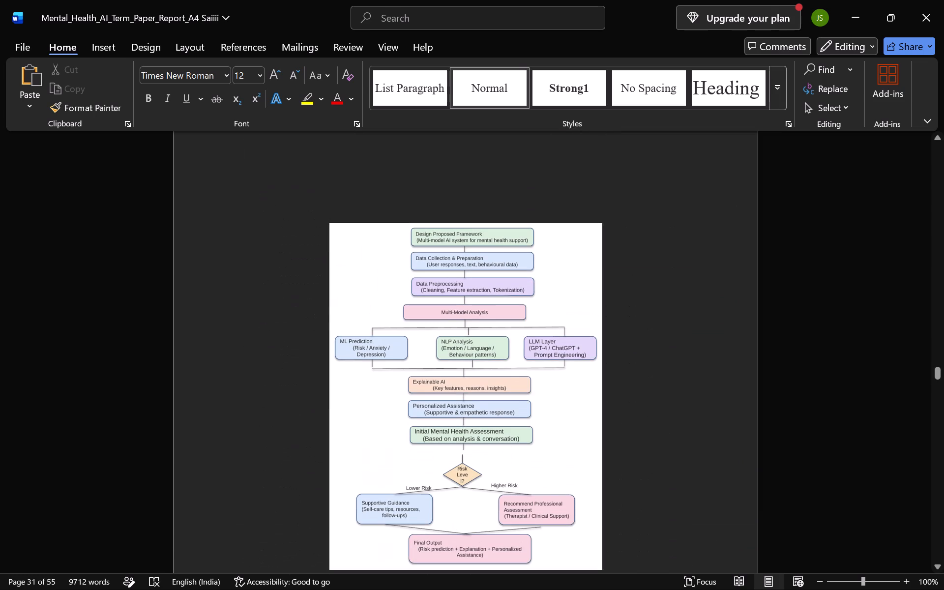
scroll(377, 491, "up", 1)
key("Return")
key("Return")
key("Return")
key("Return")
key("Return")
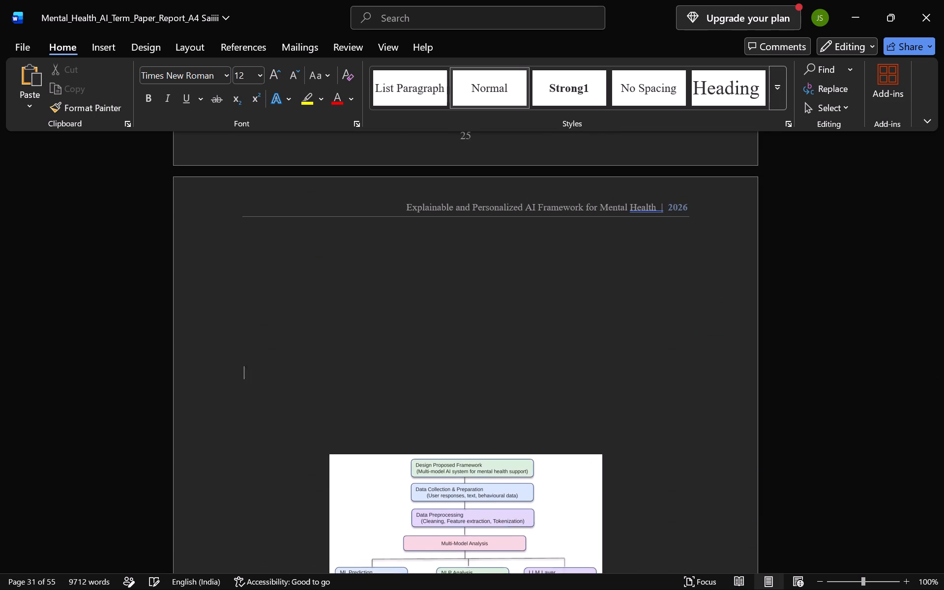
key("Return")
key("Return")
key("Return")
key("Return")
key("Return")
key("Return")
key("Return")
key("Return")
key("Return")
key("Return")
key("Return")
key("Return")
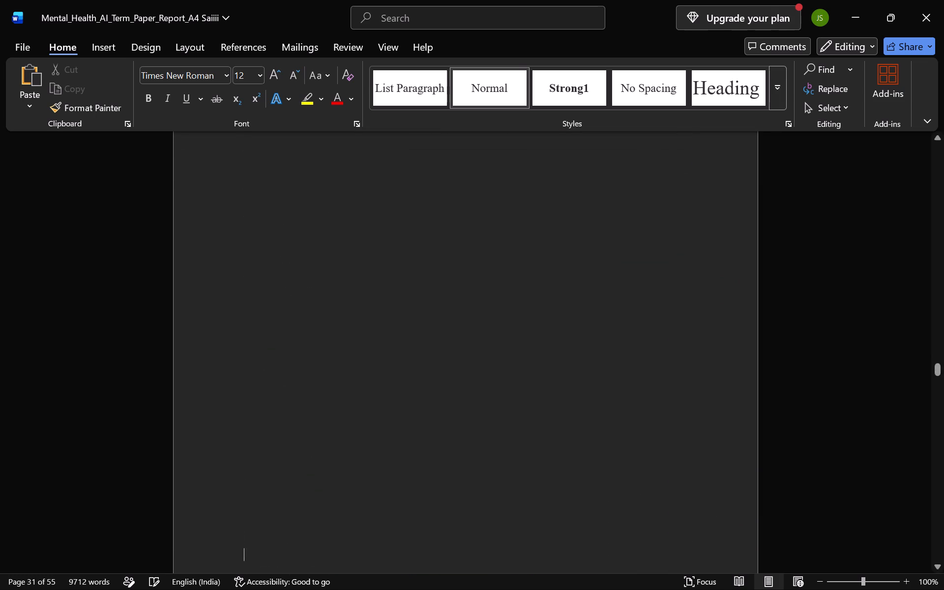
Insert six more blank lines above the Fig 9 picture to extend the free space for the flowchart.
key("Return")
key("Return")
key("Return")
key("Return")
key("Return")
key("Return")
Paste the copied flowchart shapes on the first line of the blank page that follows page 25.
scroll(377, 491, "down", 1)
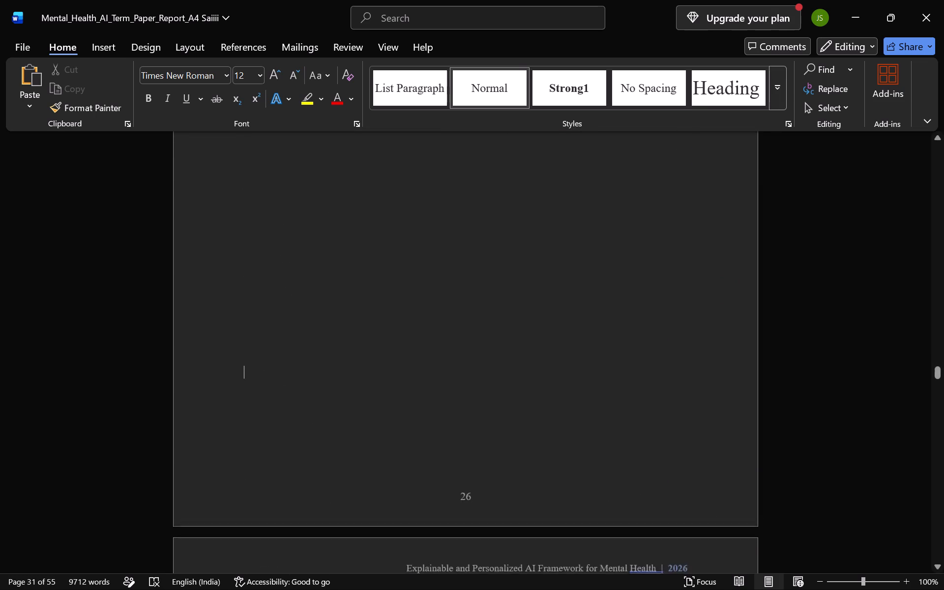
scroll(377, 491, "down", 2)
scroll(377, 491, "up", 2)
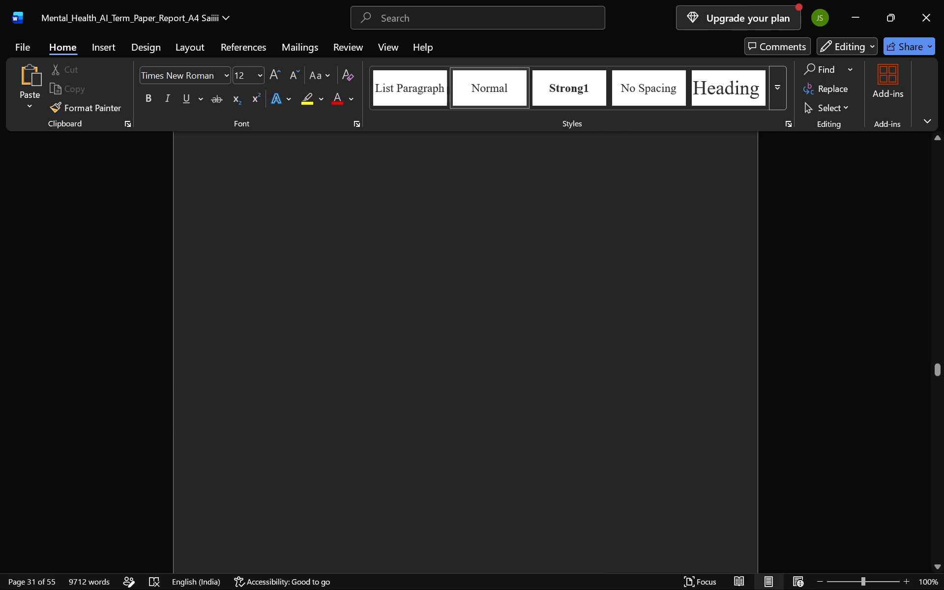
scroll(377, 491, "up", 1)
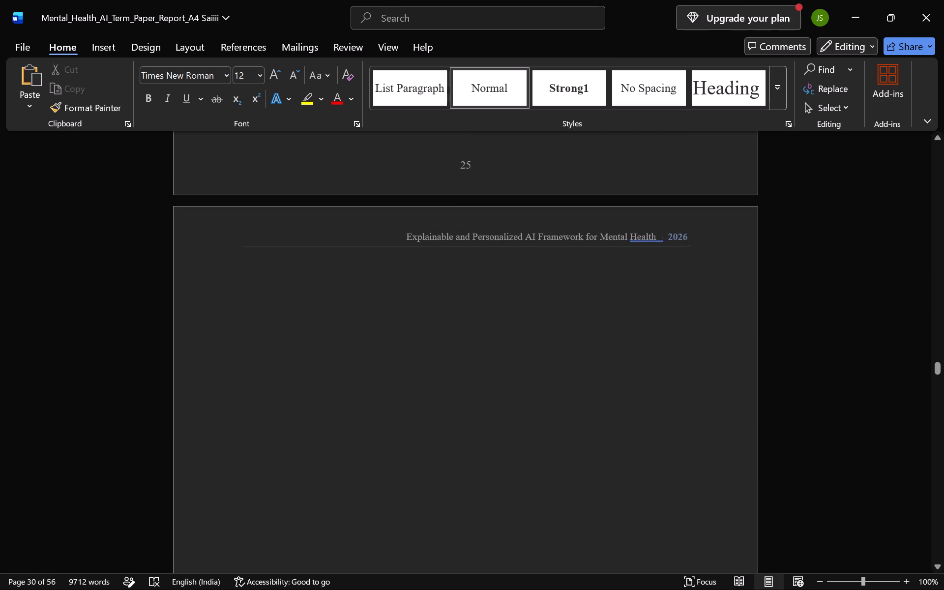
left_click(243, 287)
key("BackSpace")
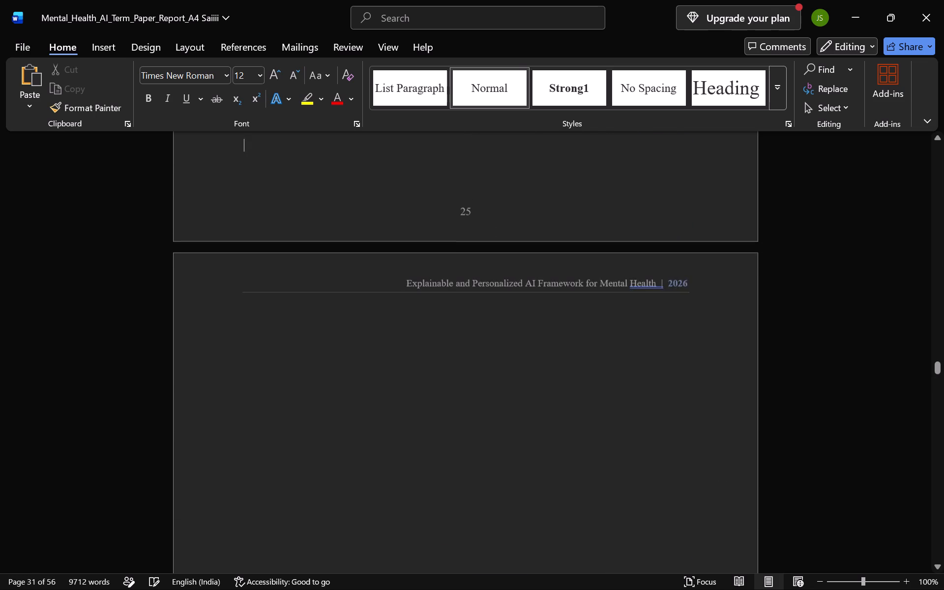
key("Return")
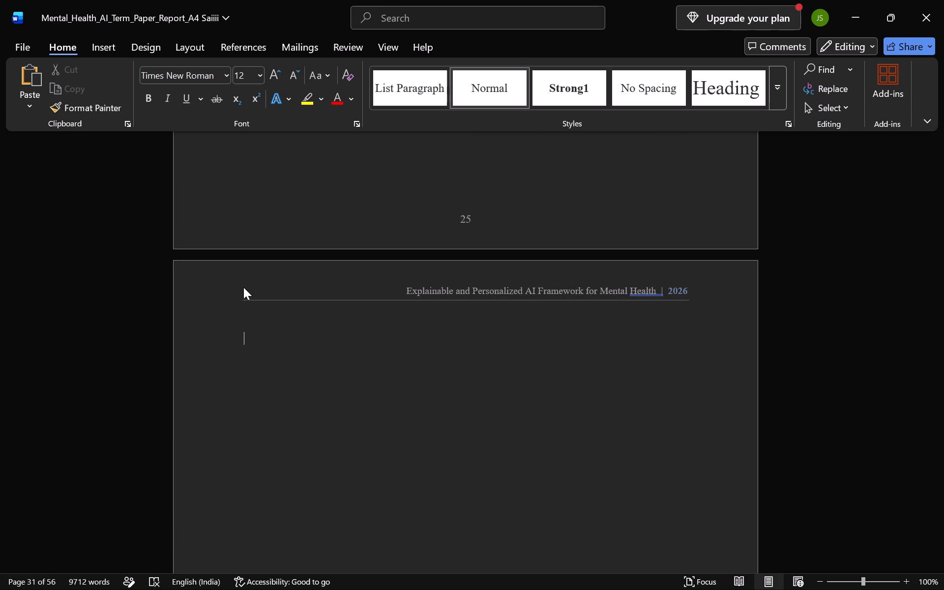
key("ctrl+v")
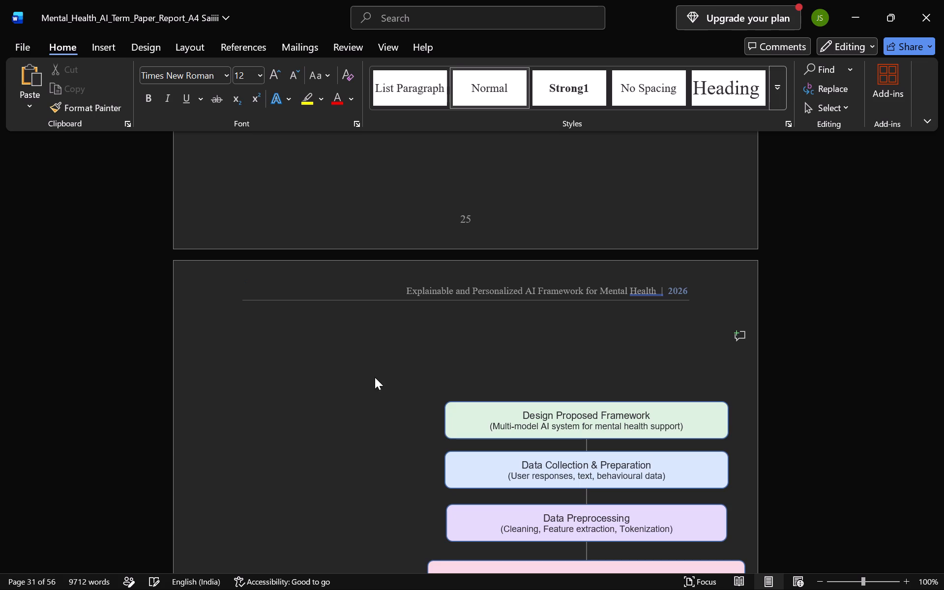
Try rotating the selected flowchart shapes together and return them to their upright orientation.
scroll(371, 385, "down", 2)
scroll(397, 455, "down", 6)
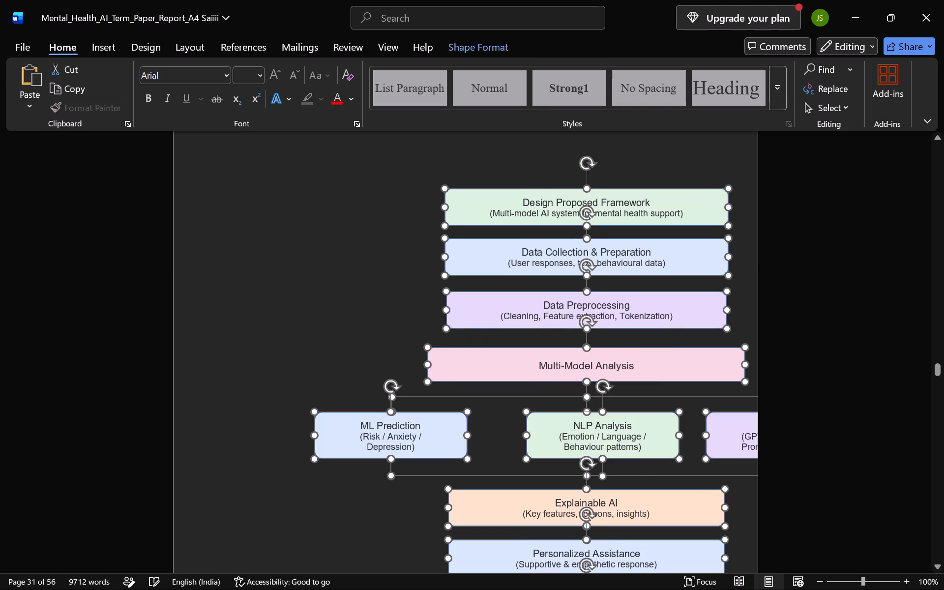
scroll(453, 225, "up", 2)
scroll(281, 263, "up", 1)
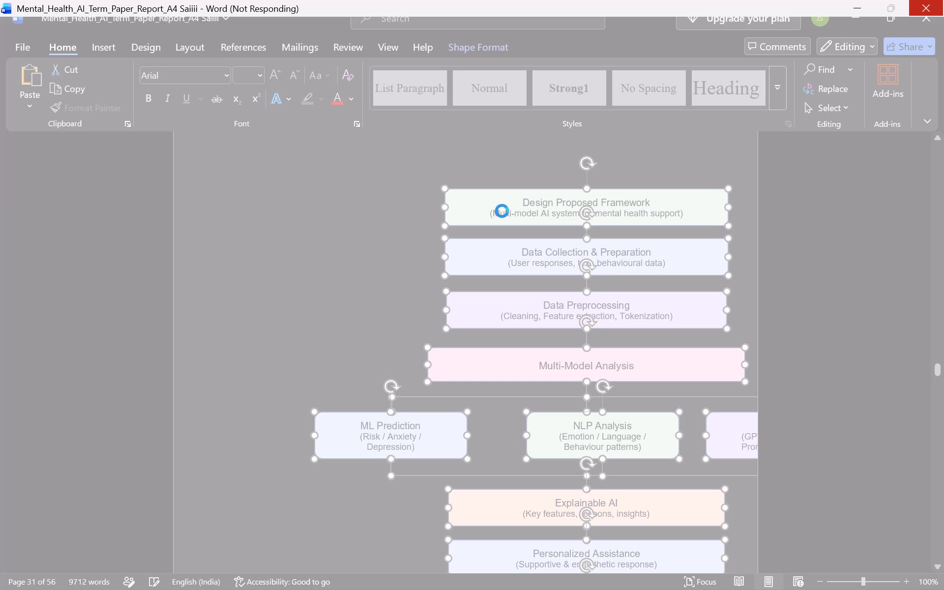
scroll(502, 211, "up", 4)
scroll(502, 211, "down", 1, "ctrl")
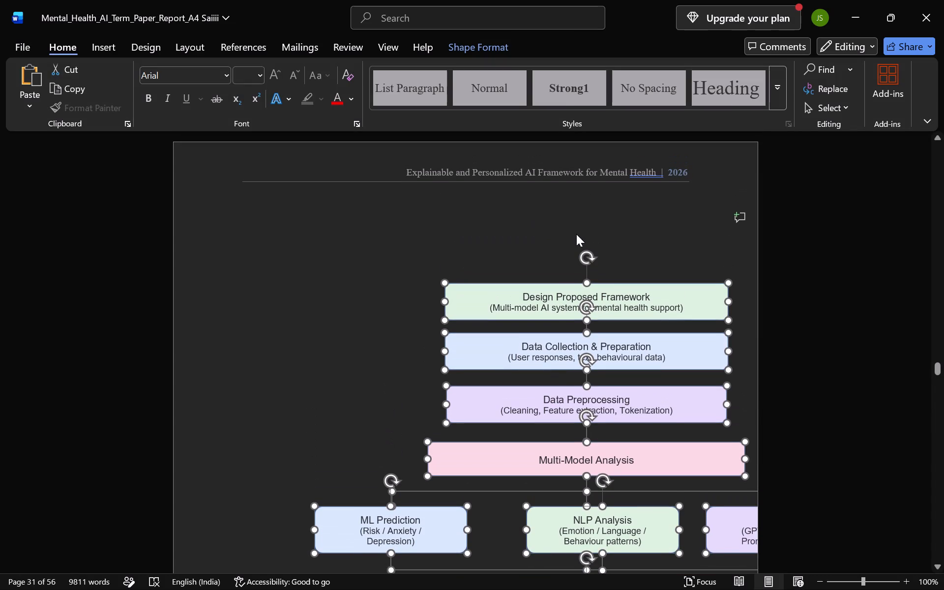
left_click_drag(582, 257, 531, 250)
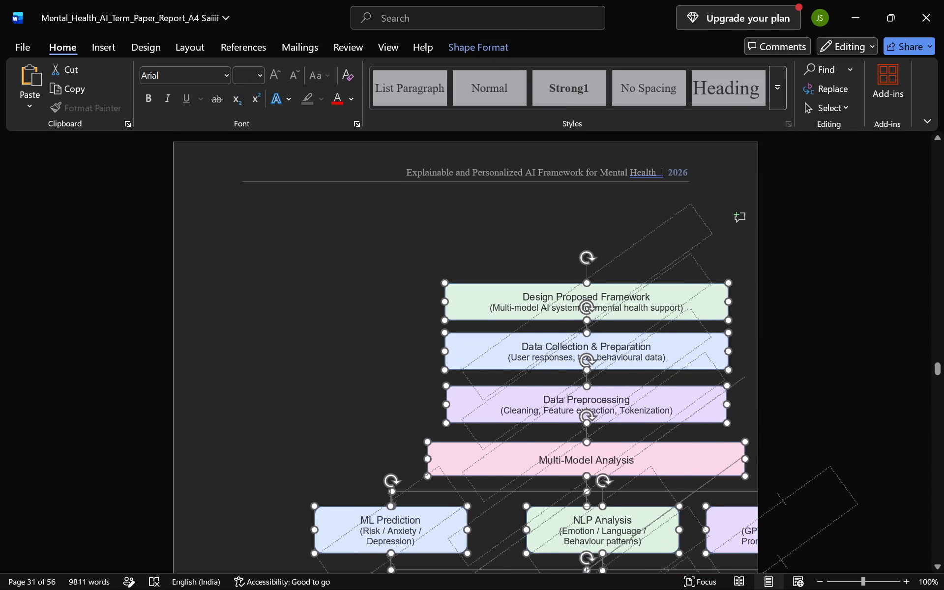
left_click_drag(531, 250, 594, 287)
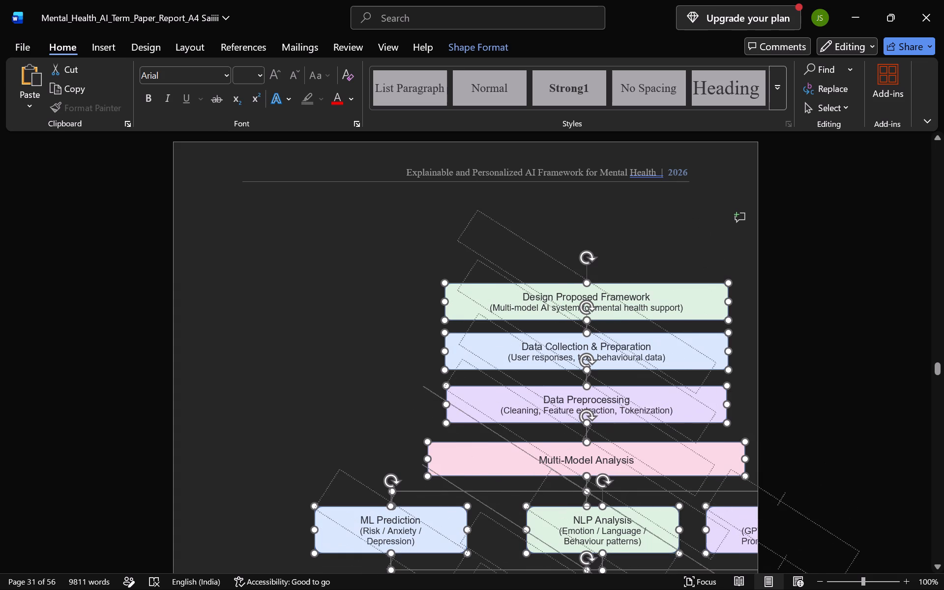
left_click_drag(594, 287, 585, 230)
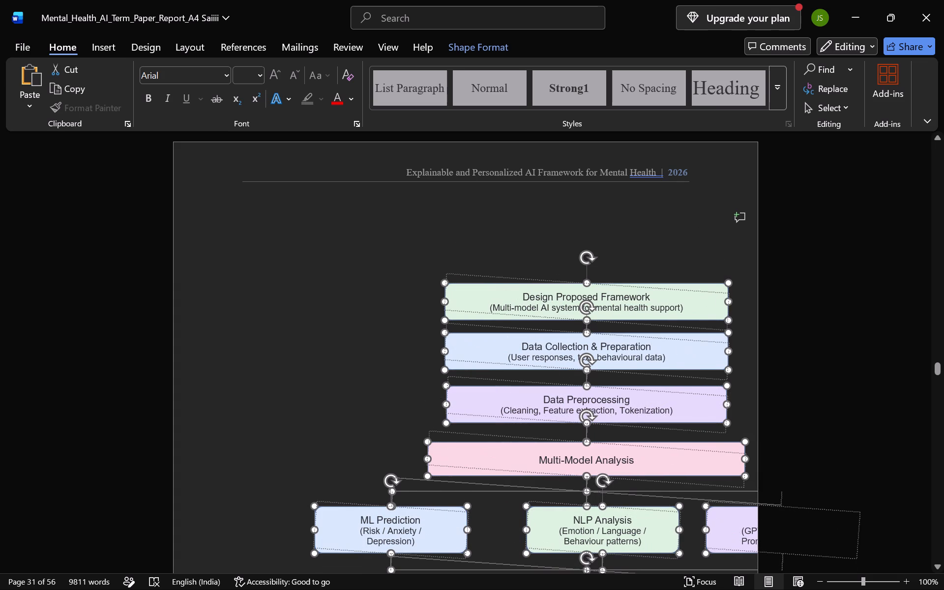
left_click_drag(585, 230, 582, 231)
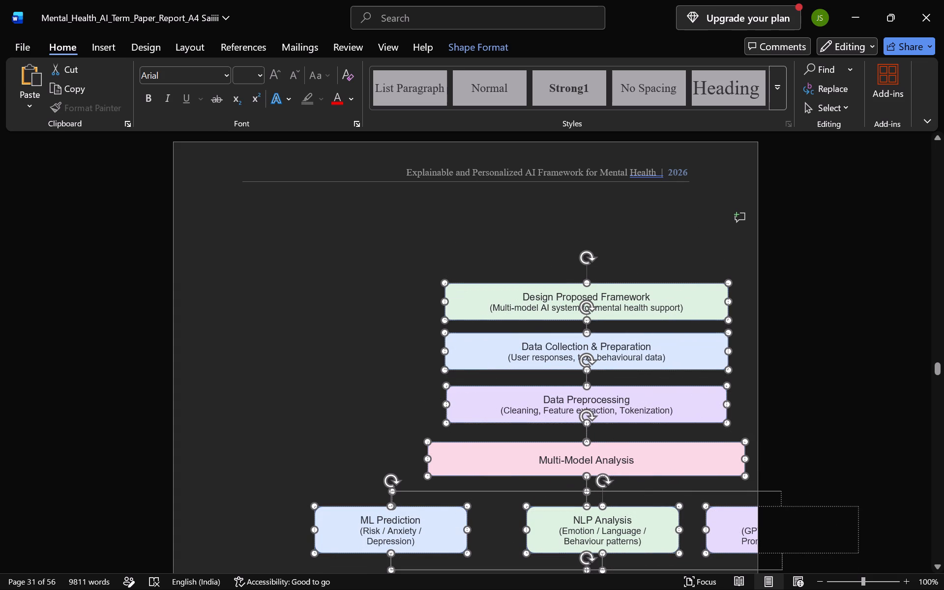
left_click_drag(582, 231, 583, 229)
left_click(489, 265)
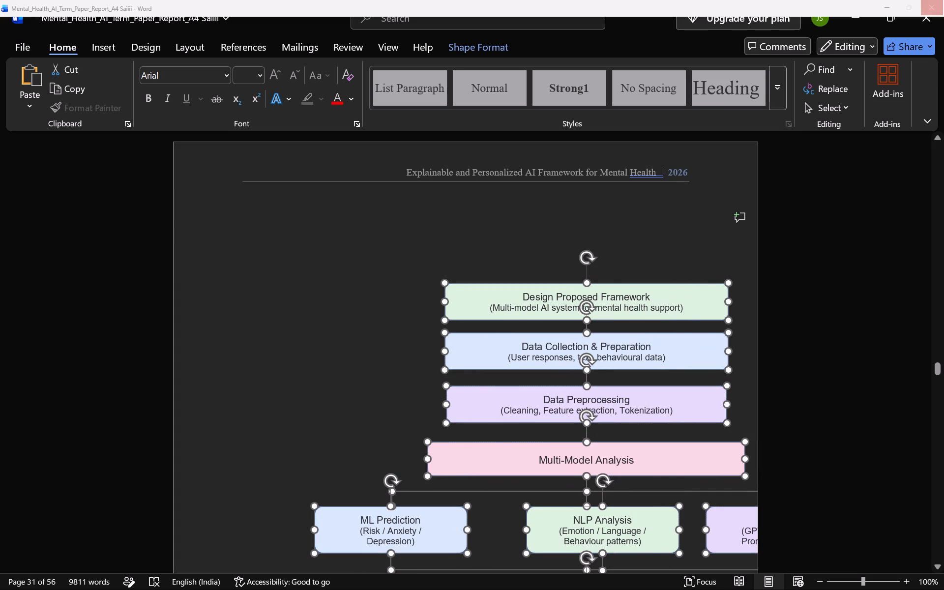
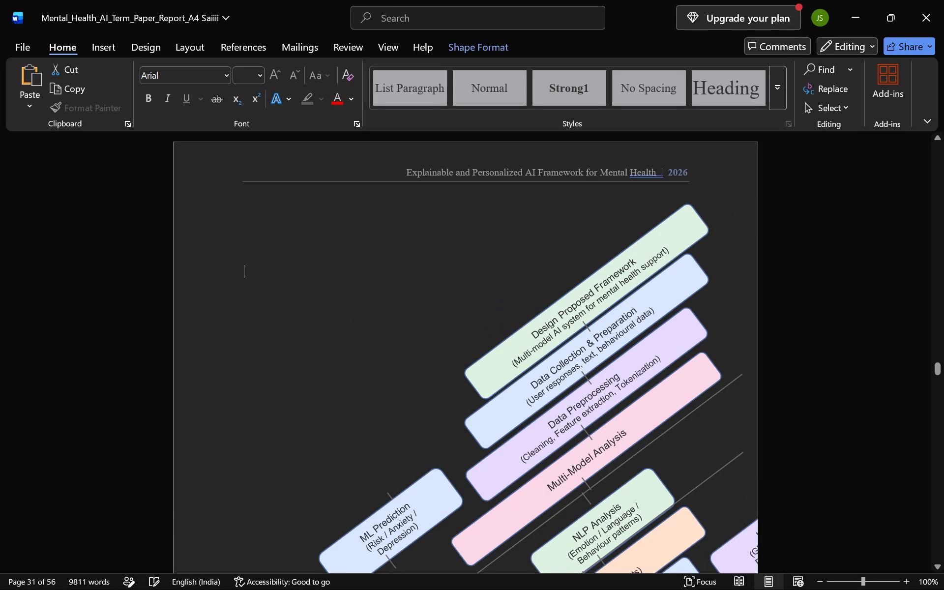
Undo back past the tilted rotation and the paste of the flowchart, and paste the copied shapes again on the blank page.
left_click_drag(508, 341, 493, 345)
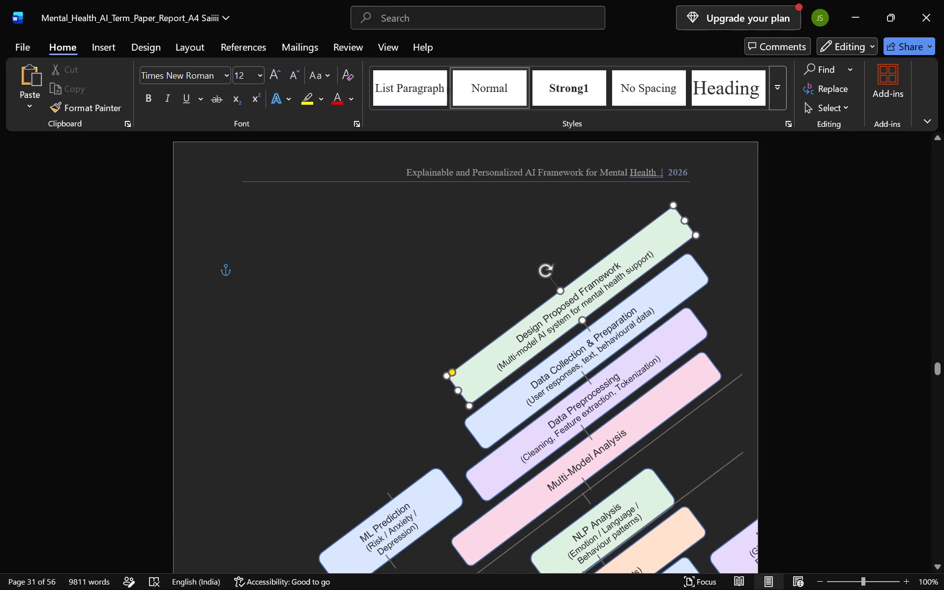
left_click_drag(493, 345, 494, 345)
key("ctrl+z")
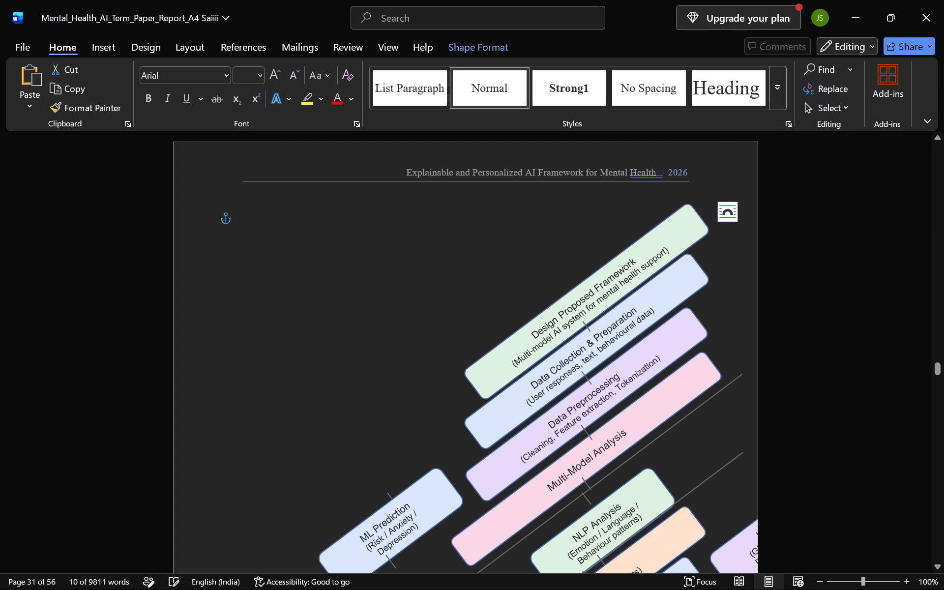
key("ctrl+z")
key("ctrl+z")
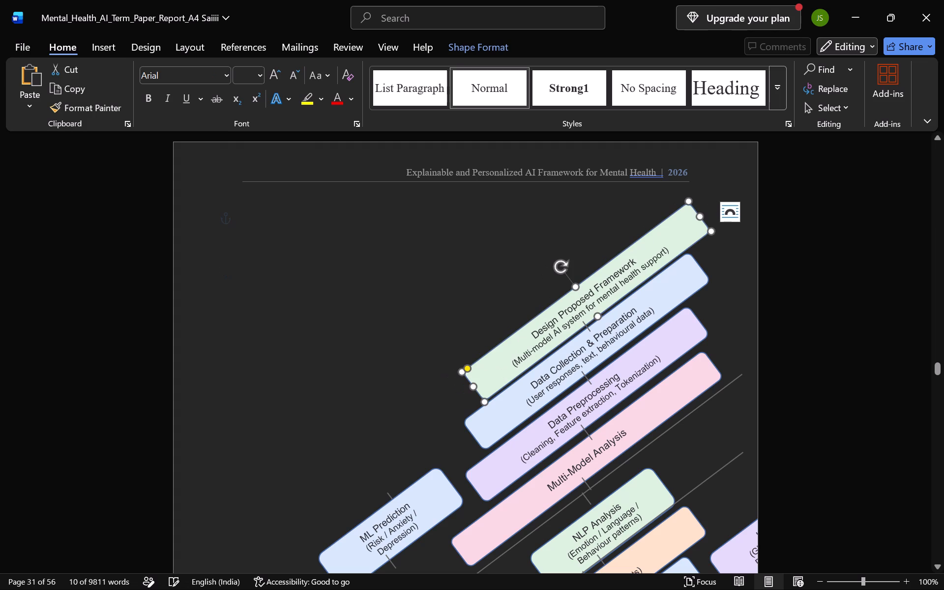
key("ctrl+z")
key("ctrl+z")
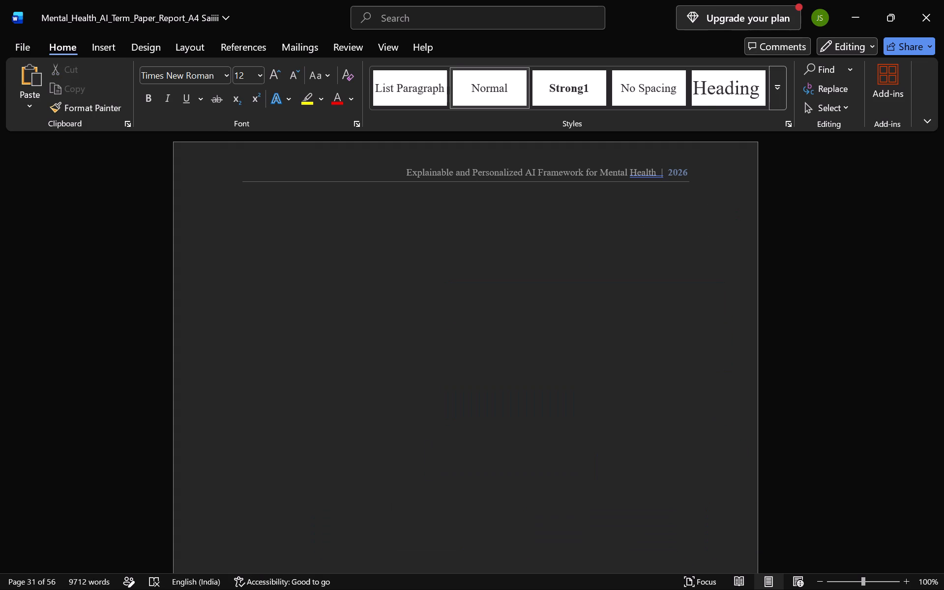
key("ctrl+v")
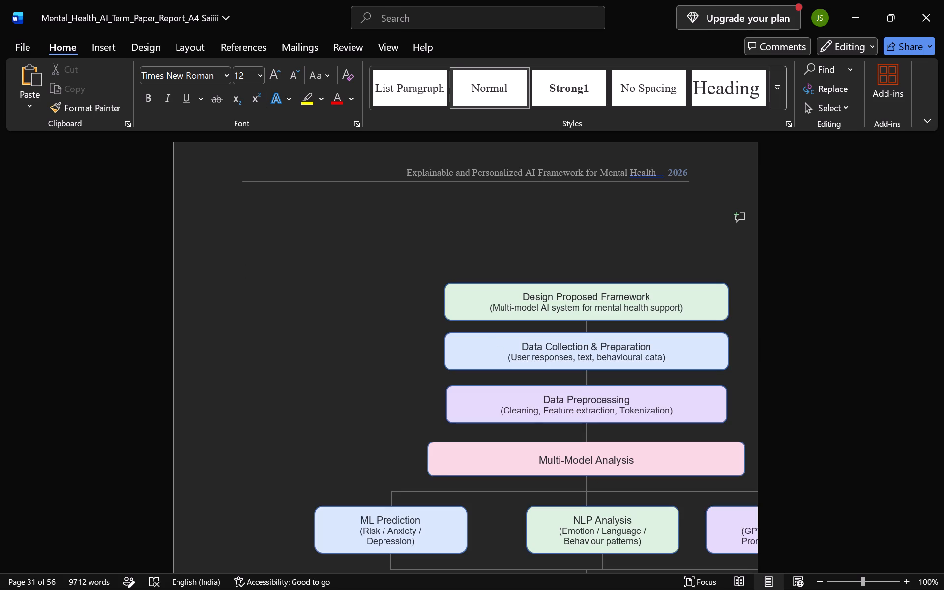
Move the Design Proposed Framework box to the top centre of the page and attach its short connector line beneath it.
left_click(560, 293)
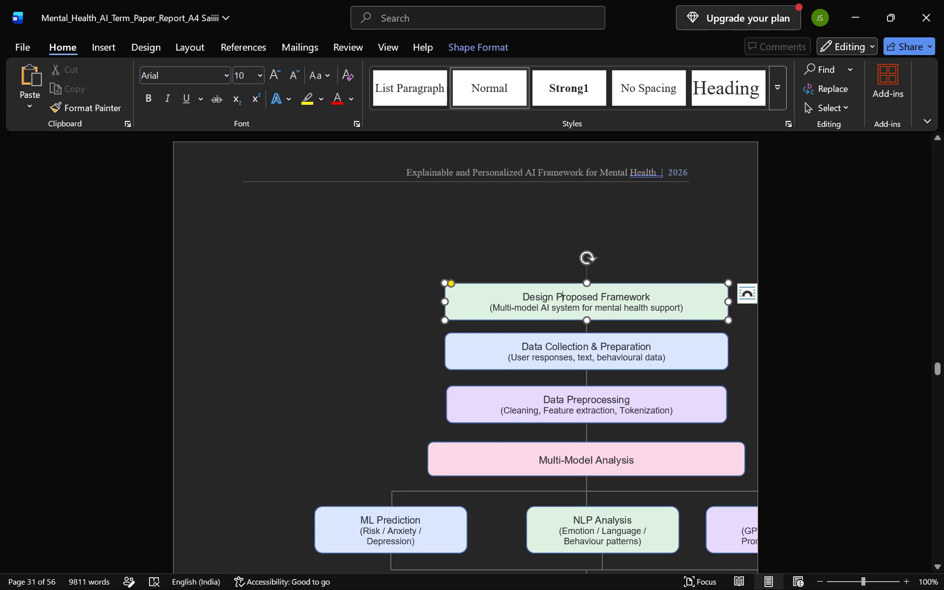
left_click_drag(519, 284, 408, 215)
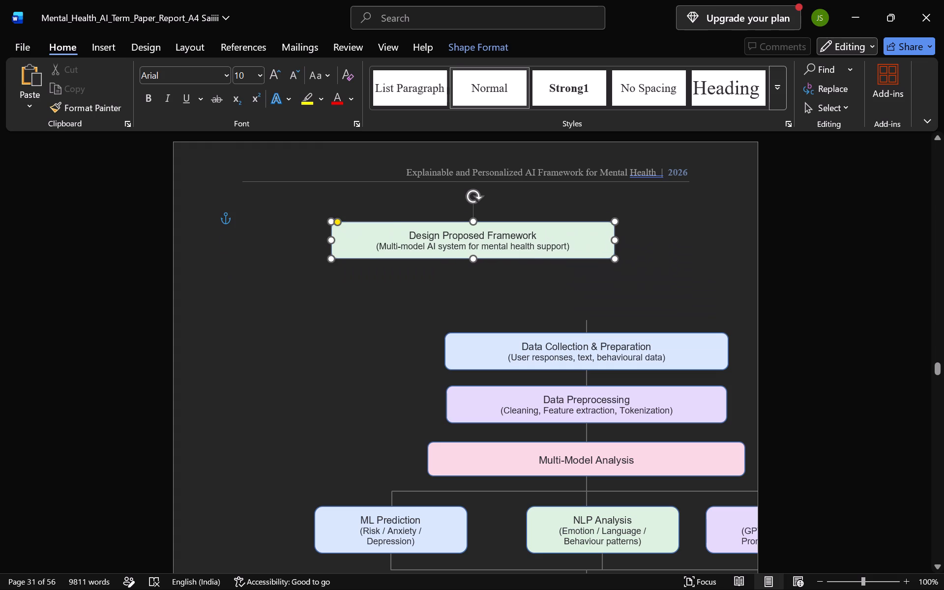
left_click_drag(408, 215, 406, 197)
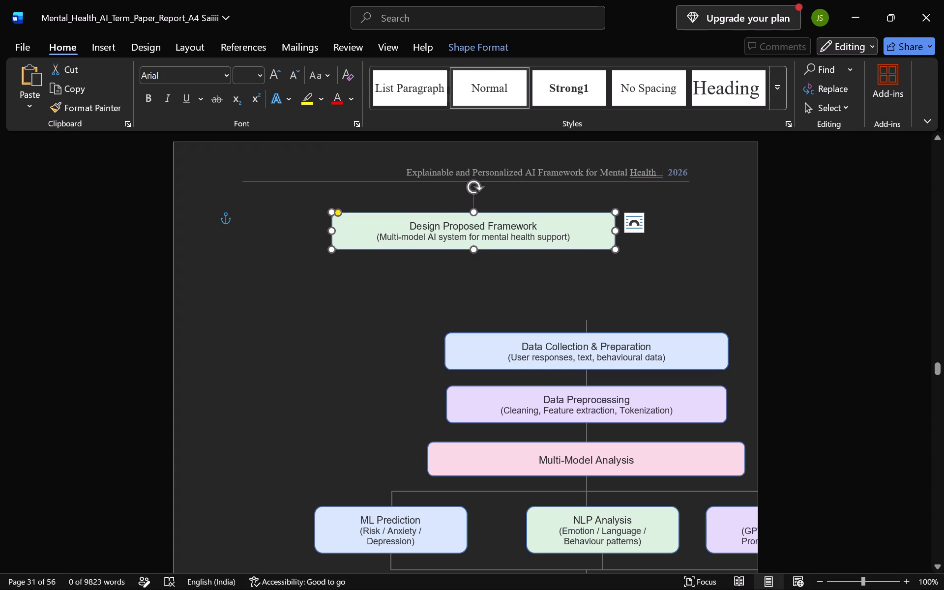
left_click_drag(588, 326, 531, 296)
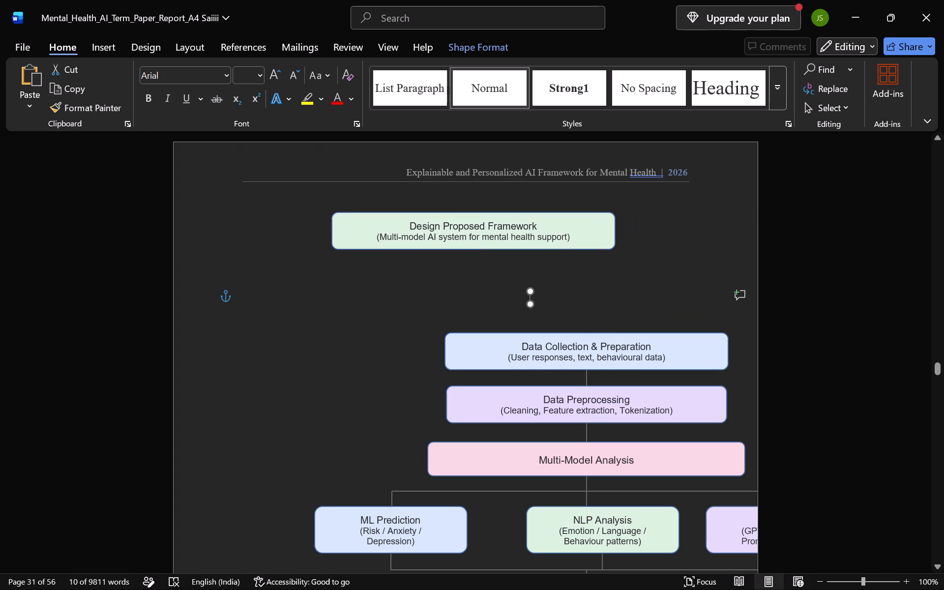
left_click_drag(531, 296, 475, 255)
Move the Data Collection & Preparation box directly under the Design Proposed Framework box, touching the connector's lower end.
left_click(489, 353)
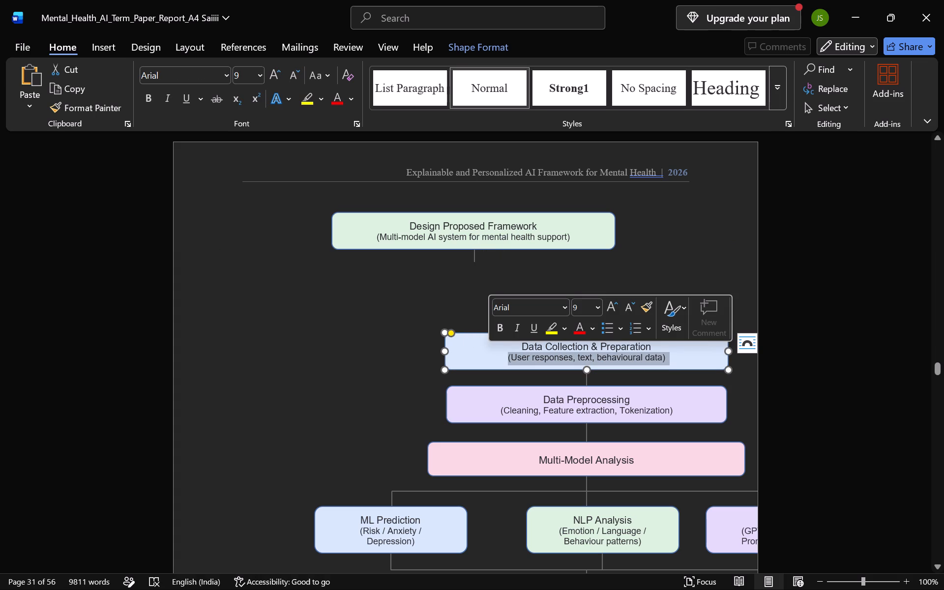
left_click_drag(473, 334, 405, 285)
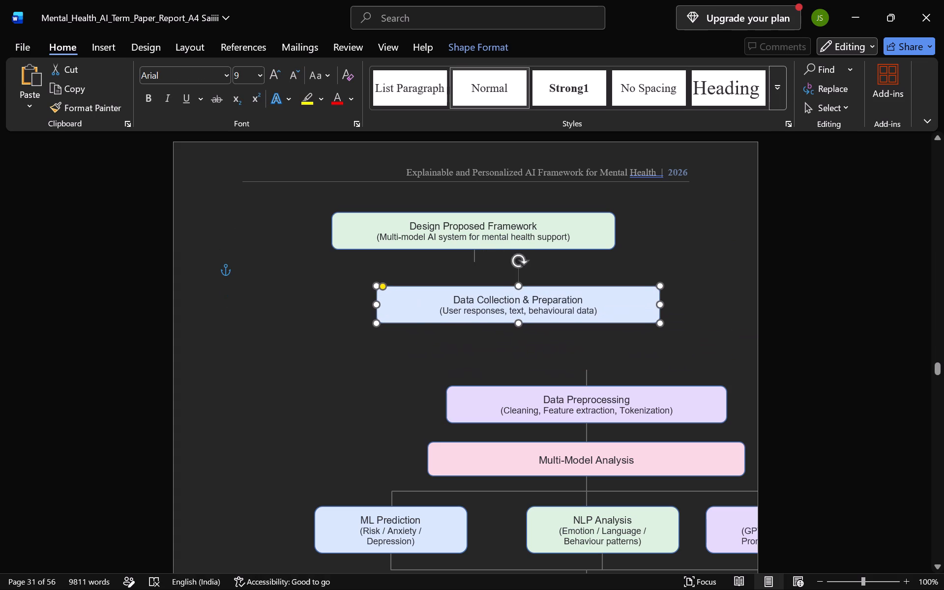
left_click_drag(405, 285, 366, 268)
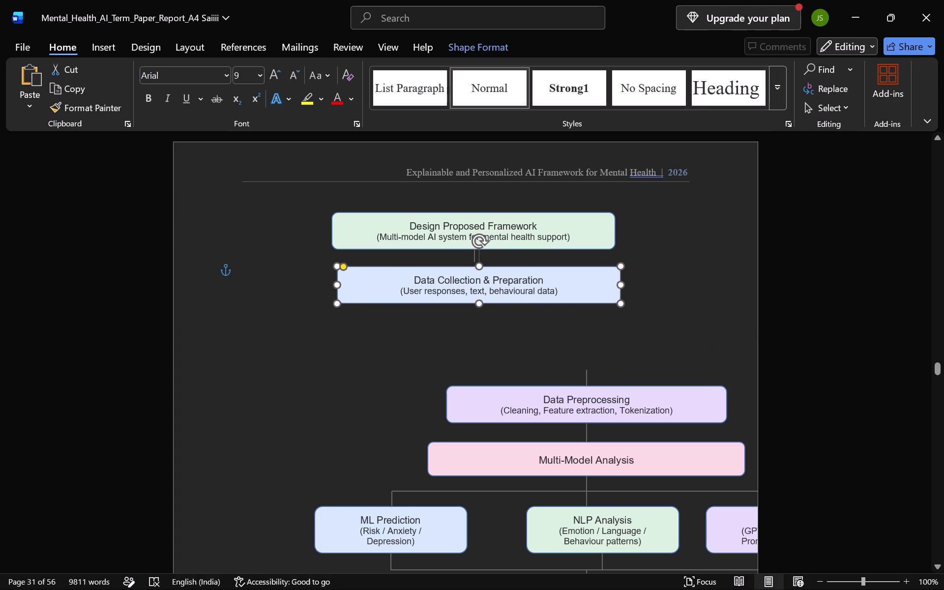
left_click_drag(366, 268, 362, 261)
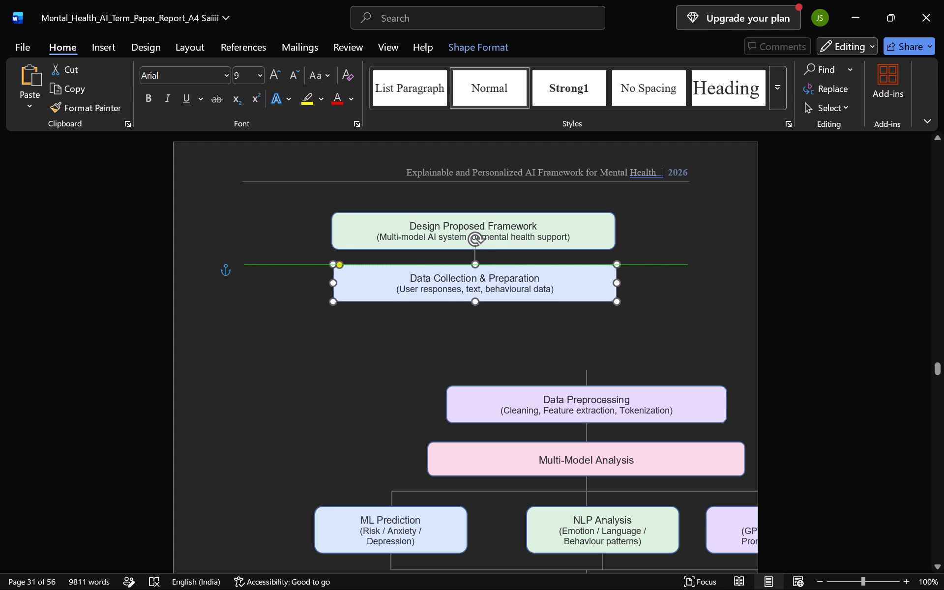
left_click_drag(362, 261, 362, 263)
left_click(353, 344)
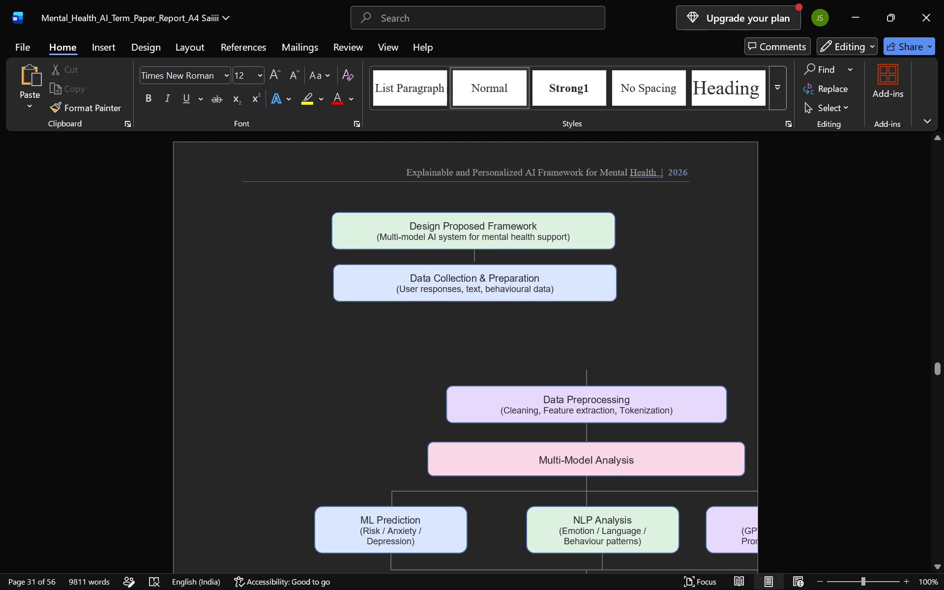
left_click(409, 265)
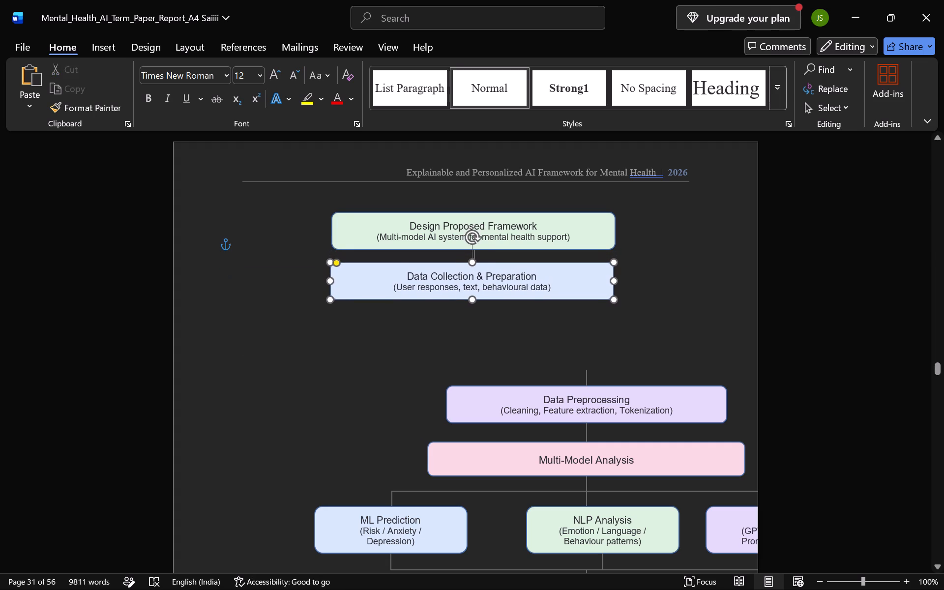
left_click(414, 318)
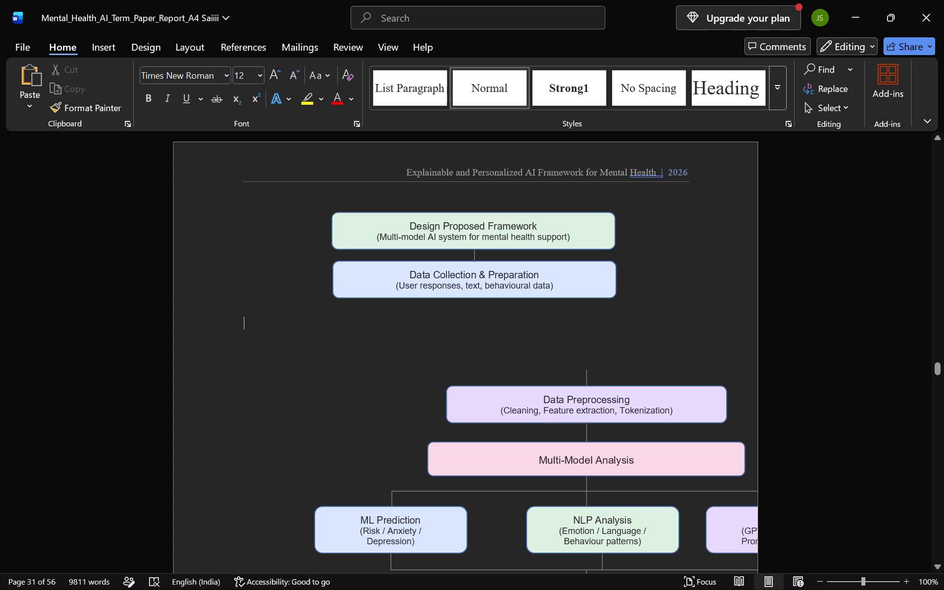
Move the next short connector line to the bottom centre of the Data Collection & Preparation box.
left_click_drag(587, 376, 480, 309)
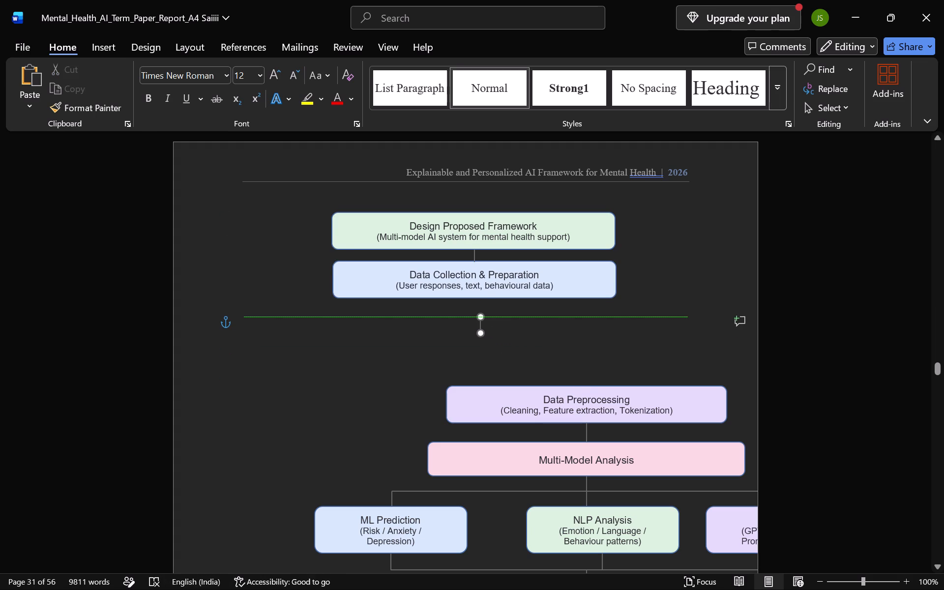
left_click_drag(480, 309, 478, 308)
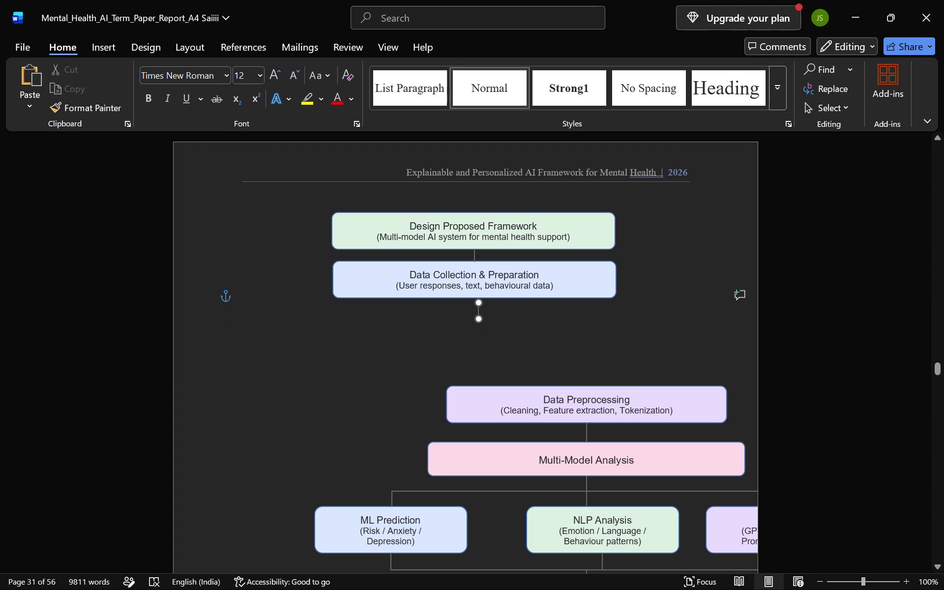
left_click_drag(478, 308, 477, 305)
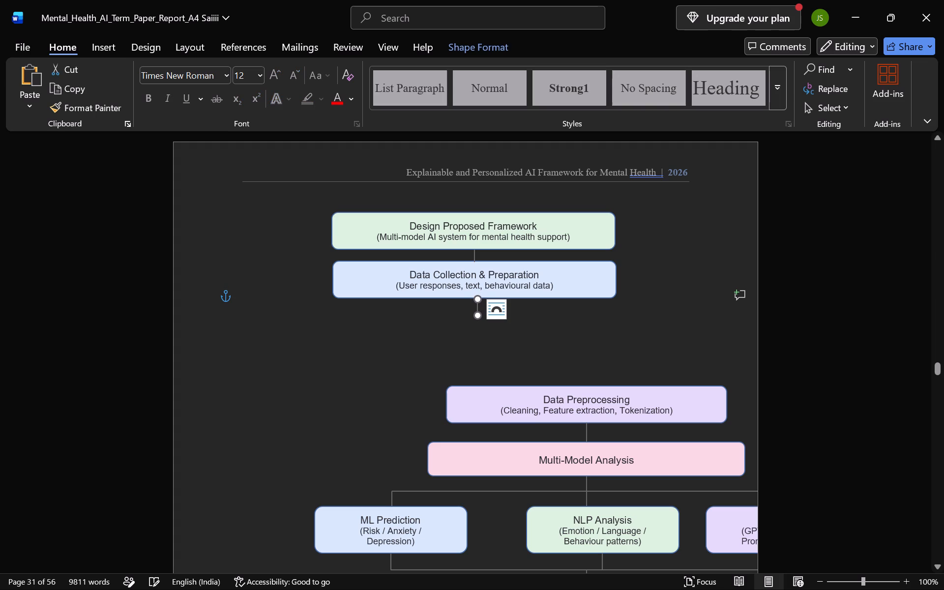
left_click(474, 333)
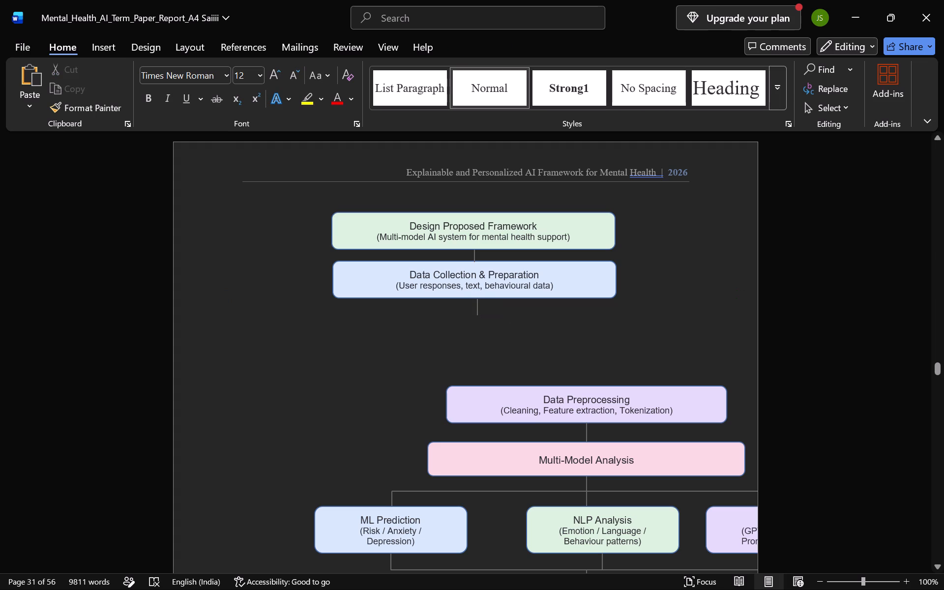
Move the Data Preprocessing box under the Data Collection & Preparation box, centred on the connector's lower end.
left_click_drag(480, 386, 382, 300)
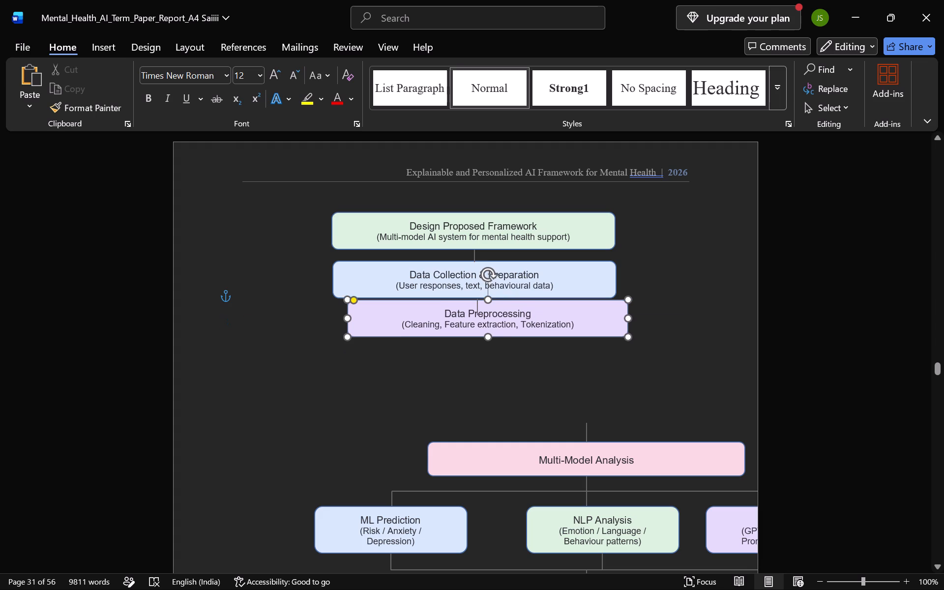
left_click_drag(382, 300, 375, 315)
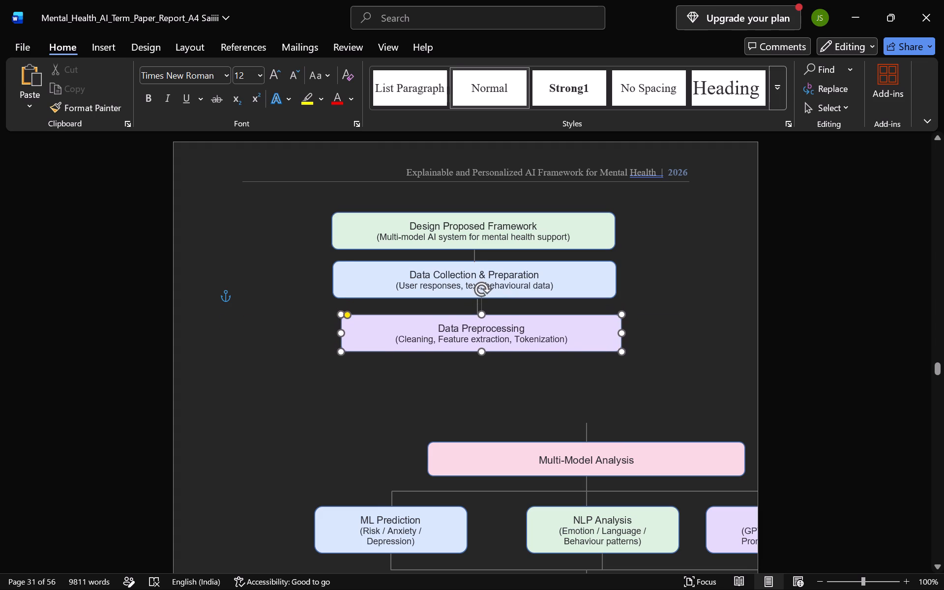
left_click_drag(375, 315, 376, 315)
left_click(377, 387)
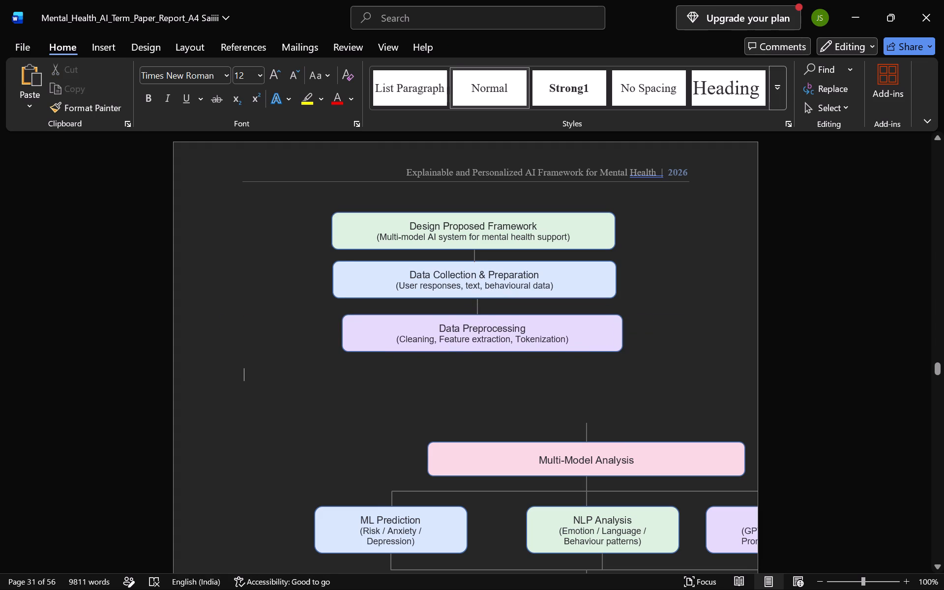
left_click(364, 316)
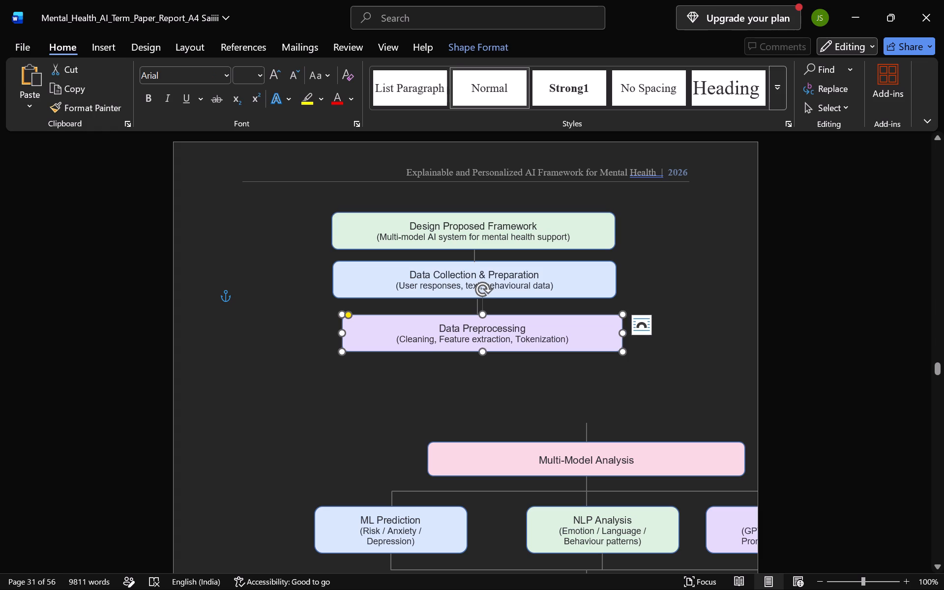
left_click_drag(364, 316, 360, 315)
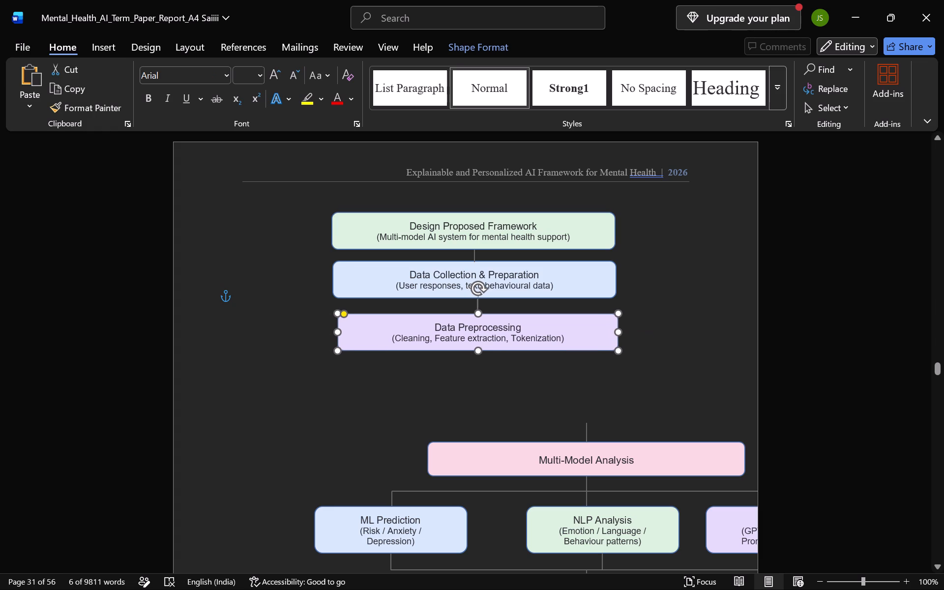
left_click_drag(360, 315, 360, 316)
left_click(354, 387)
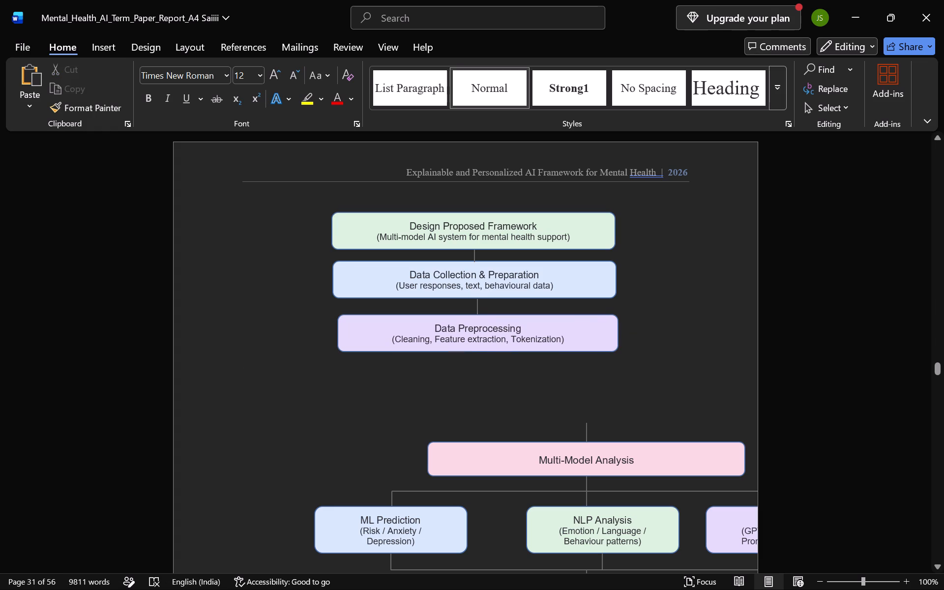
Move the connector line above Multi-Model Analysis to the bottom centre of the Data Preprocessing box.
left_click_drag(587, 435, 562, 427)
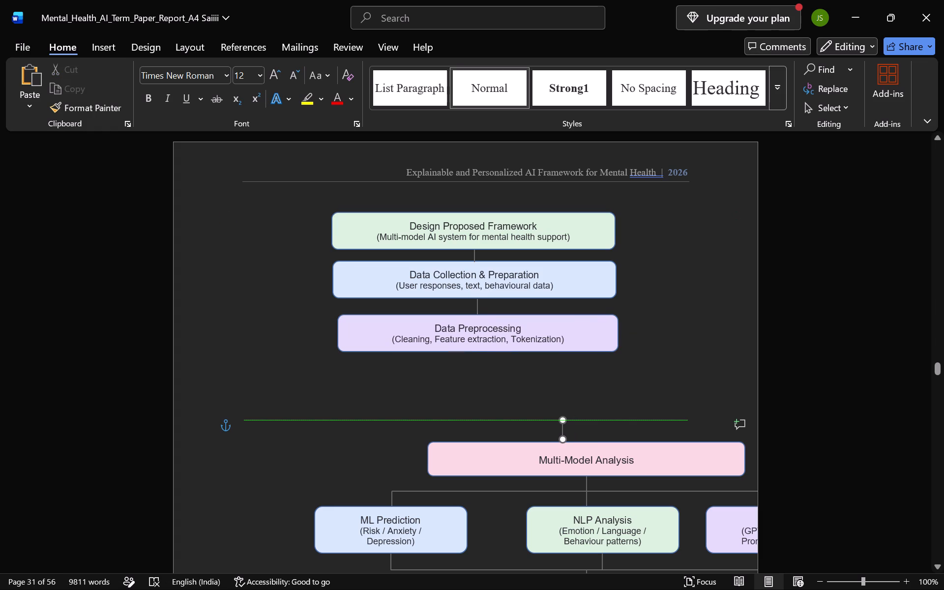
left_click_drag(562, 427, 561, 429)
left_click_drag(561, 429, 453, 360)
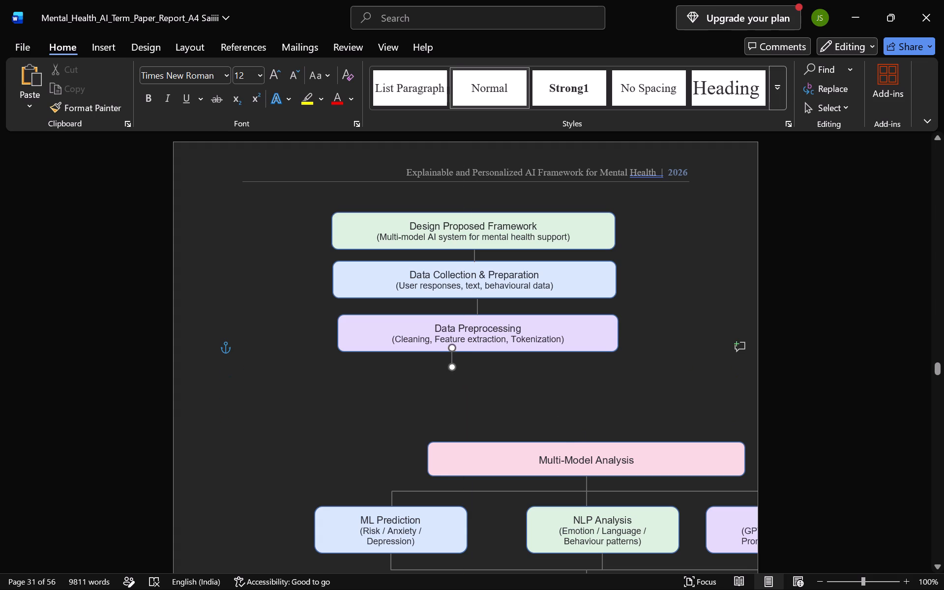
left_click_drag(453, 360, 479, 363)
left_click(404, 396)
Move the Multi-Model Analysis box under the Data Preprocessing box so that it meets the connector's lower end.
left_click(496, 455)
double_click(496, 455)
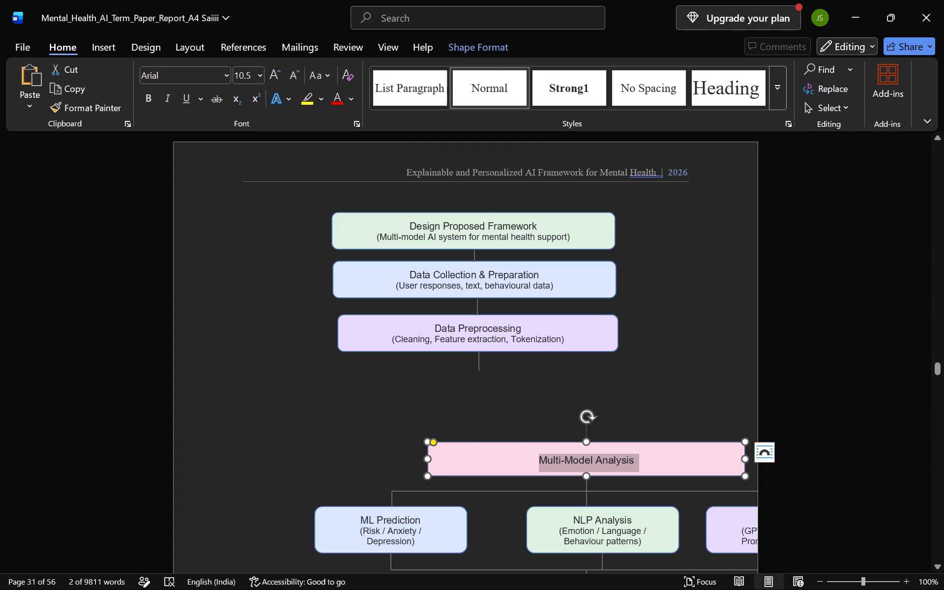
left_click(395, 409)
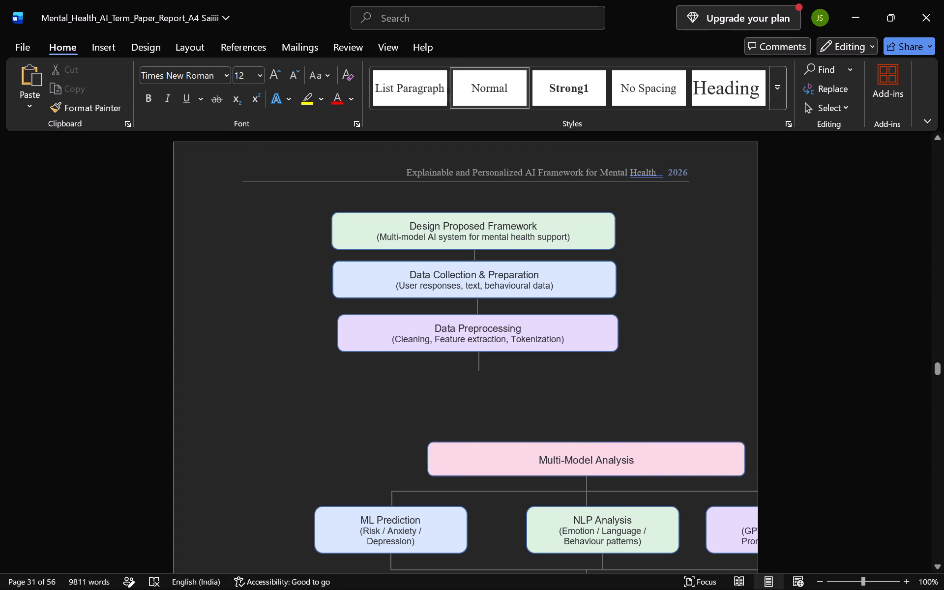
left_click_drag(462, 445, 420, 435)
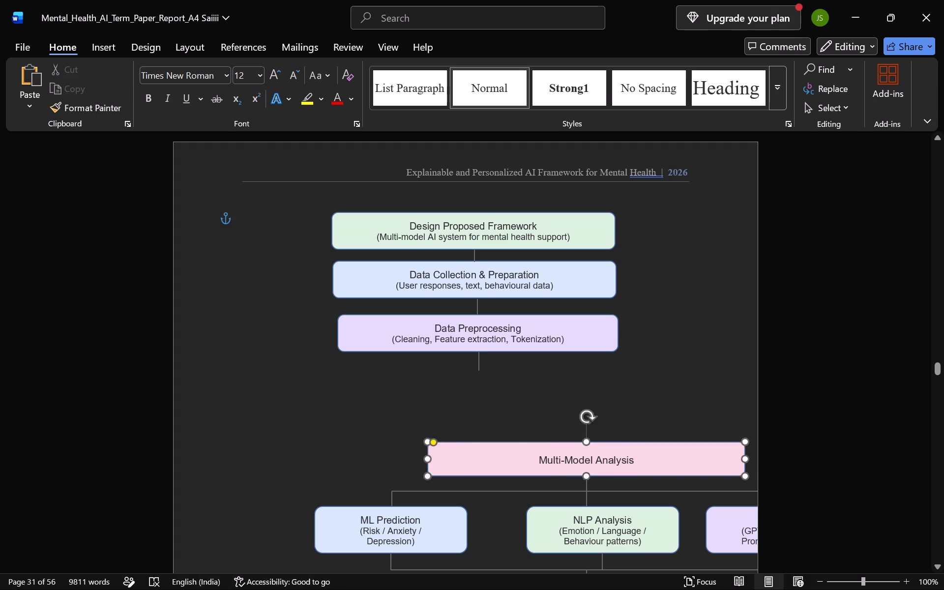
left_click_drag(420, 435, 363, 367)
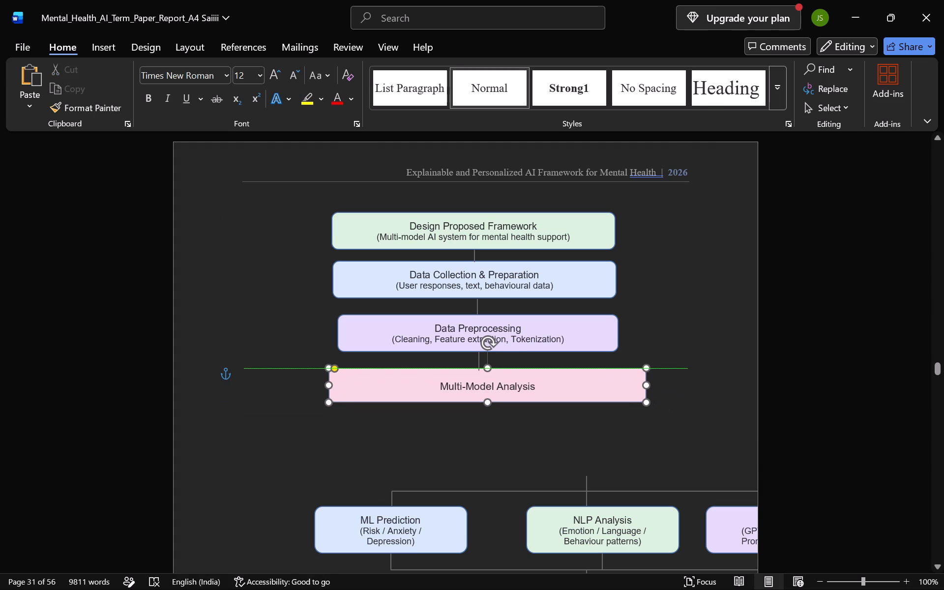
left_click_drag(363, 367, 364, 371)
left_click(632, 318)
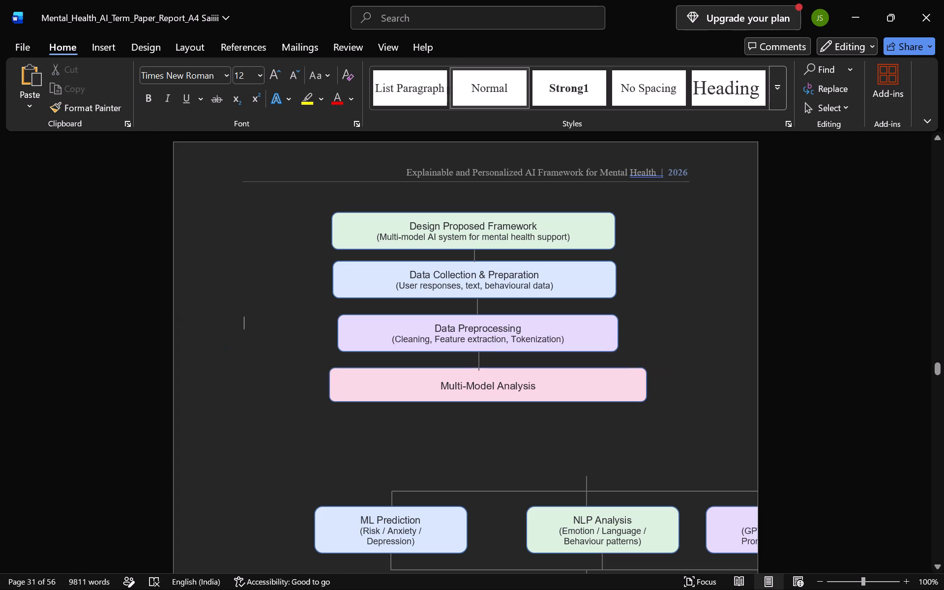
Nudge the Multi-Model Analysis box slightly so its top edge meets the lower end of the connector above it.
left_click(537, 369)
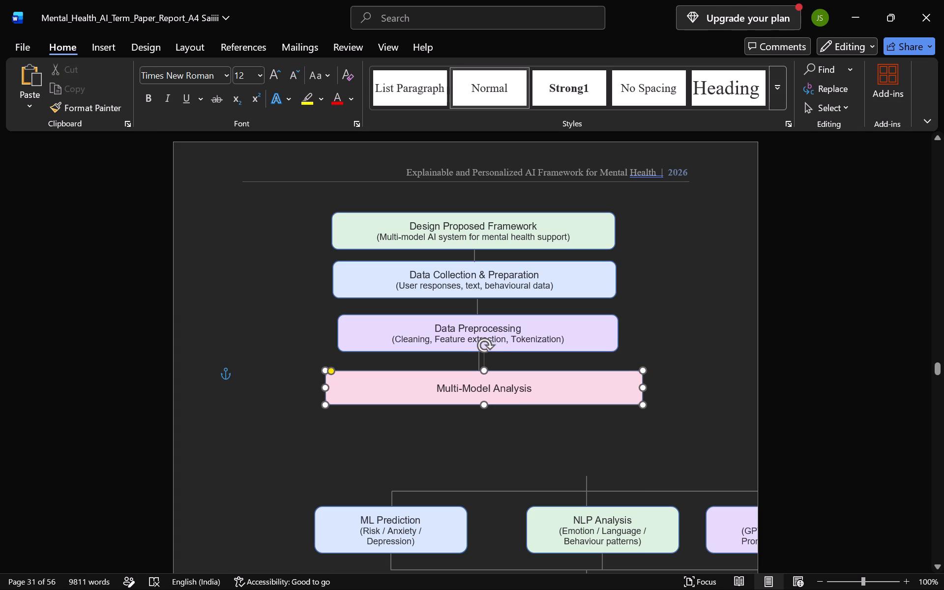
left_click(724, 282)
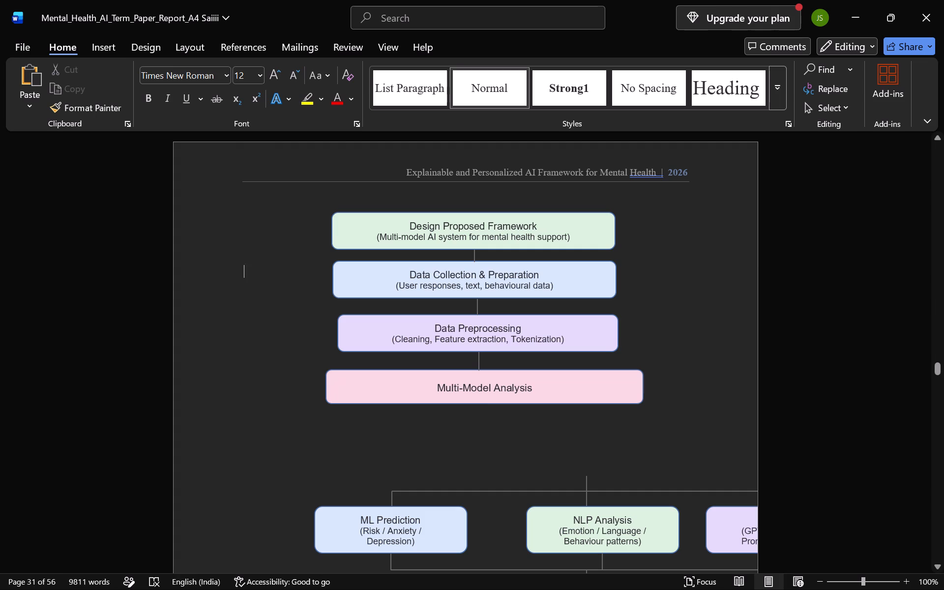
Move the short connector above the horizontal branch line to the bottom centre of the Multi-Model Analysis box.
left_click_drag(589, 489, 506, 439)
left_click_drag(506, 439, 484, 414)
left_click(460, 426)
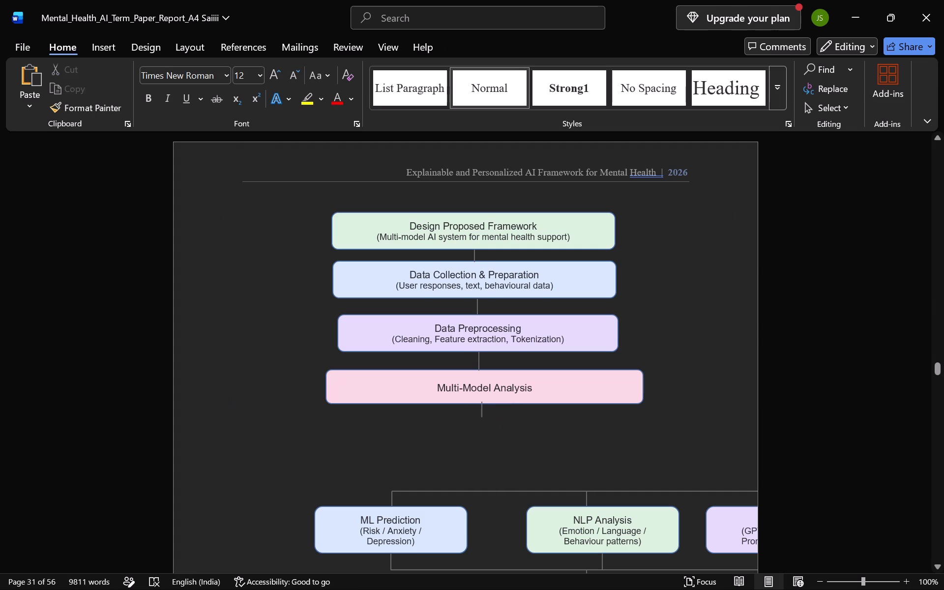
left_click(483, 412)
left_click(483, 412)
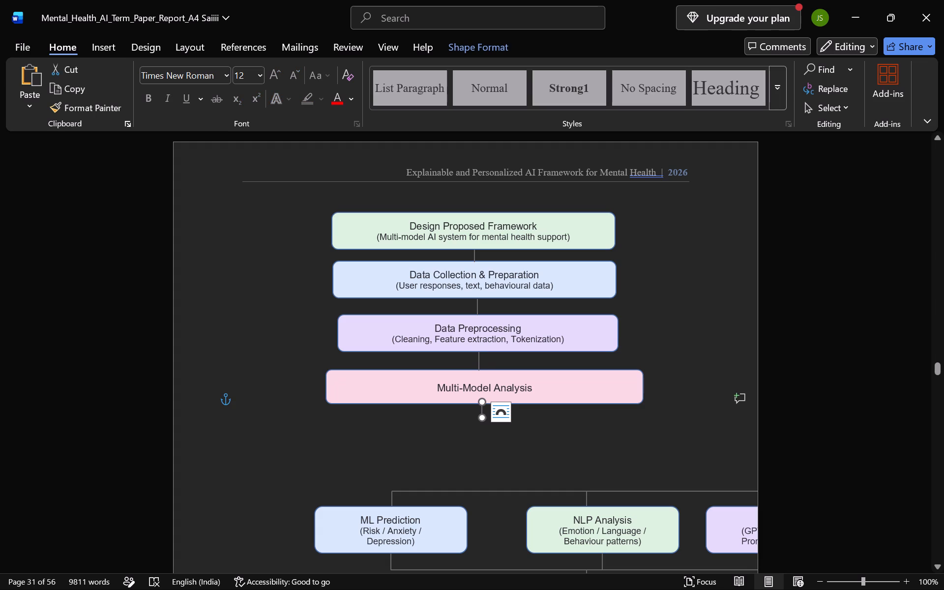
left_click(450, 426)
Move the horizontal branch line up to the lower end of the Multi-Model Analysis connector, with its right end at the page margin.
left_click(508, 493)
left_click(454, 492)
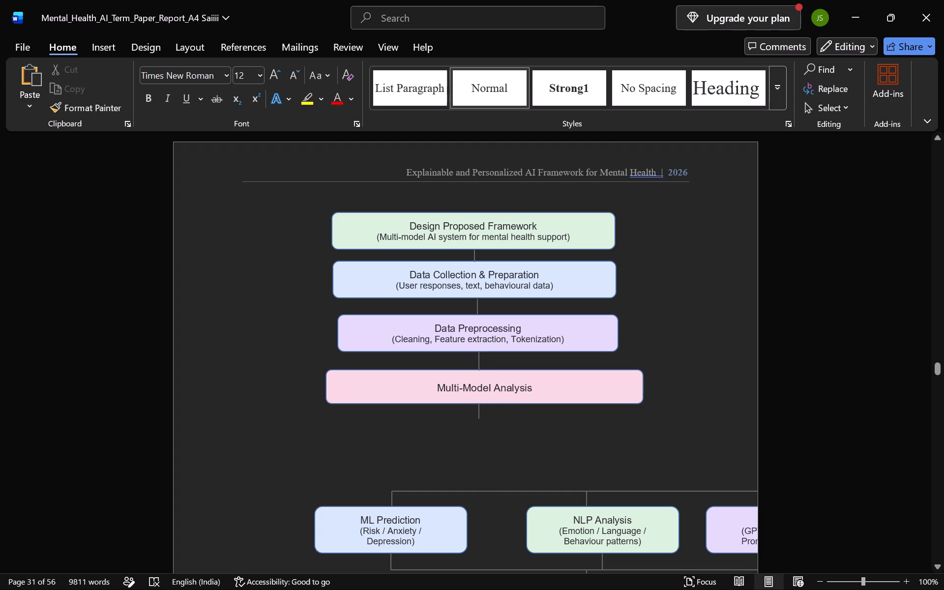
left_click(398, 491)
left_click_drag(398, 491, 296, 419)
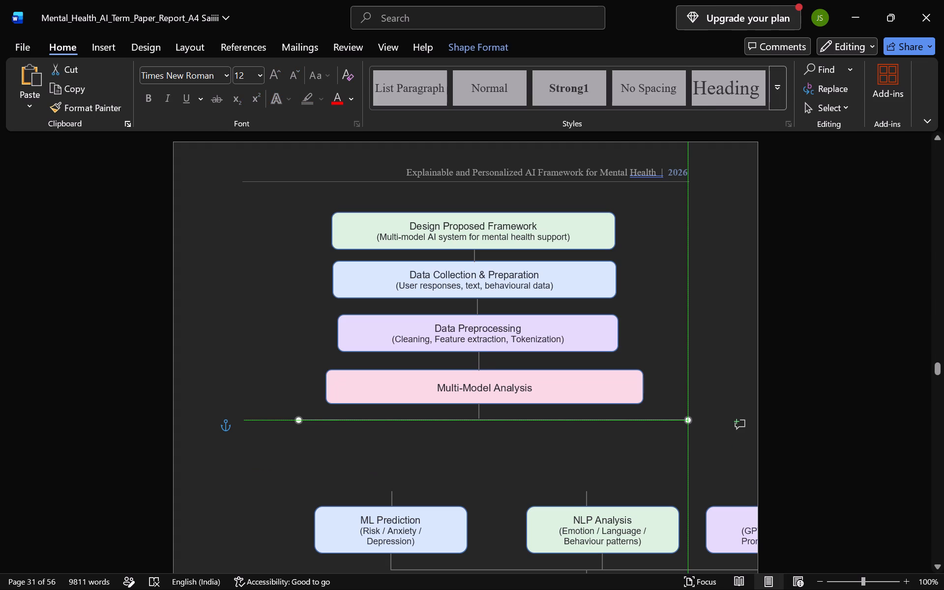
left_click_drag(296, 419, 295, 419)
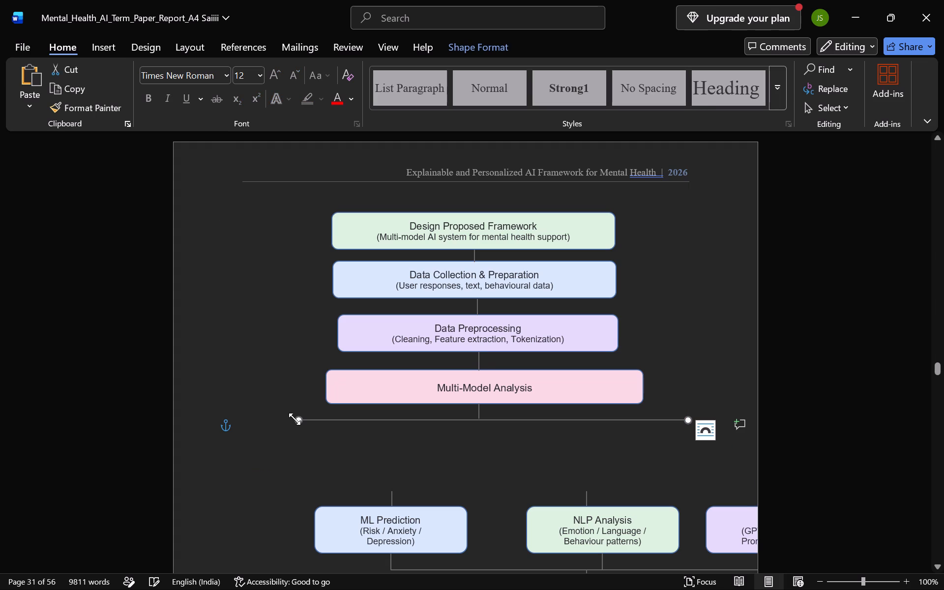
left_click(310, 441)
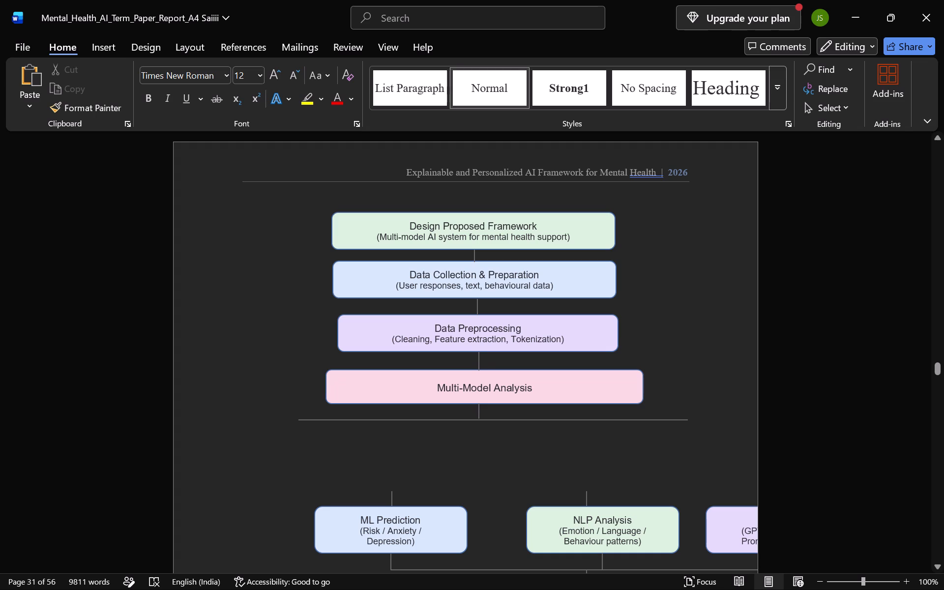
Move the short vertical line above the ML Prediction box to the left end of the horizontal branch line.
left_click(390, 500)
left_click_drag(393, 501, 341, 466)
left_click_drag(341, 466, 301, 429)
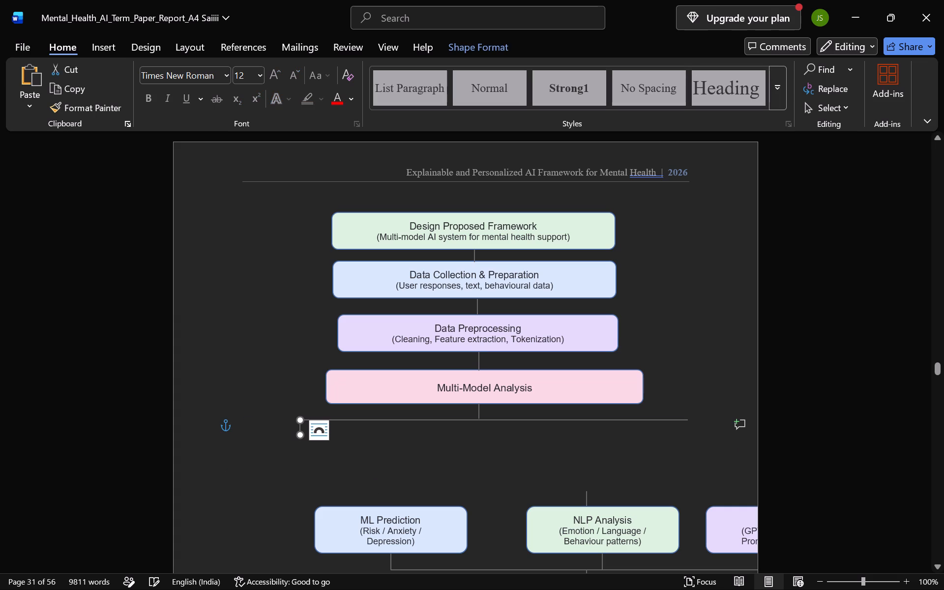
left_click(344, 459)
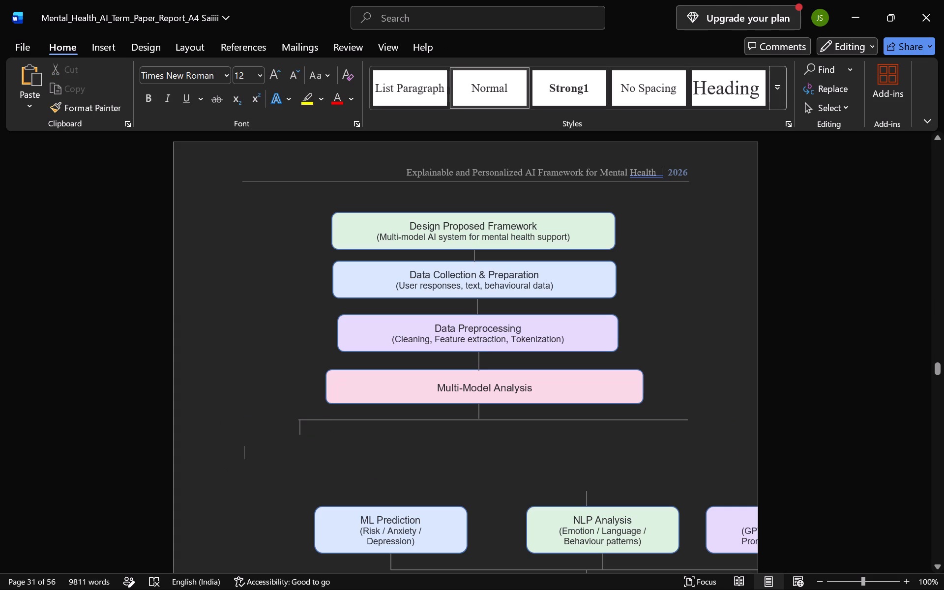
Move the short vertical line above the NLP Analysis box to the middle of the horizontal branch line.
left_click(586, 499)
left_click_drag(588, 498, 492, 425)
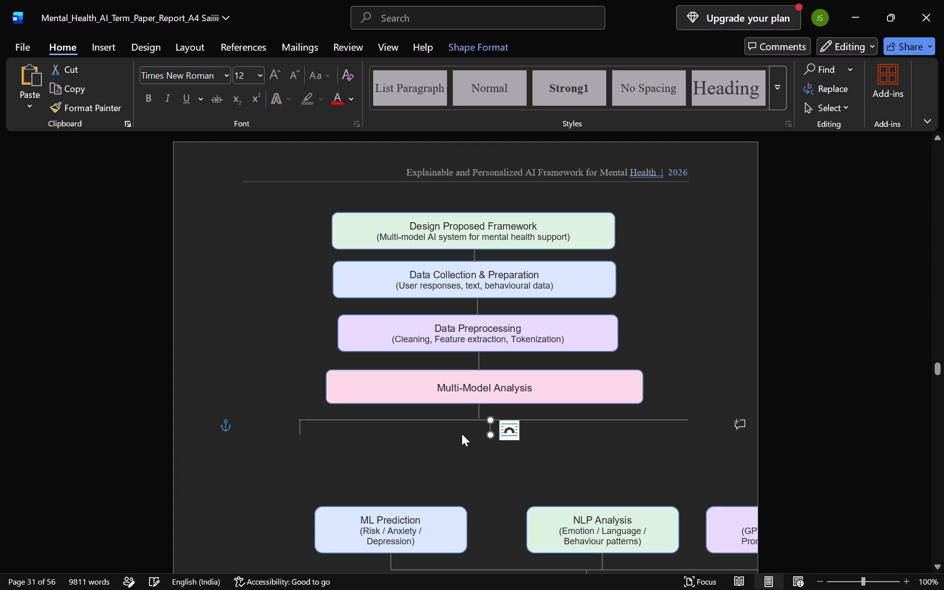
left_click(462, 434)
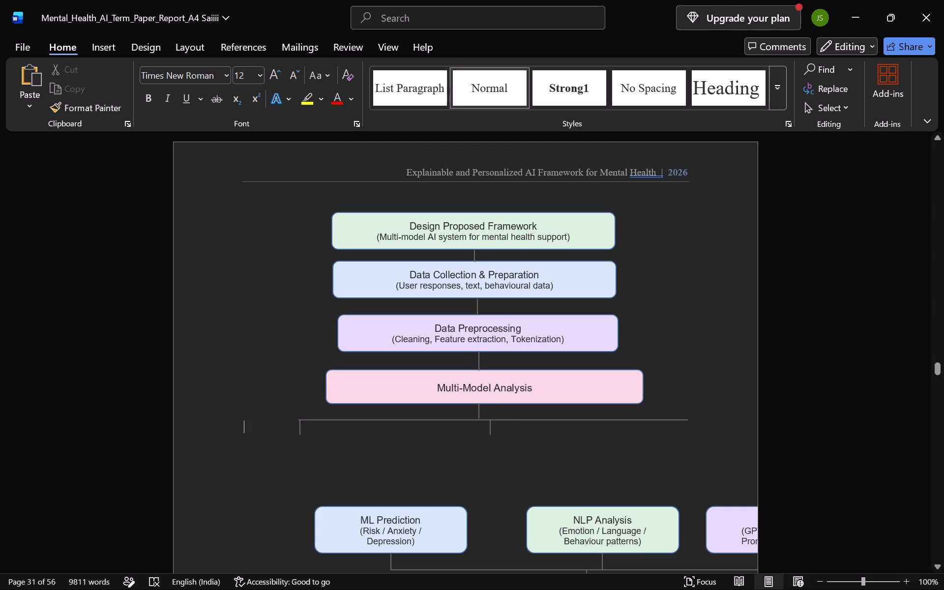
double_click(735, 514)
left_click(734, 522)
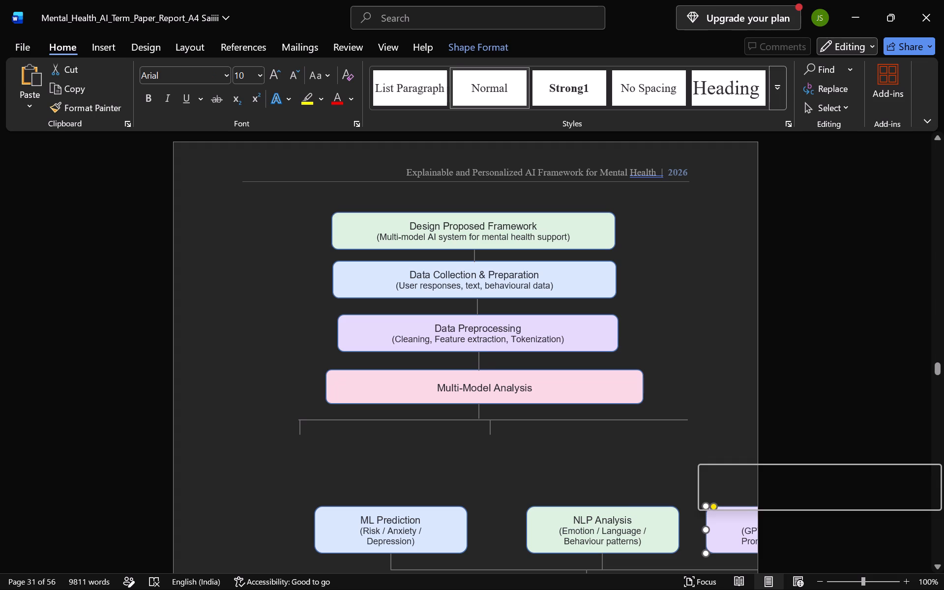
left_click(622, 475)
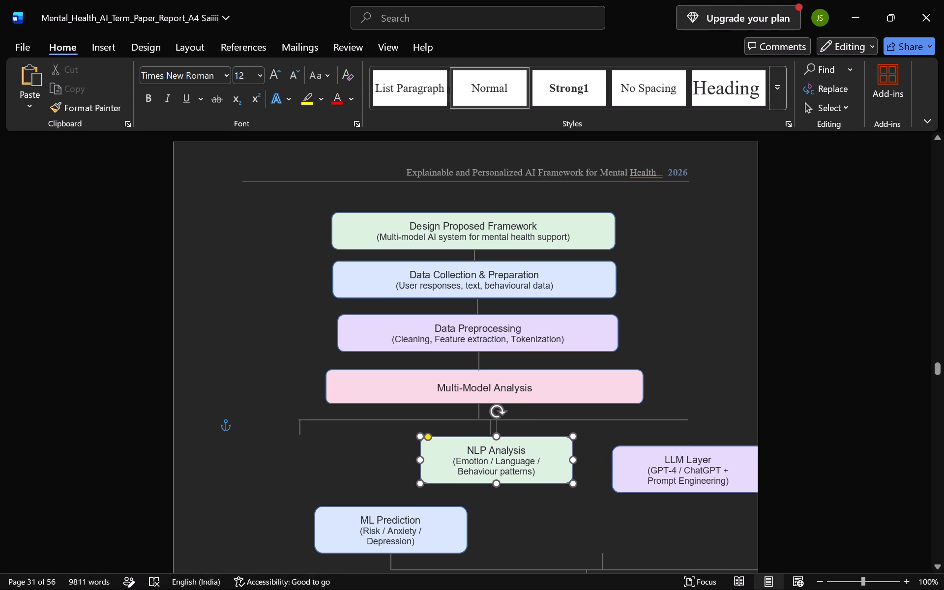
left_click_drag(453, 437, 452, 436)
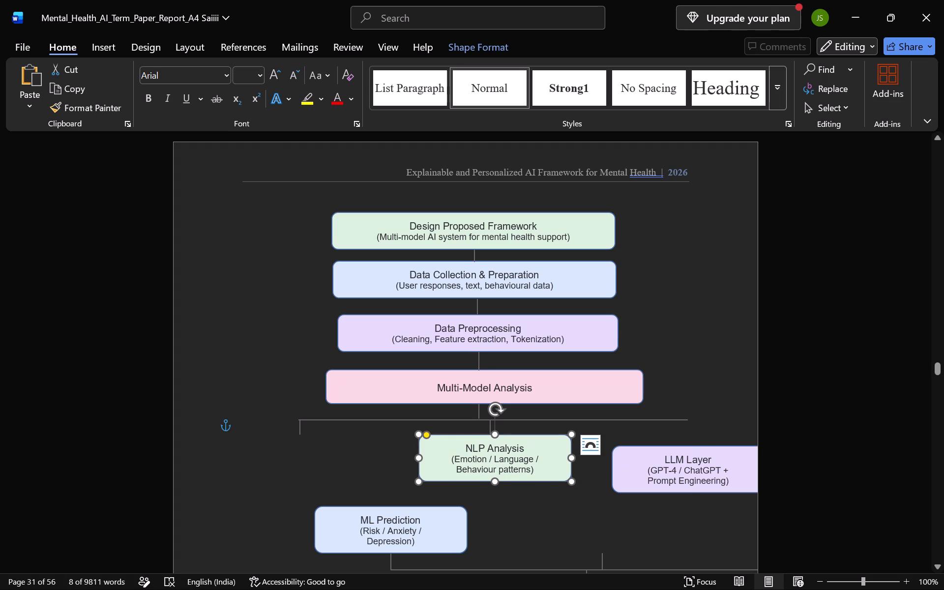
Reposition the LLM Layer box inside the page edge, roughly level with the NLP Analysis box.
left_click(628, 459)
left_click(626, 460)
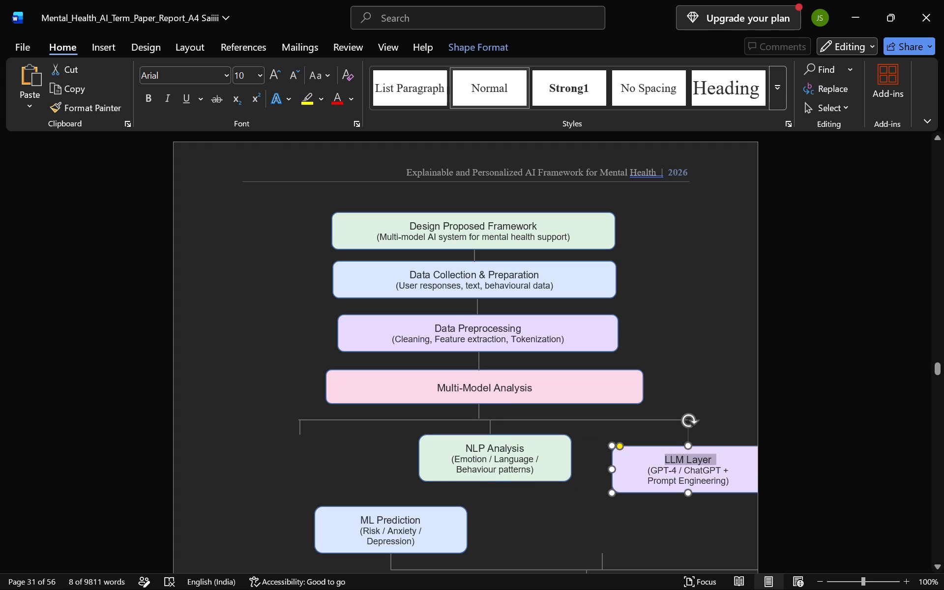
left_click_drag(630, 448, 621, 432)
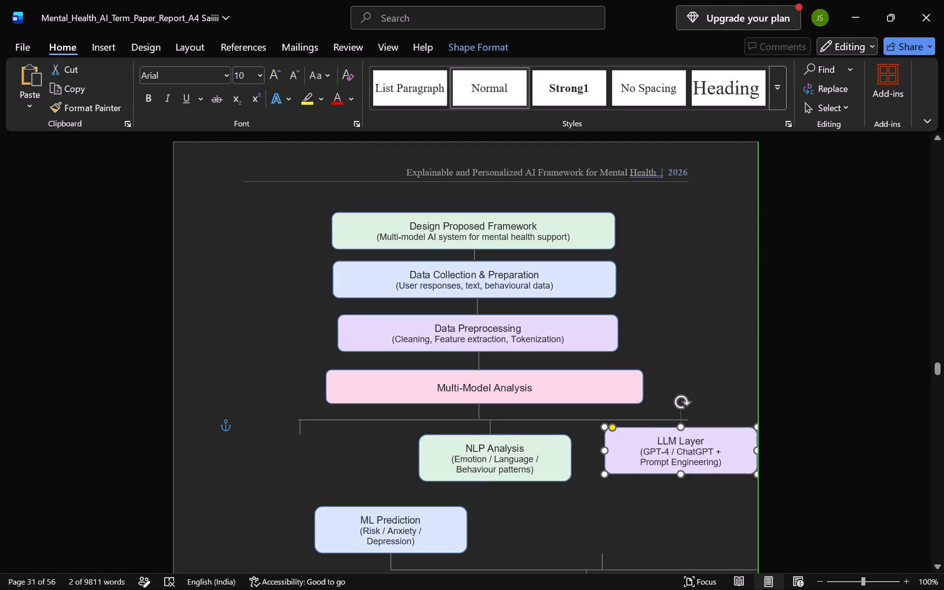
left_click_drag(621, 432, 613, 436)
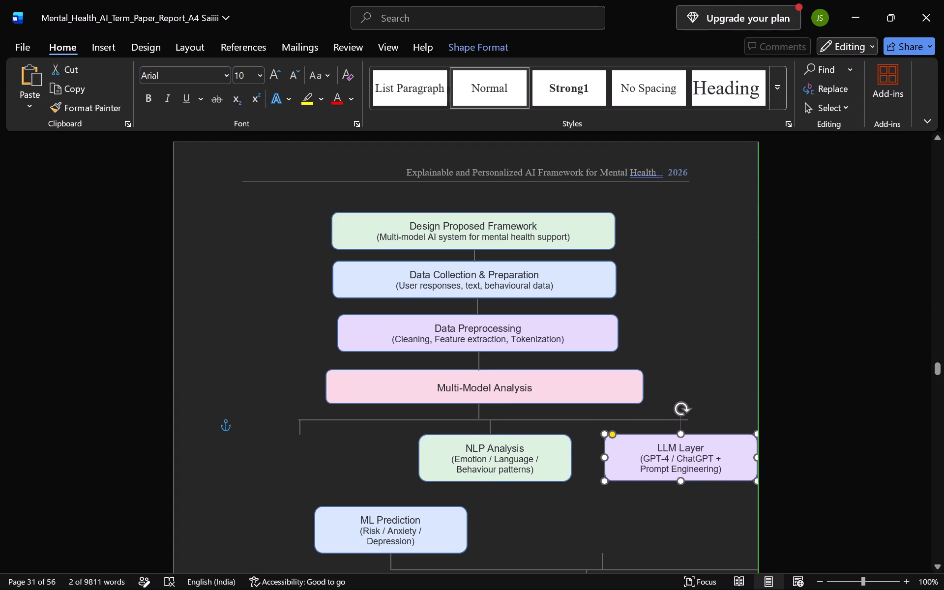
left_click_drag(613, 436, 614, 433)
left_click(574, 495)
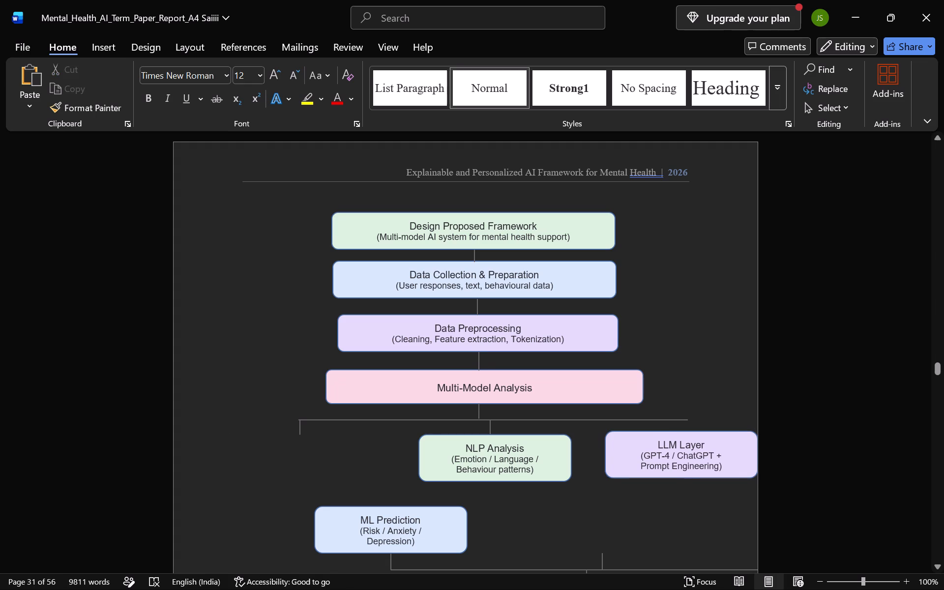
Duplicate the short vertical connector above the NLP Analysis box.
left_click(491, 428)
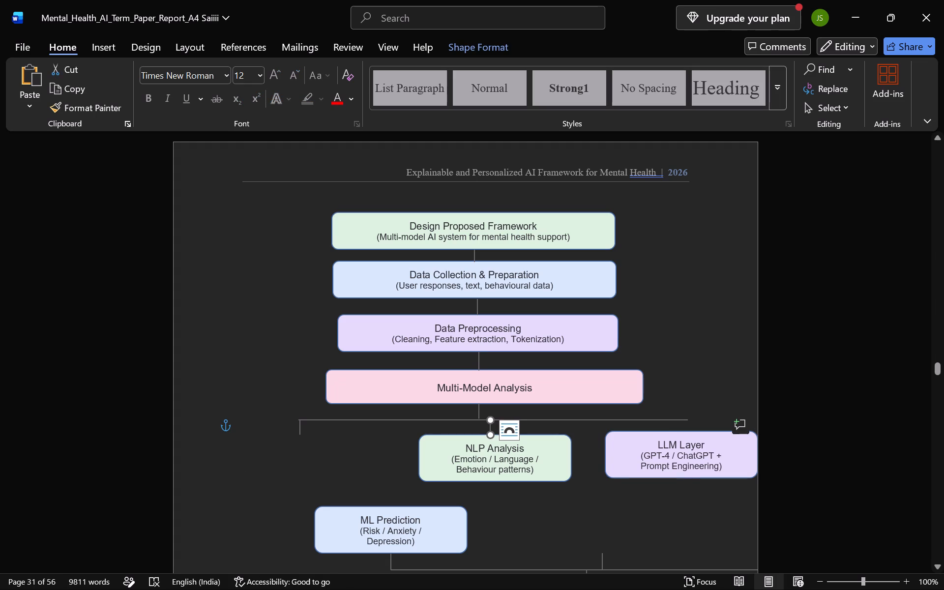
key("ctrl+c")
left_click(671, 386)
key("ctrl+v")
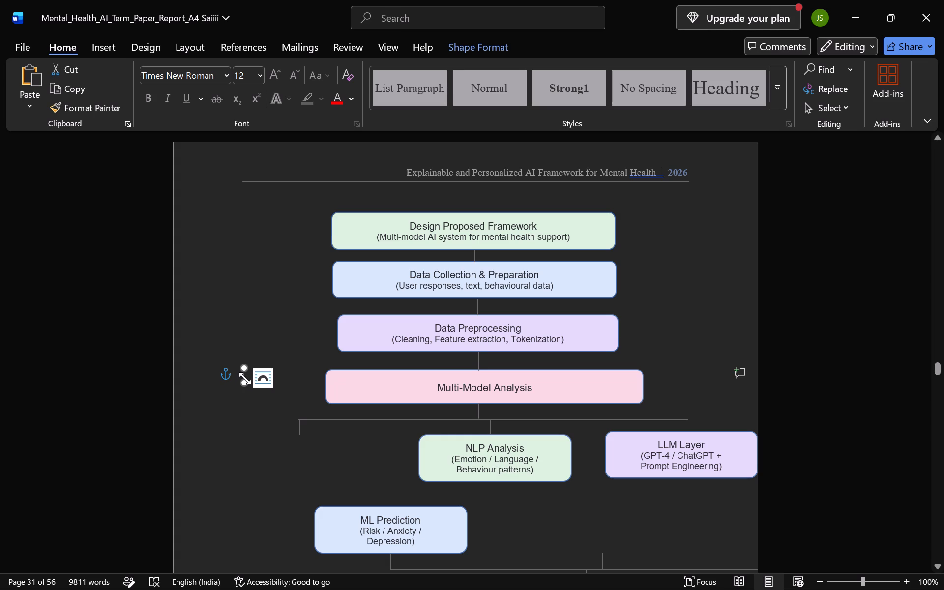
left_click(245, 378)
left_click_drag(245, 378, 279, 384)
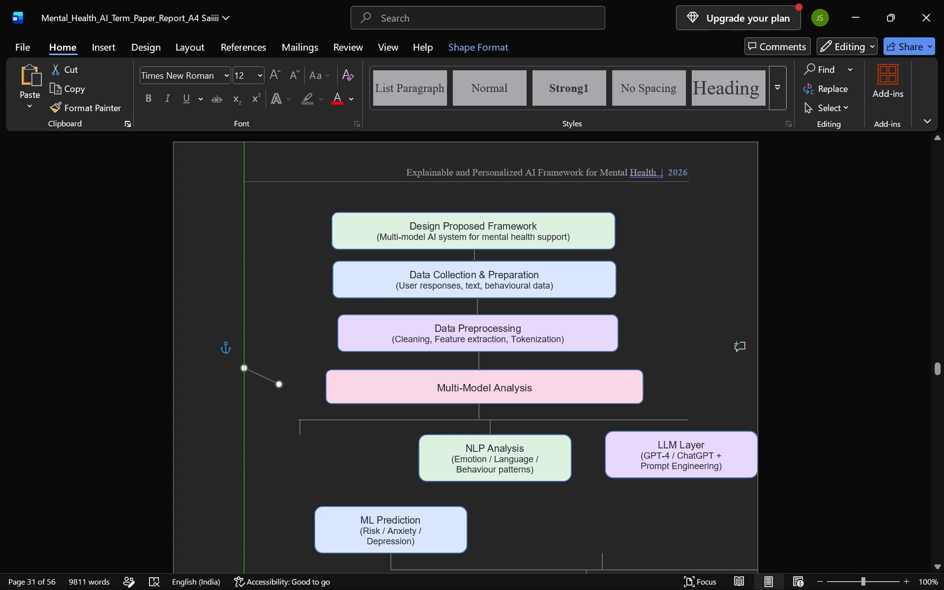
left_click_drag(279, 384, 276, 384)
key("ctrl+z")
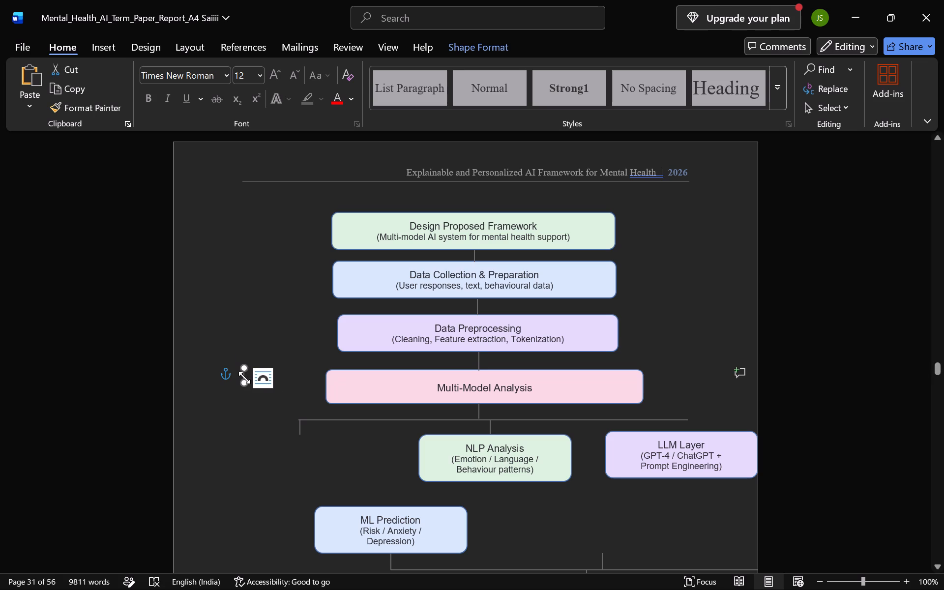
Move the duplicated short vertical connector to the far end of the branch line, directly above the LLM Layer box.
left_click_drag(245, 375, 593, 413)
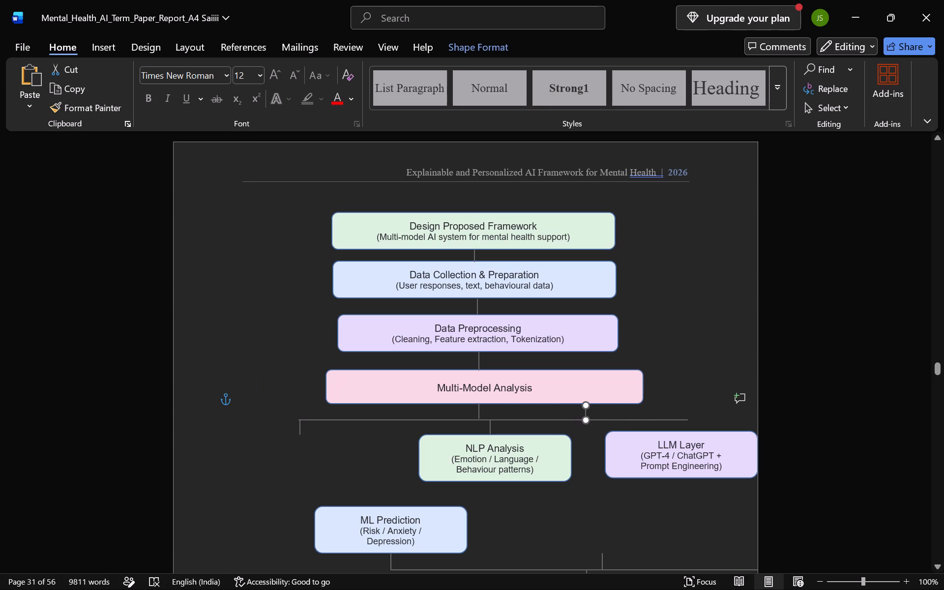
left_click_drag(593, 413, 737, 420)
left_click_drag(737, 420, 679, 425)
left_click(652, 363)
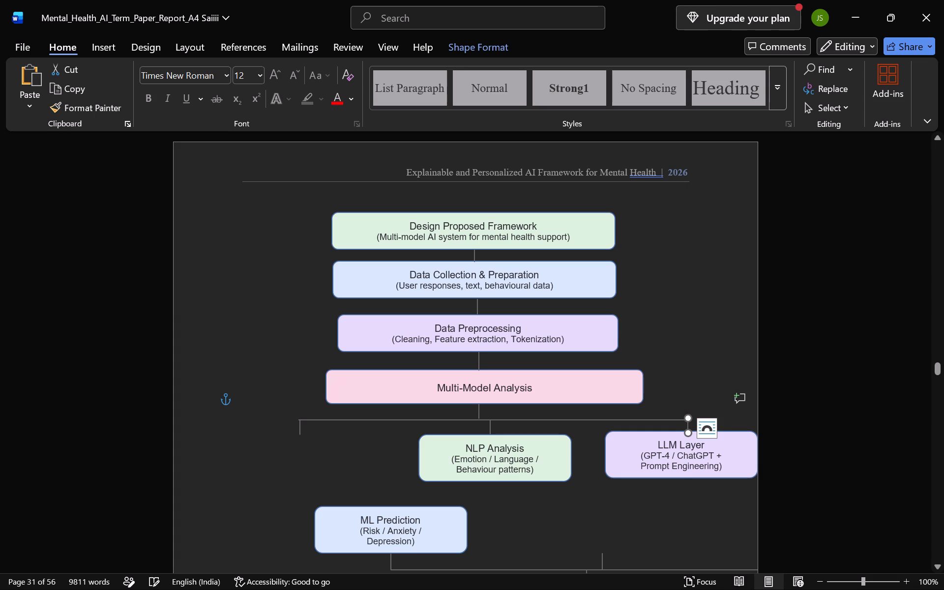
Move the ML Prediction box beneath the branch line's first connector, level with the NLP Analysis box and aligned with the page margin.
left_click(329, 512)
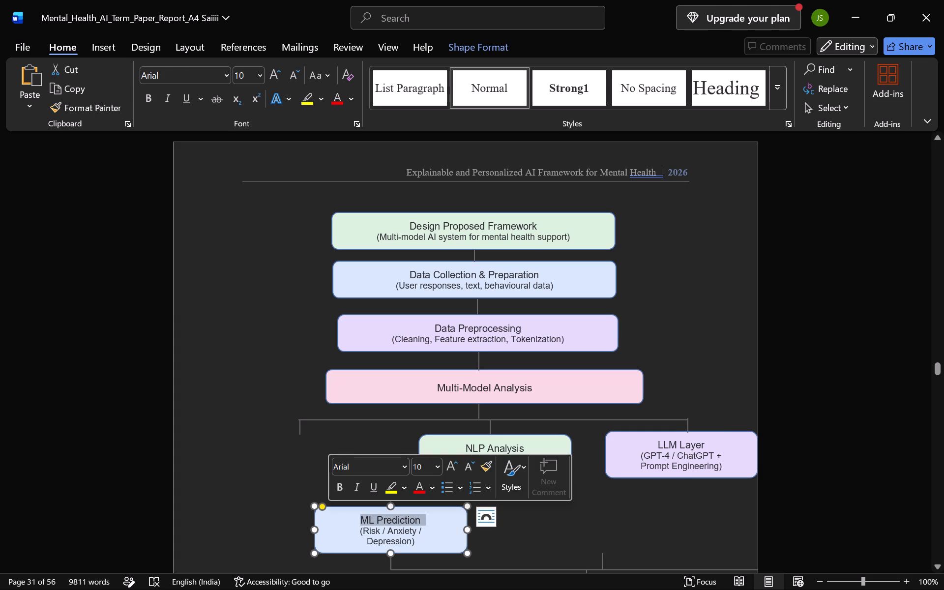
left_click_drag(341, 506, 281, 442)
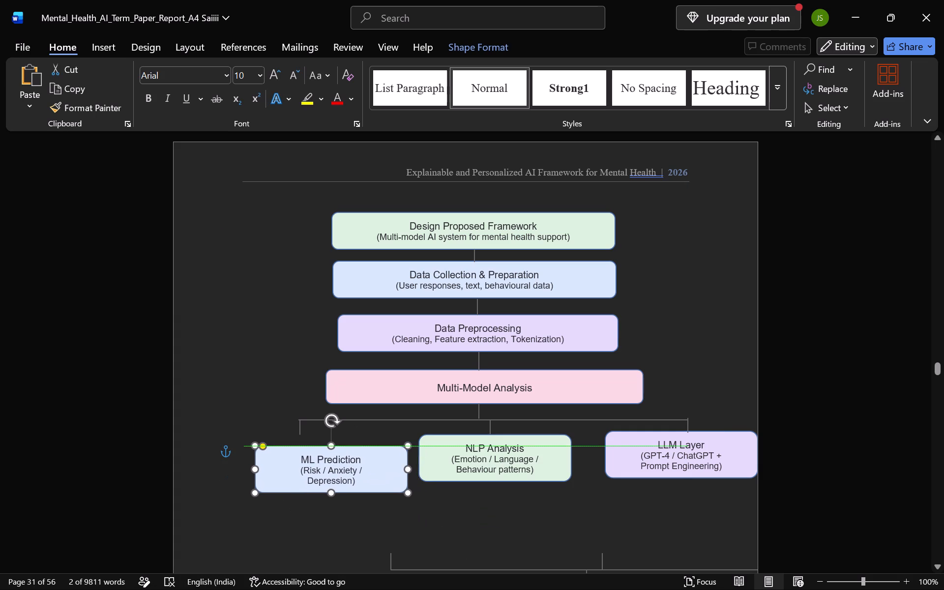
left_click_drag(281, 442, 275, 433)
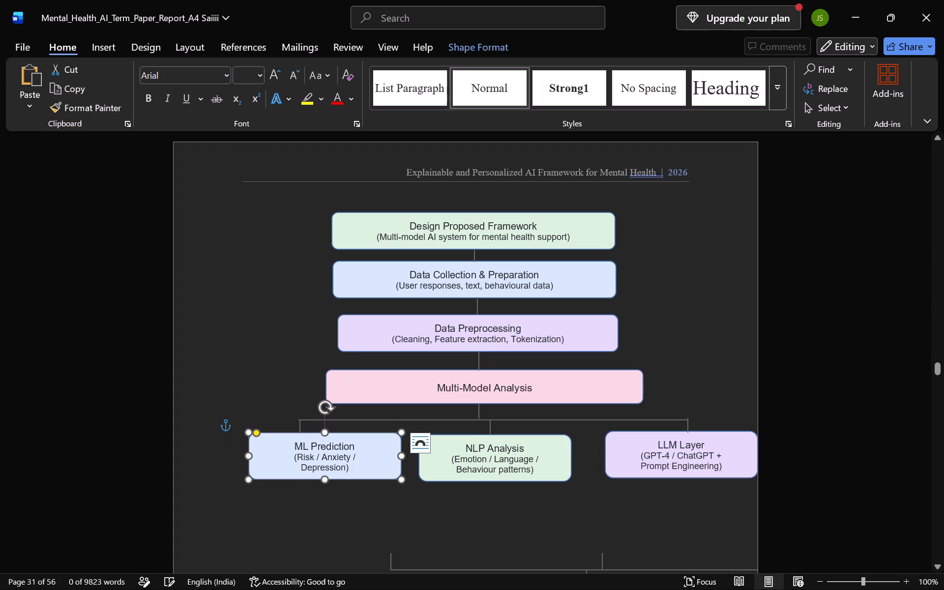
left_click(227, 394)
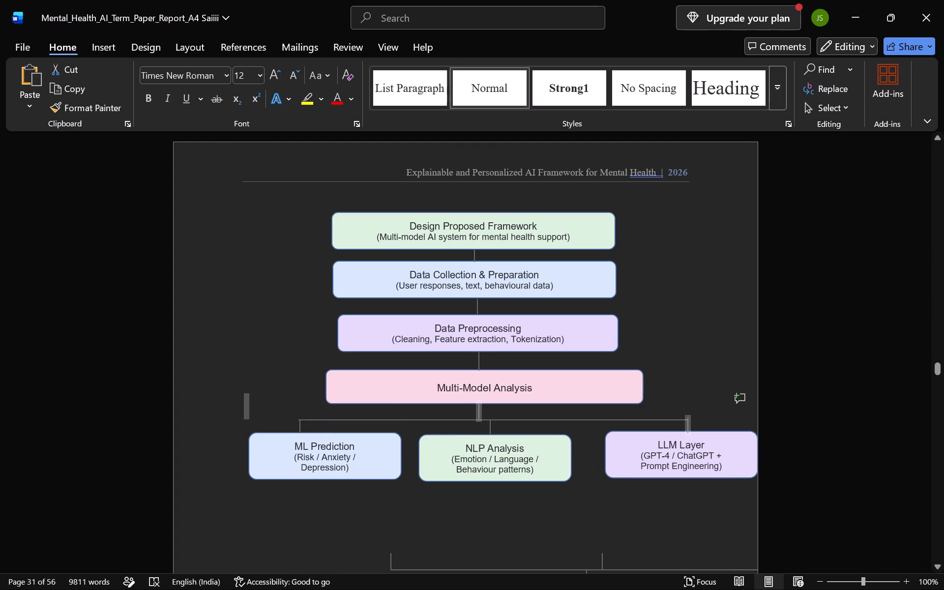
left_click(196, 479)
left_click(263, 511)
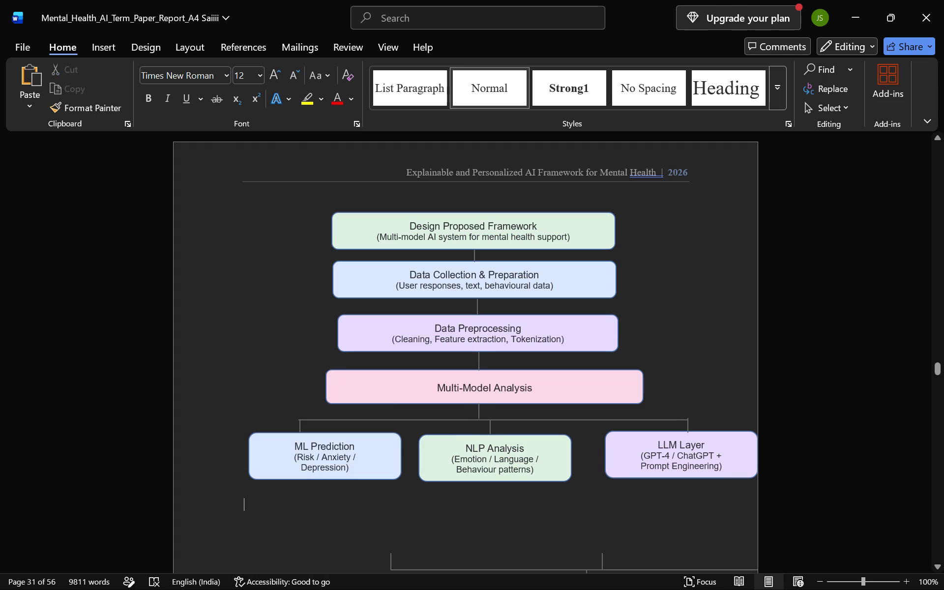
left_click(261, 454)
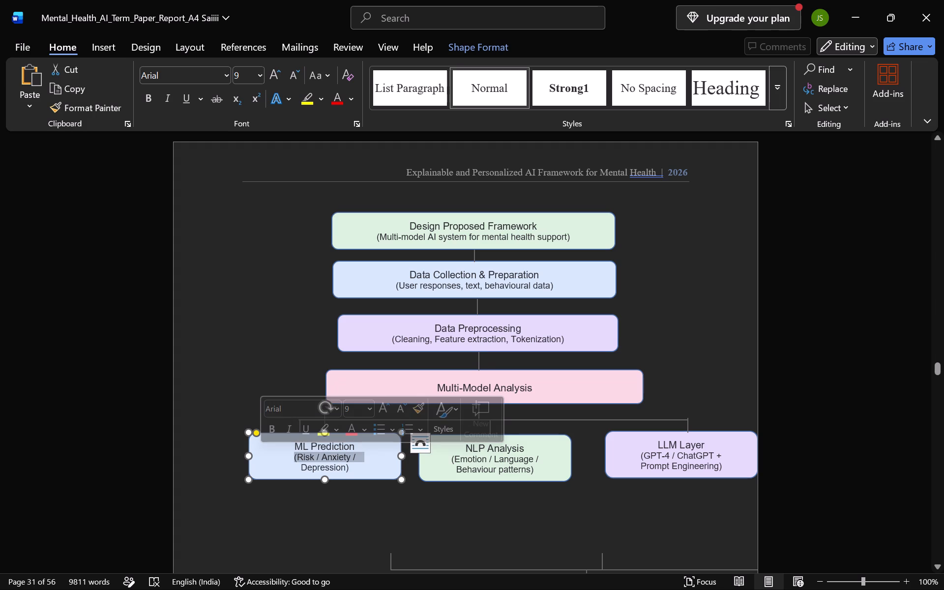
left_click_drag(272, 478, 266, 478)
left_click(271, 515)
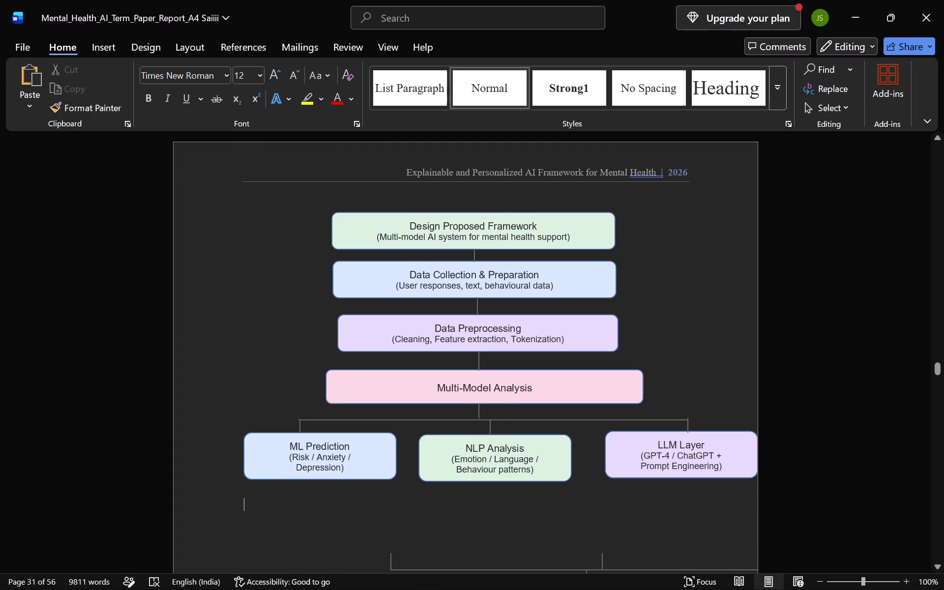
Try to copy the lower flowchart section, from the merge line through Final Output, and paste it just below the ML Prediction row.
scroll(441, 546, "down", 1)
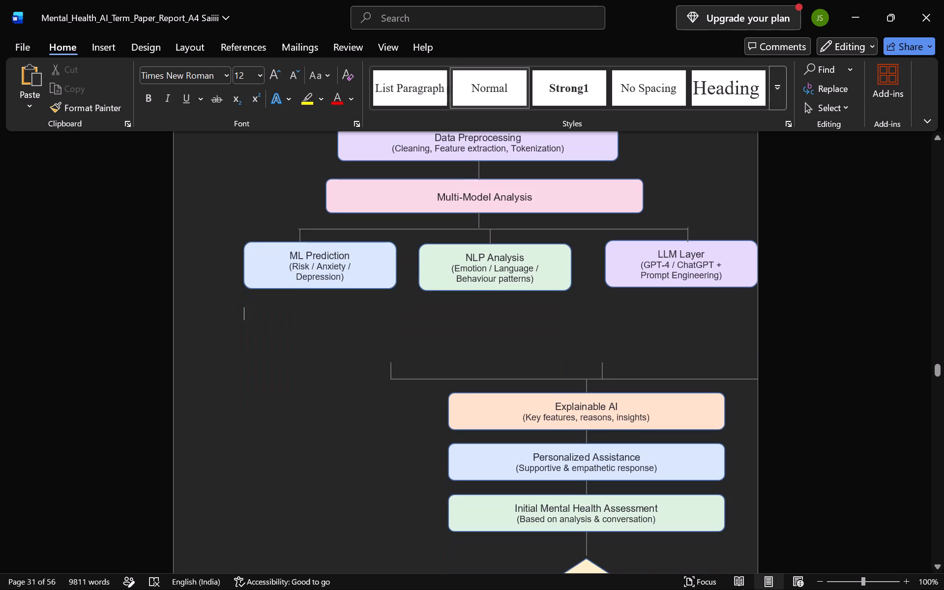
left_click_drag(342, 352, 432, 413)
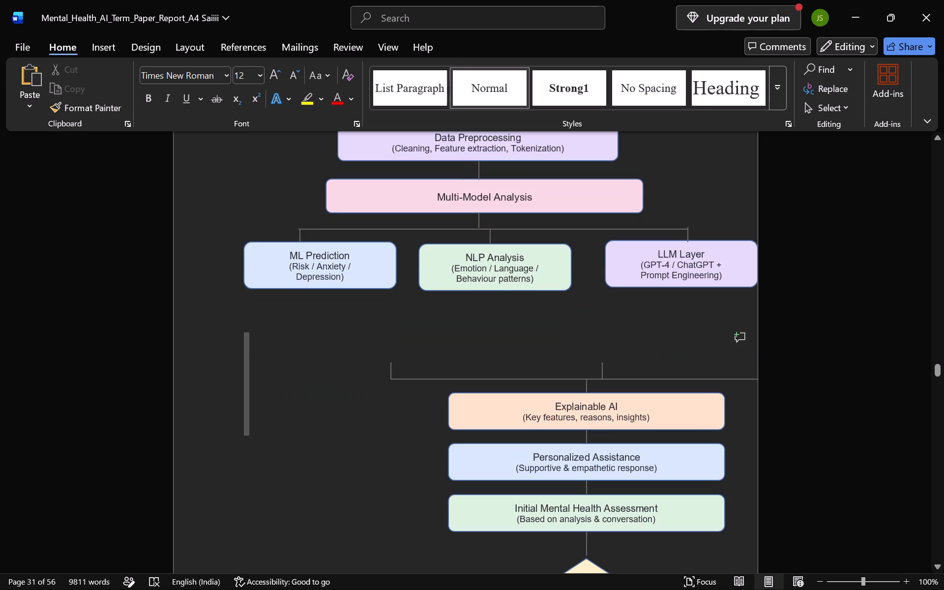
left_click_drag(432, 413, 626, 441)
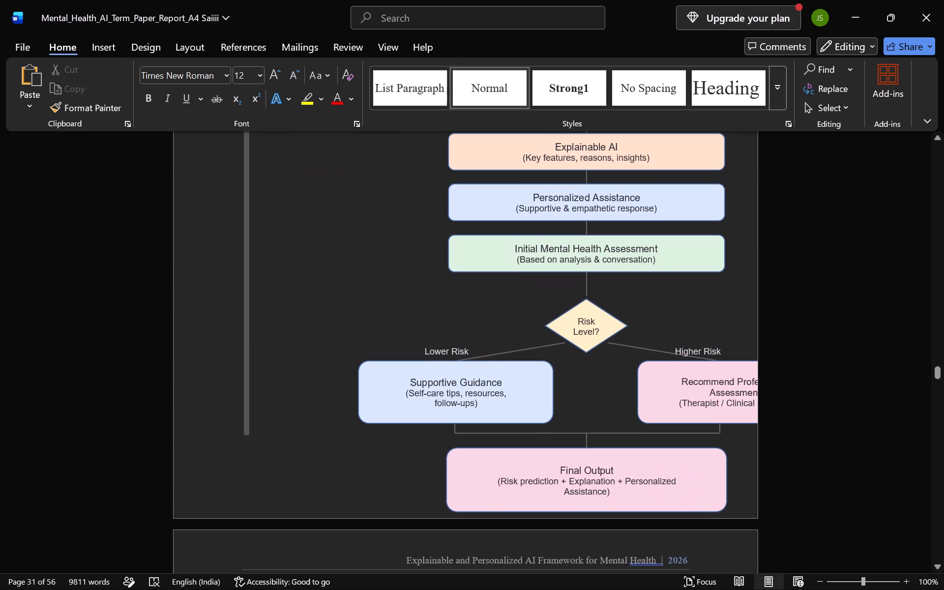
left_click_drag(626, 441, 704, 533)
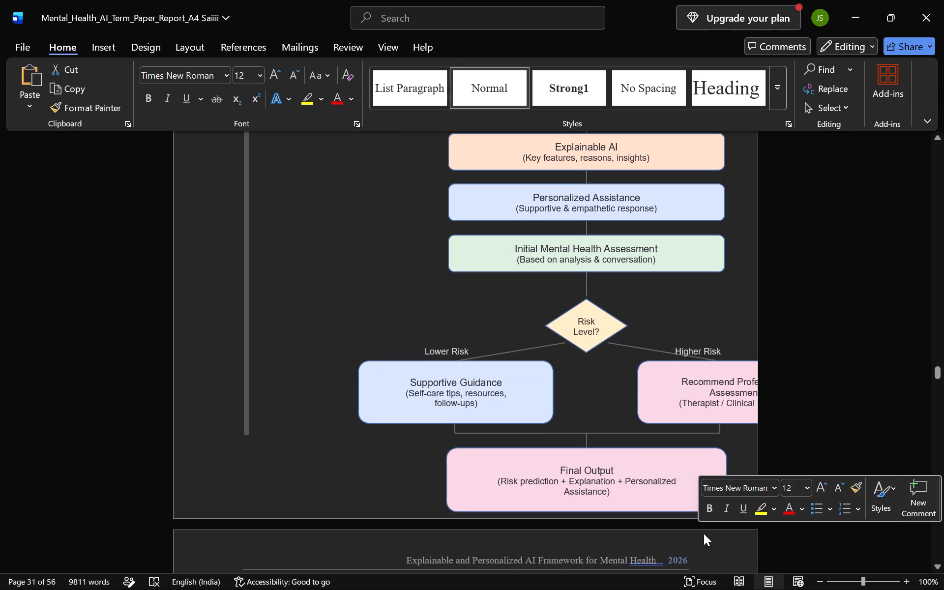
key("ctrl+c")
scroll(704, 533, "up", 1)
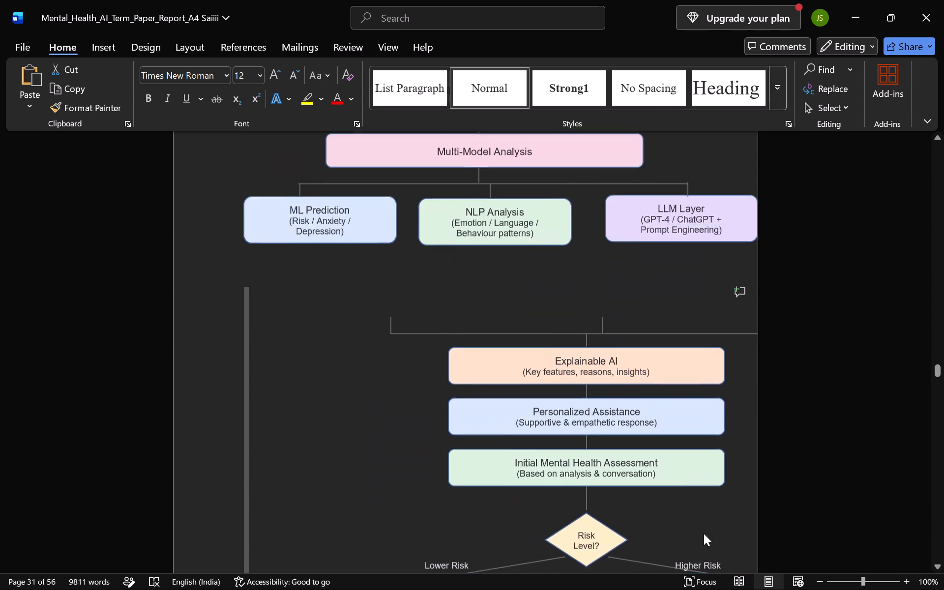
scroll(704, 533, "up", 1)
left_click(275, 517)
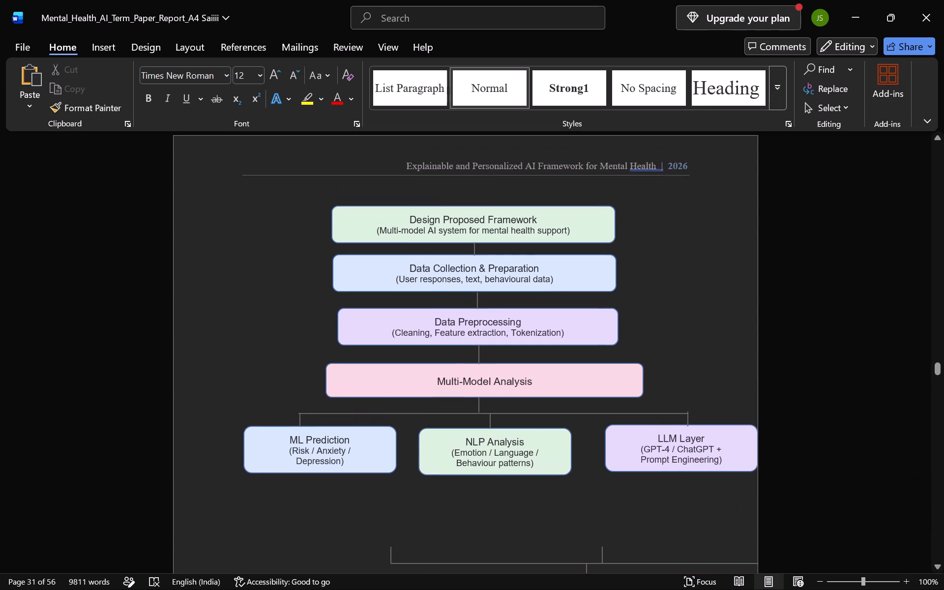
key("ctrl+v")
Check the flowchart page and the following pages for the effect of the paste on the layout.
scroll(284, 508, "up", 1)
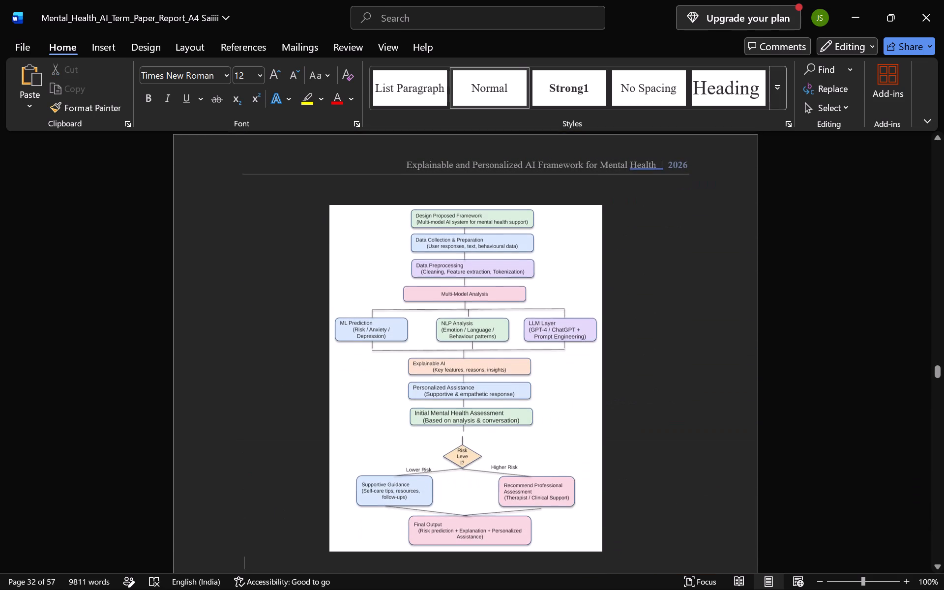
scroll(284, 508, "up", 3)
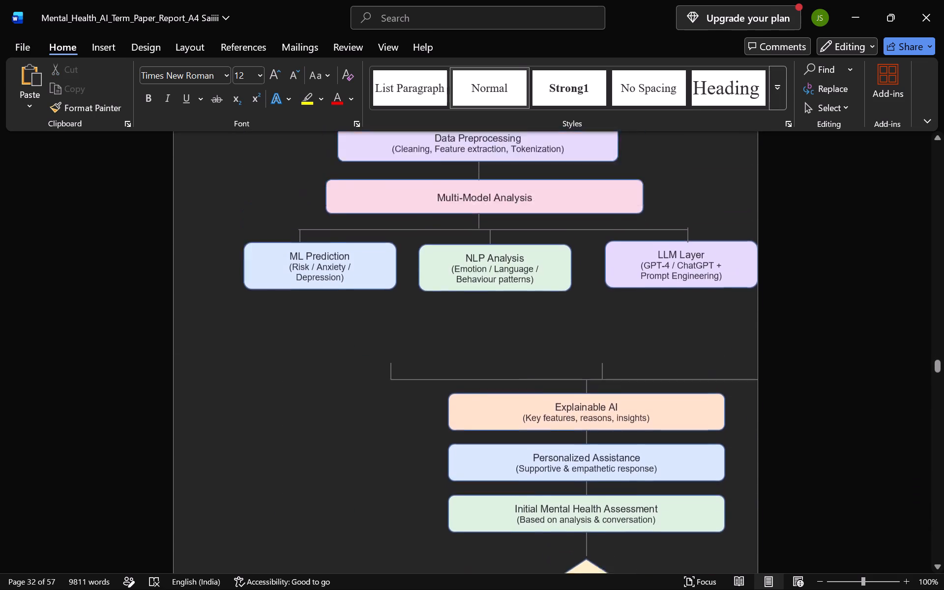
scroll(284, 508, "up", 1)
scroll(284, 508, "down", 1)
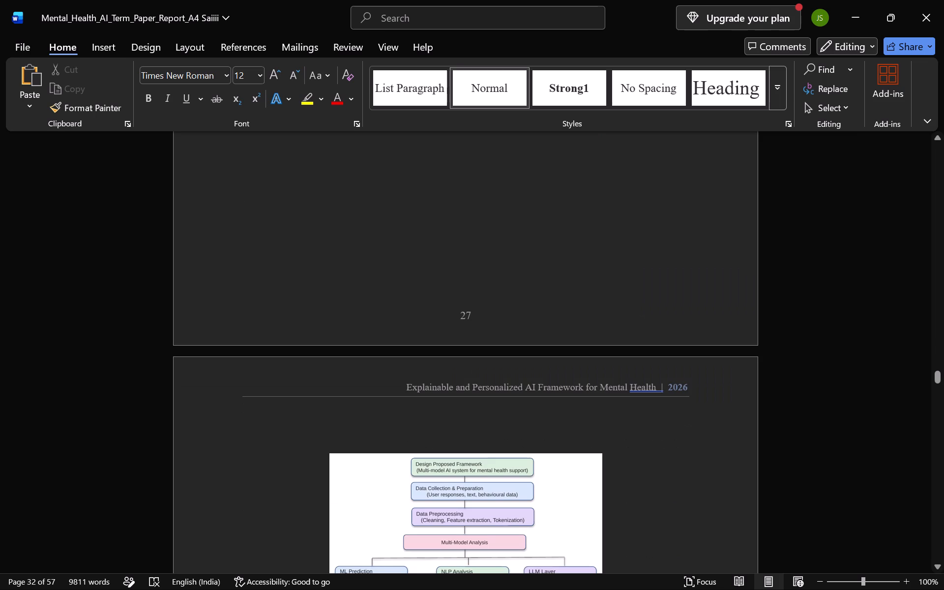
scroll(284, 508, "up", 5)
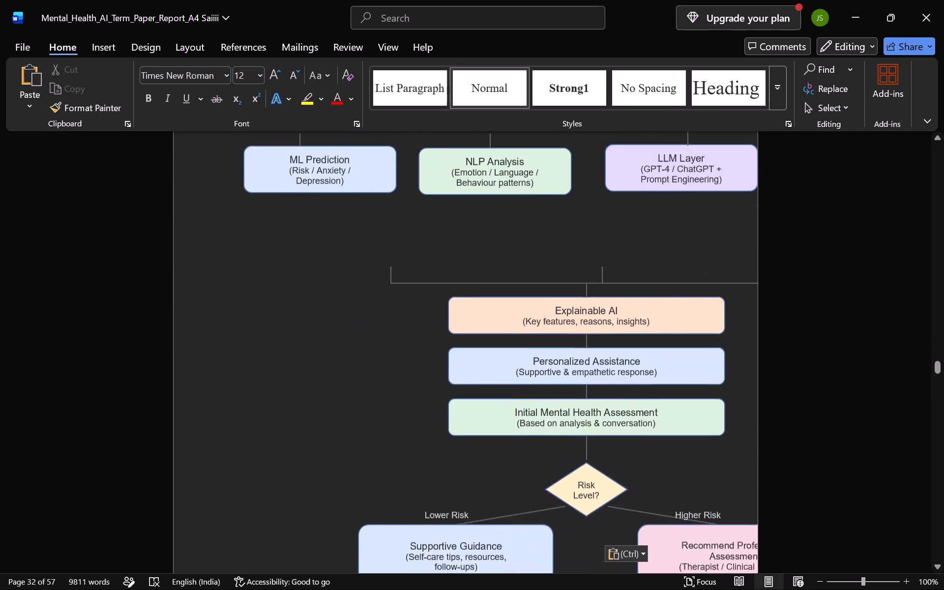
scroll(284, 508, "down", 5)
scroll(284, 508, "up", 2)
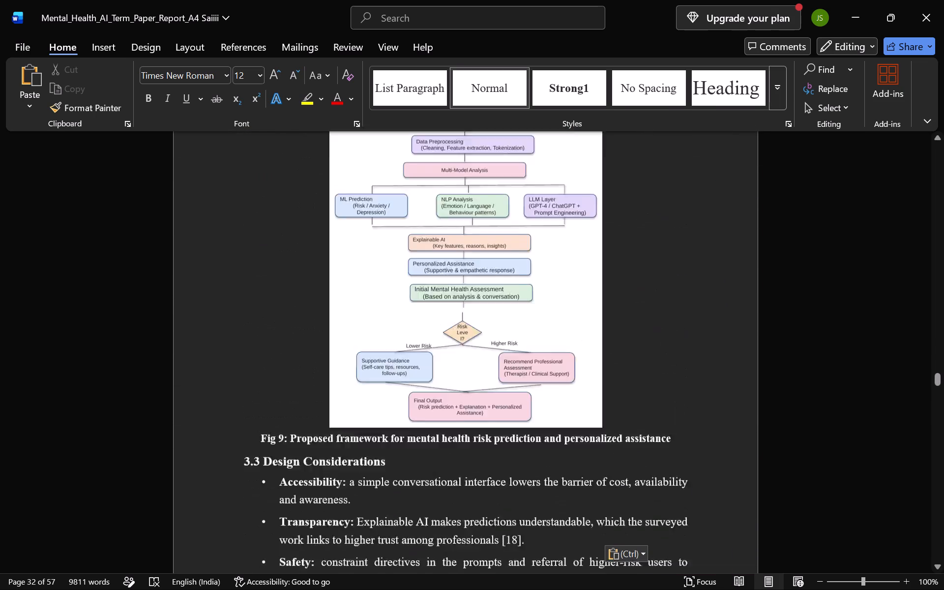
scroll(284, 508, "up", 4)
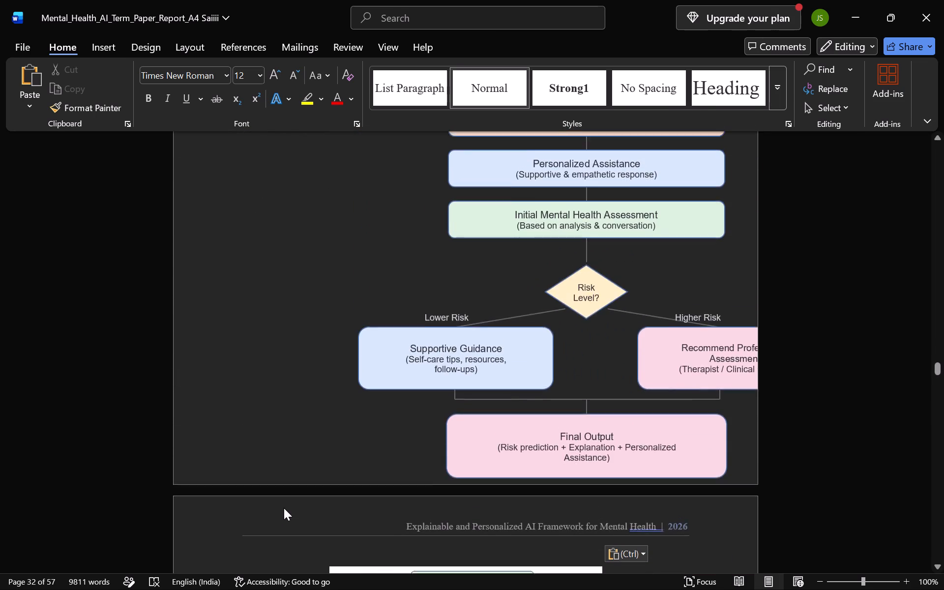
Try to move the horizontal merge line above the Explainable AI box up and across, beneath the ML Prediction box.
scroll(284, 508, "up", 3)
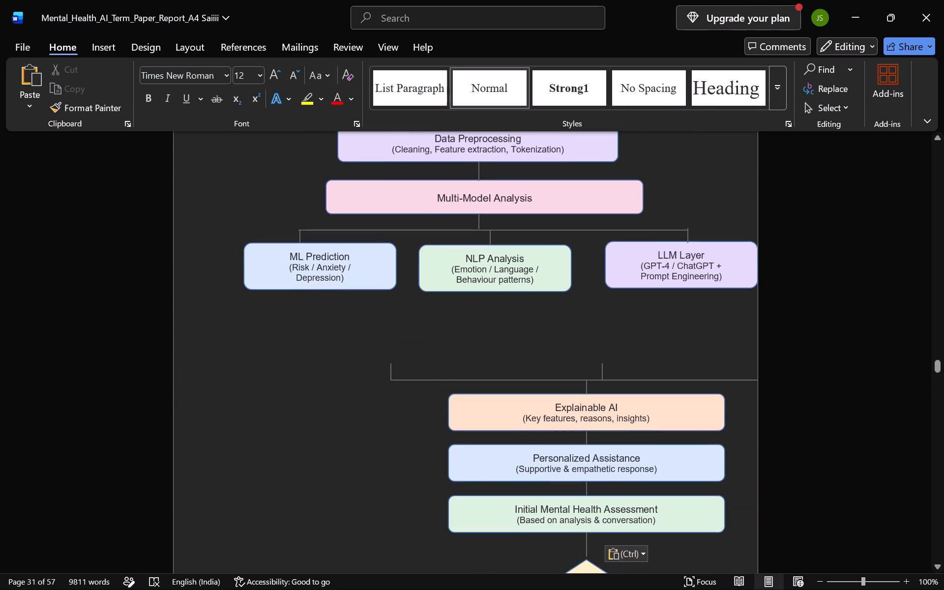
left_click(405, 380)
left_click_drag(405, 380, 325, 347)
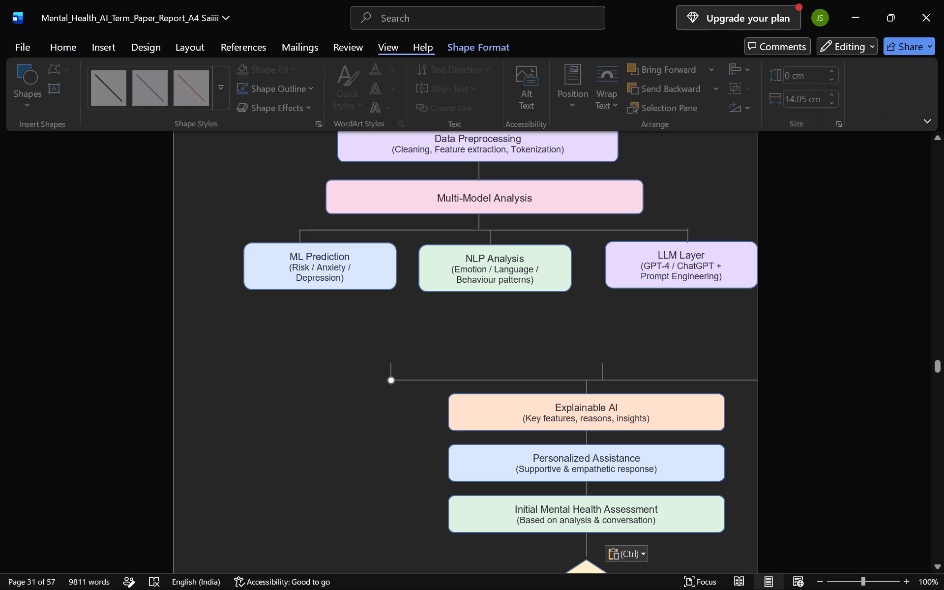
left_click_drag(325, 347, 265, 339)
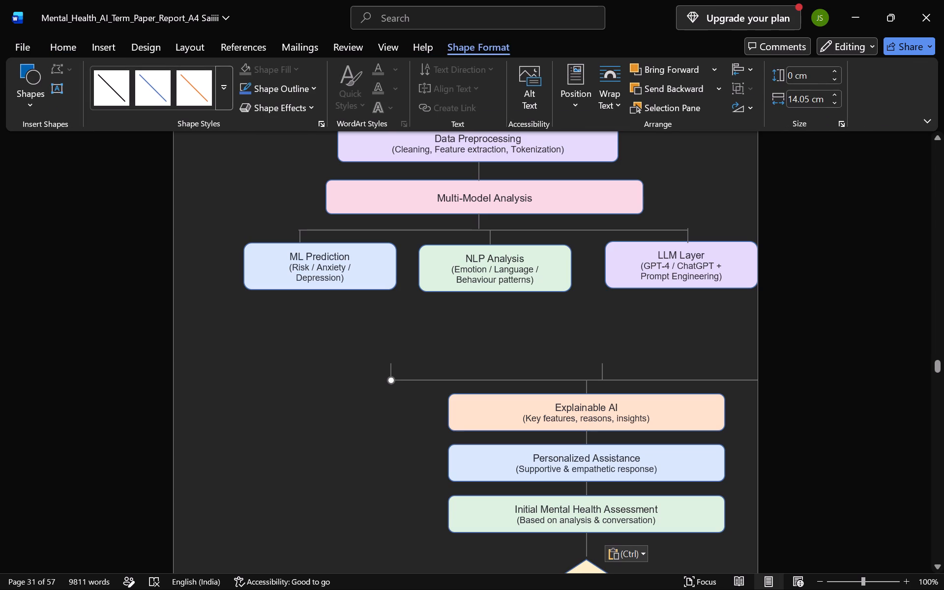
left_click(419, 383)
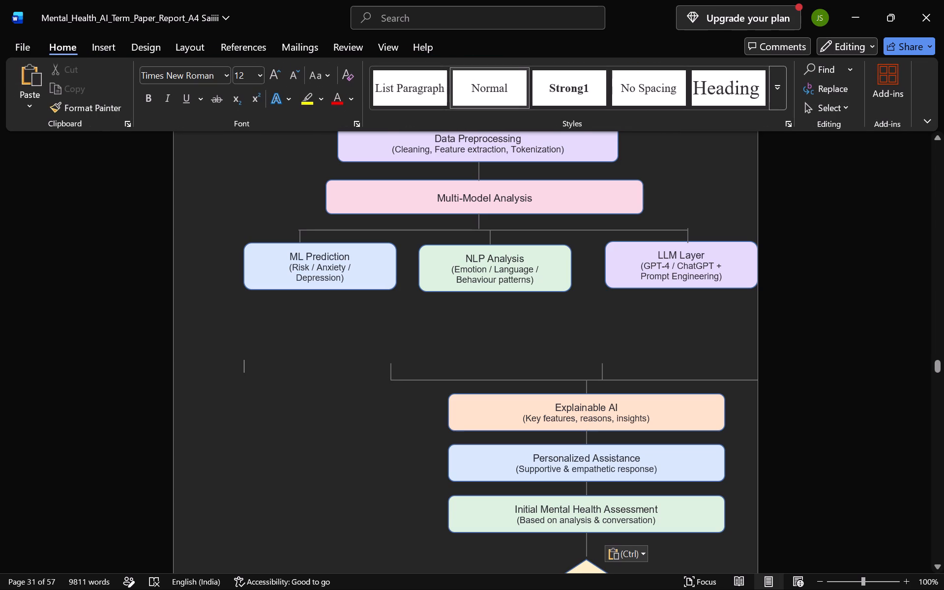
left_click(415, 380)
left_click(415, 380)
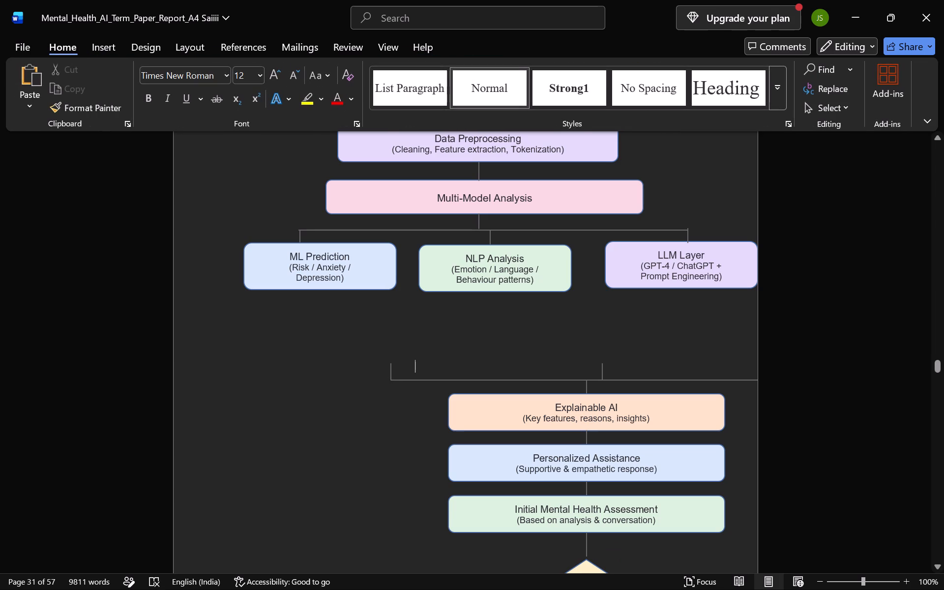
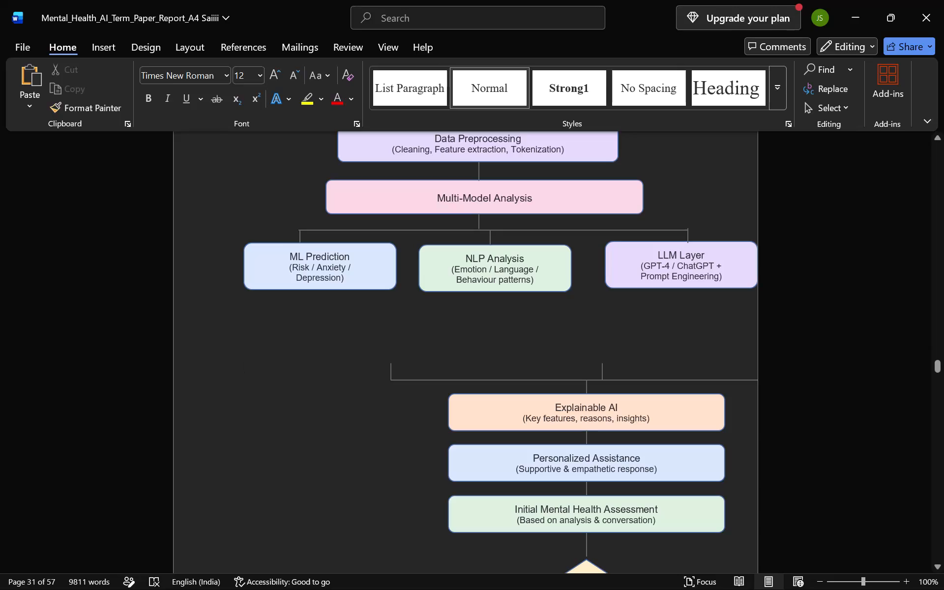
Move the horizontal merge line above the Explainable AI box up beneath the ML Prediction, NLP Analysis and LLM Layer boxes, spanning all three.
left_click(411, 379)
left_click_drag(411, 379, 405, 376)
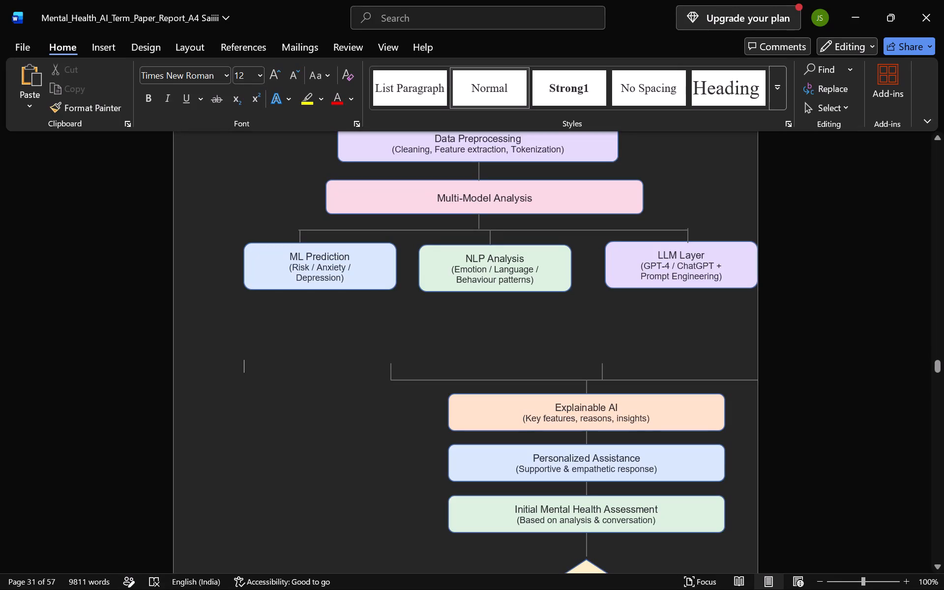
left_click(406, 381)
left_click_drag(407, 380, 323, 327)
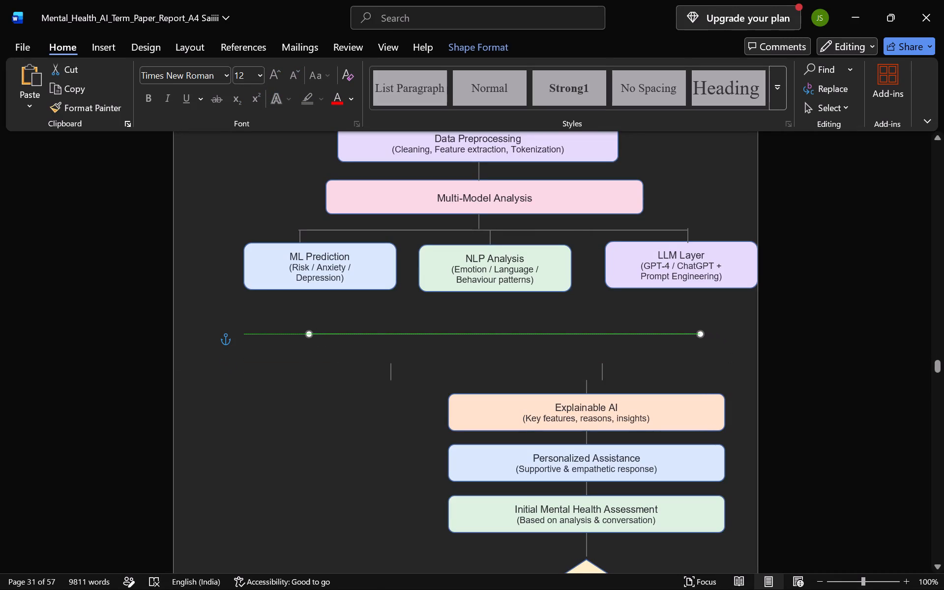
left_click_drag(323, 327, 314, 323)
left_click(321, 331)
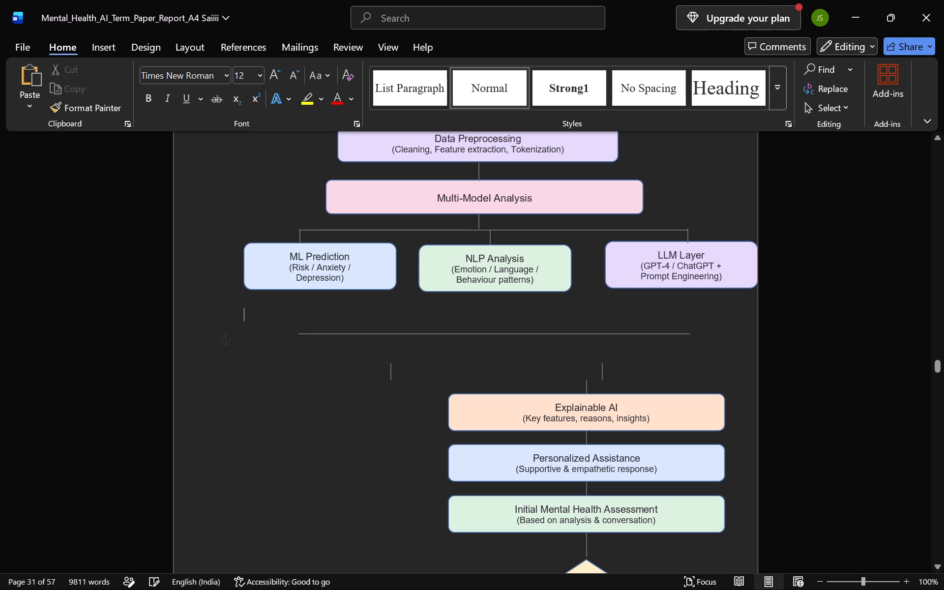
left_click(322, 332)
left_click(308, 336)
left_click(308, 336)
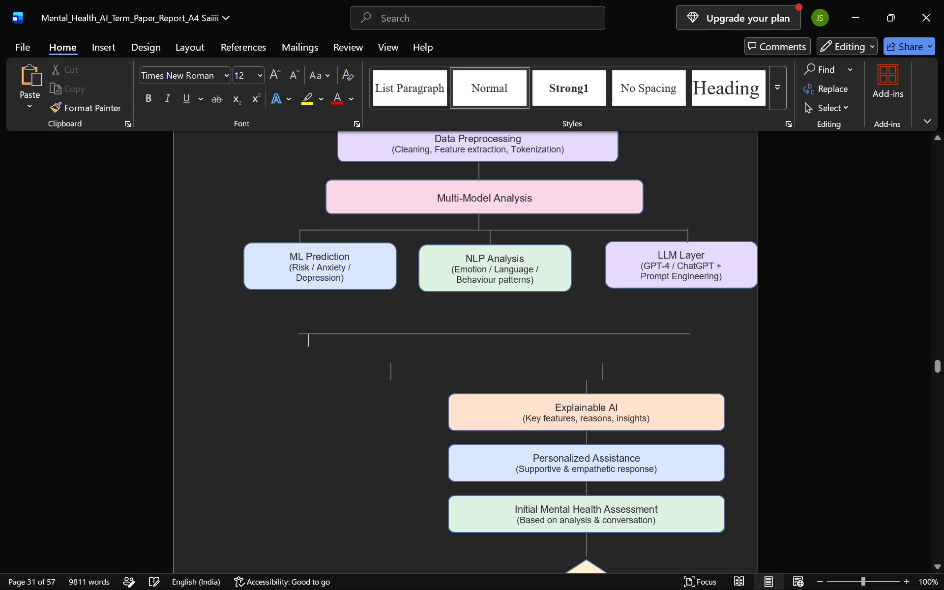
left_click(315, 334)
left_click_drag(312, 334, 312, 333)
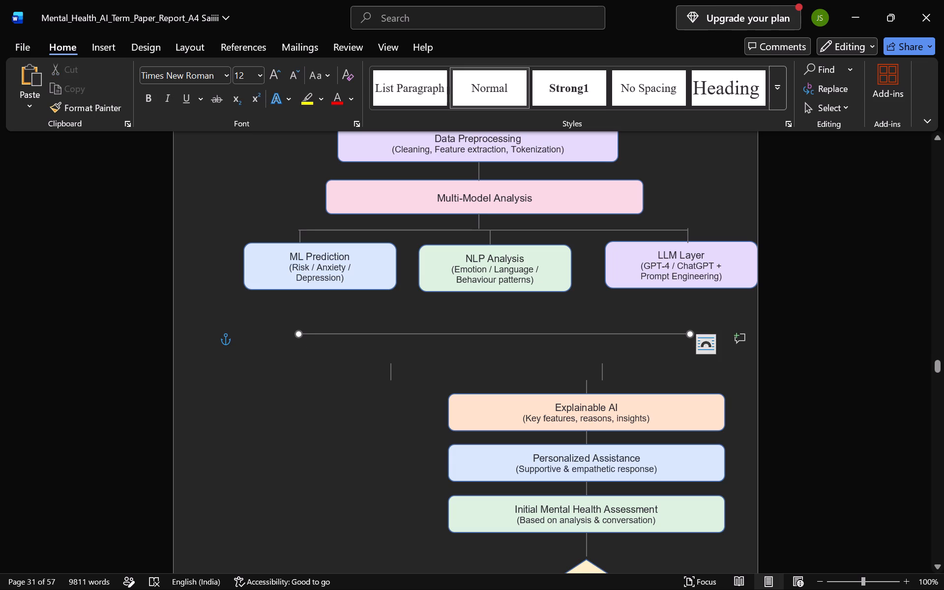
left_click_drag(312, 333, 313, 314)
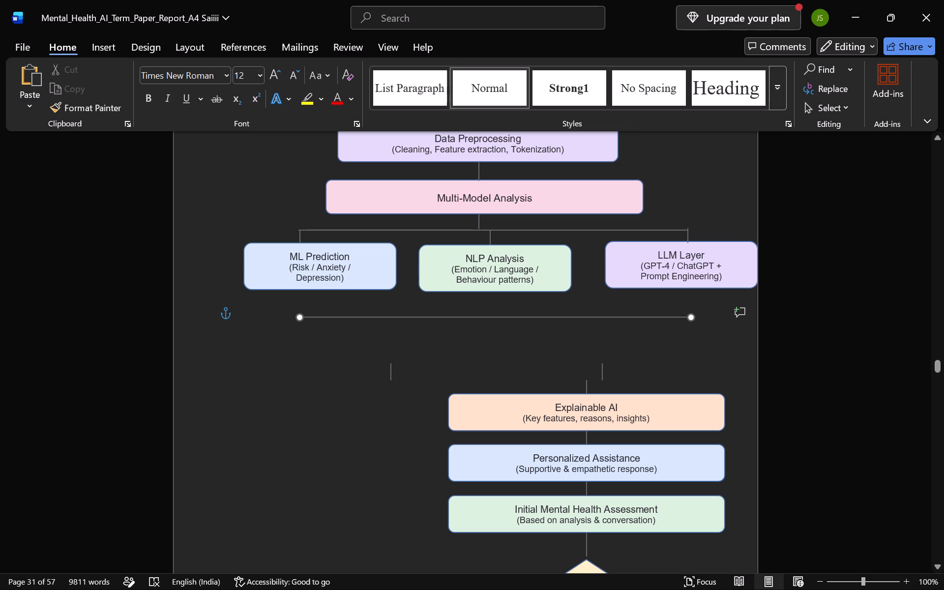
left_click_drag(313, 314, 313, 313)
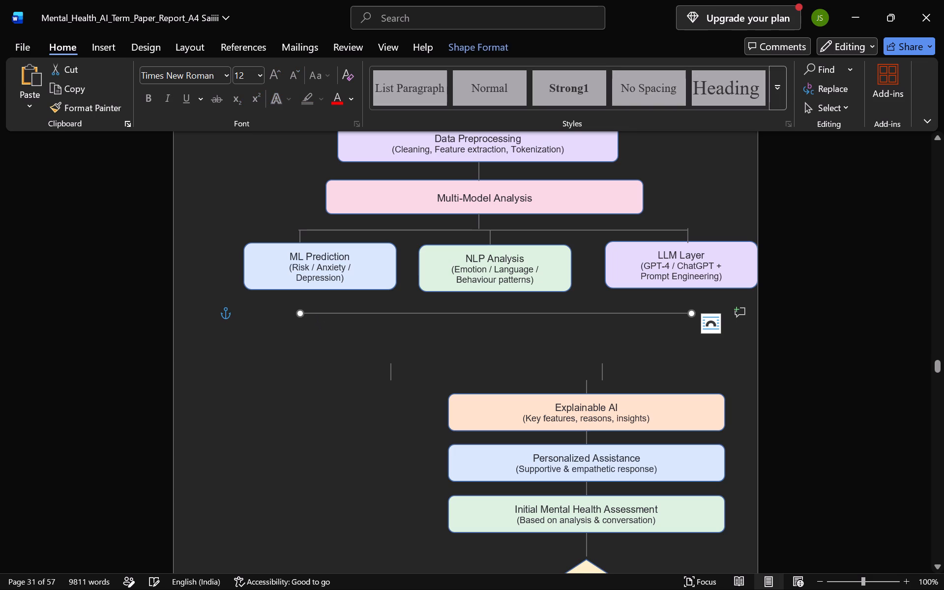
Place the first short vertical connector under the ML Prediction box and align it with the starting end of the merge line.
left_click_drag(391, 373, 328, 302)
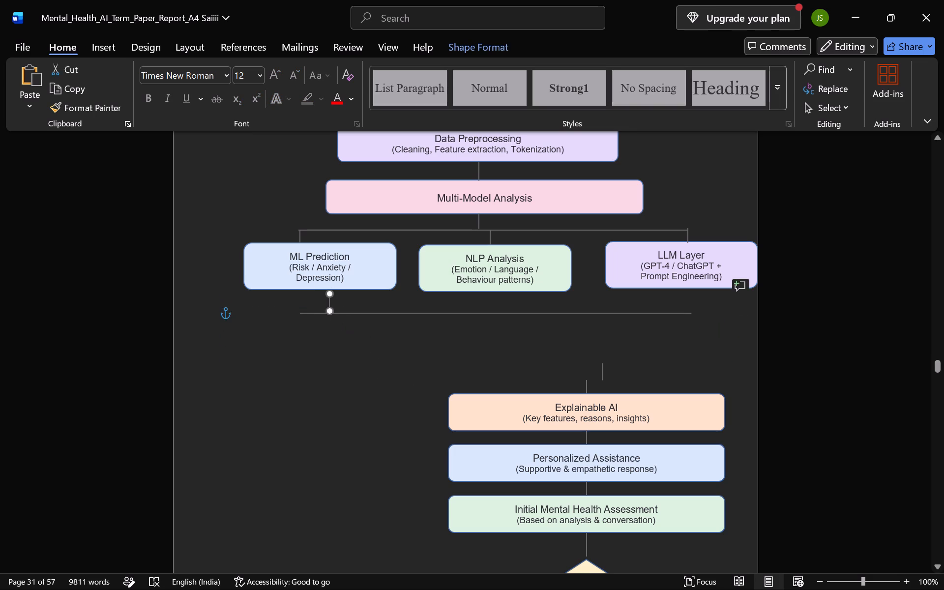
left_click_drag(328, 302, 303, 299)
left_click_drag(303, 299, 303, 302)
left_click(306, 340)
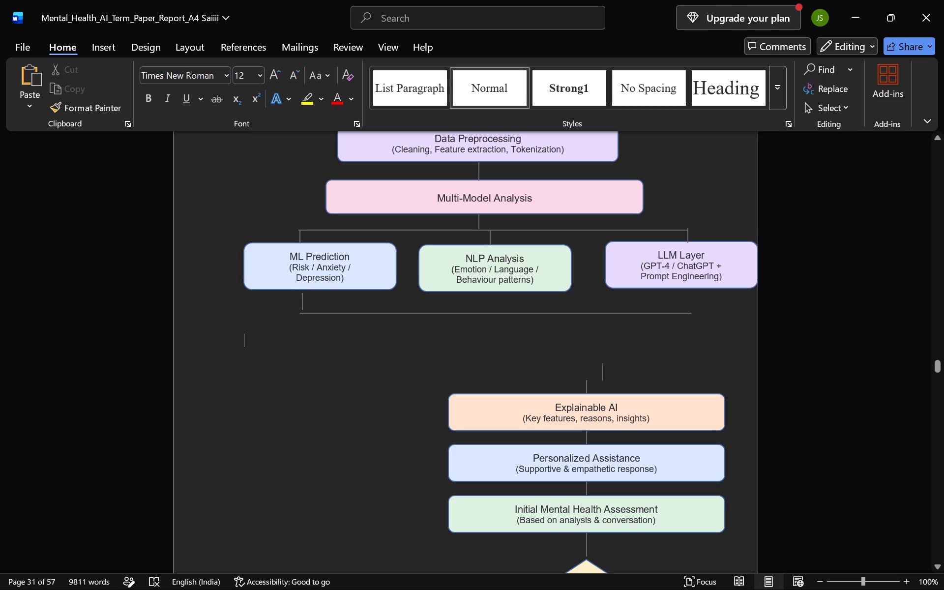
left_click_drag(338, 313, 343, 307)
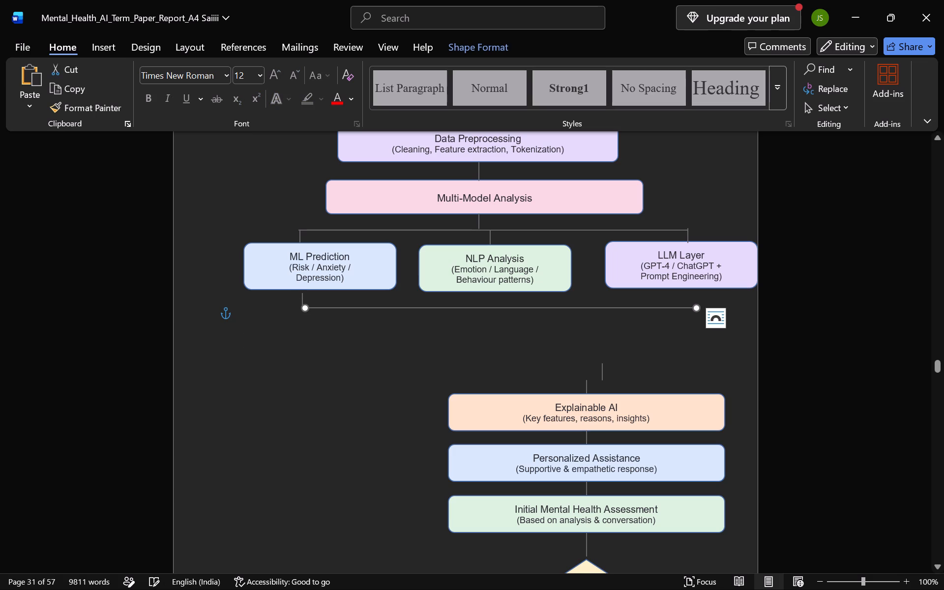
left_click(309, 293)
left_click(303, 298)
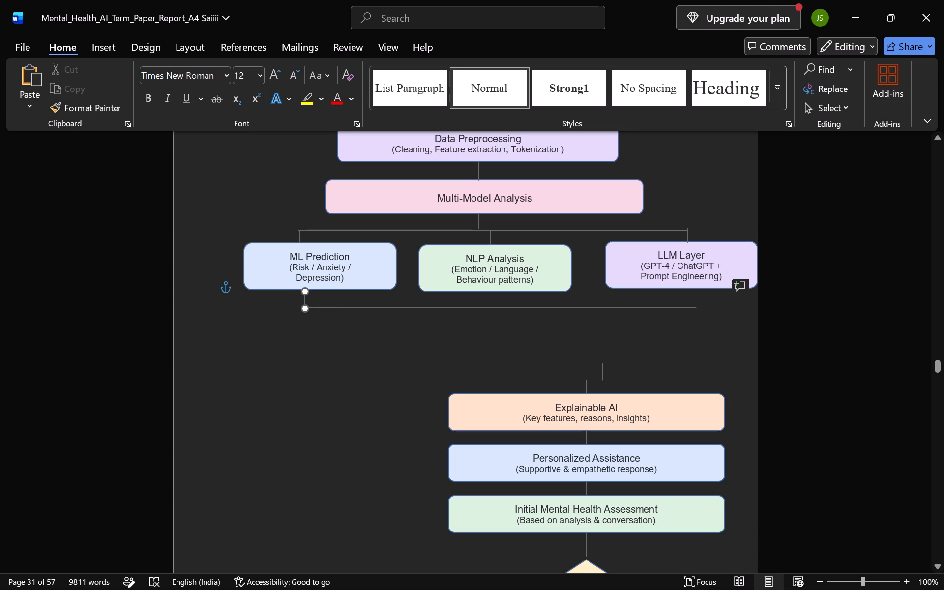
left_click(270, 349)
Move the second short connector under the NLP Analysis box and adjust its ends so it joins the box to the merge line.
left_click_drag(604, 372, 501, 304)
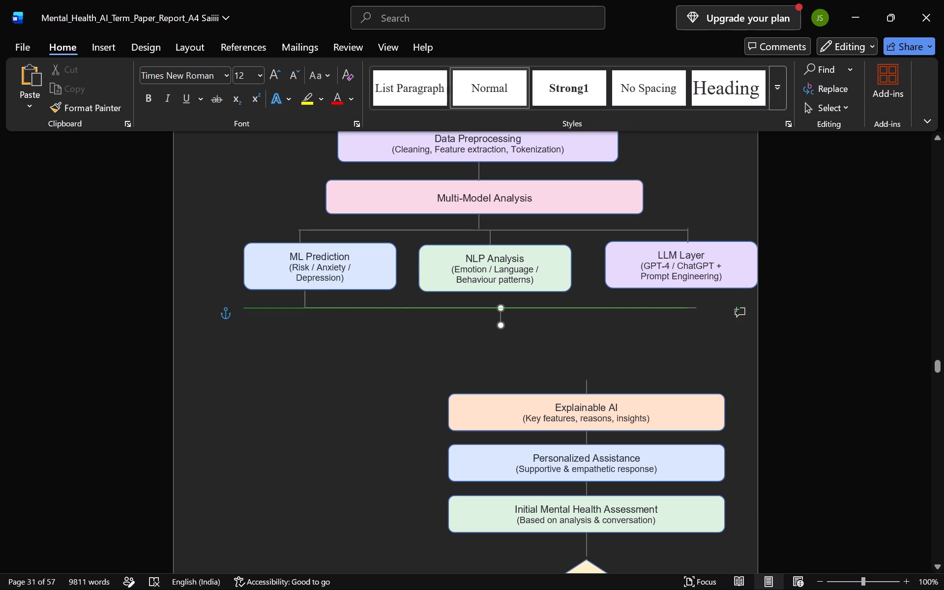
left_click_drag(501, 304, 497, 294)
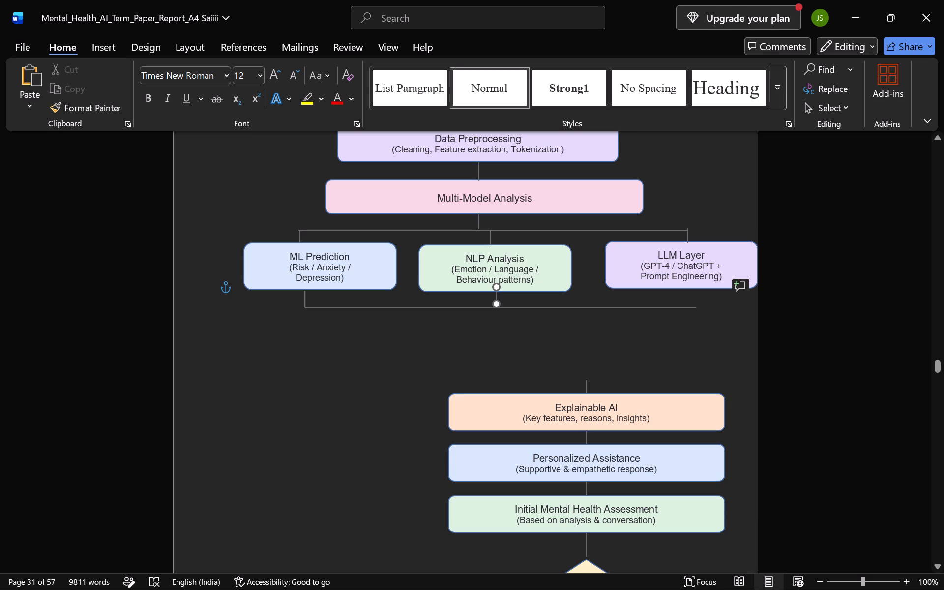
left_click_drag(497, 294, 497, 297)
left_click(496, 291)
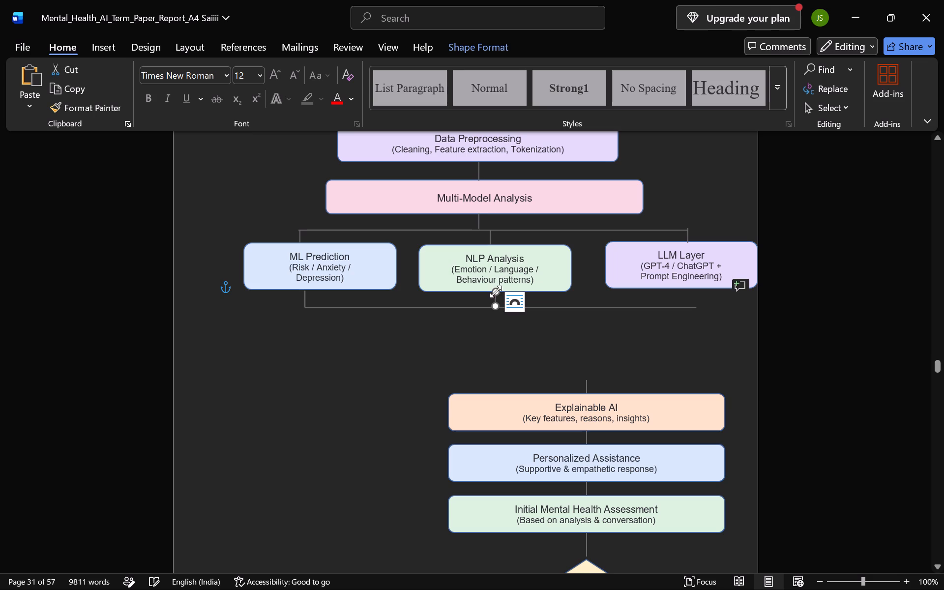
left_click(482, 330)
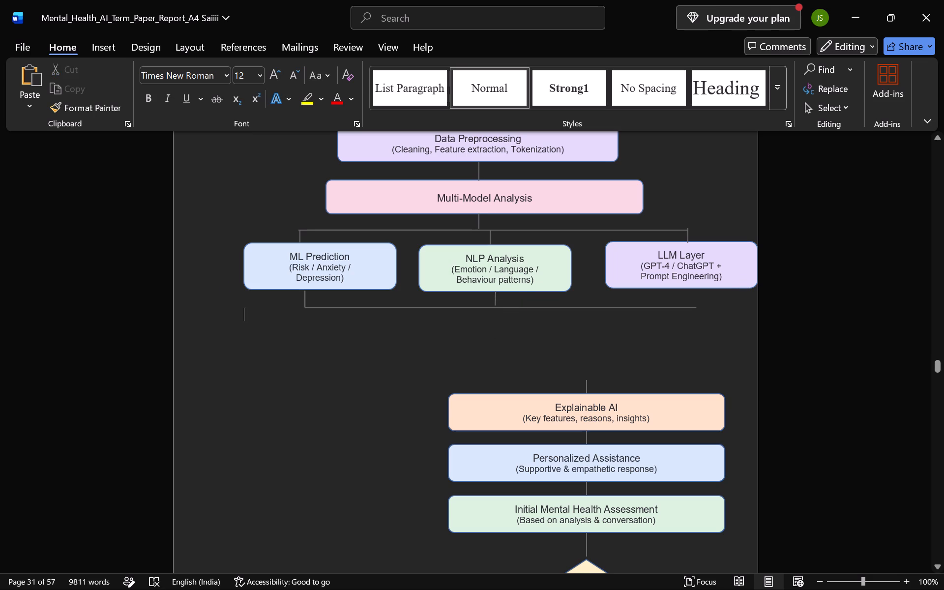
left_click(495, 299)
left_click(495, 304)
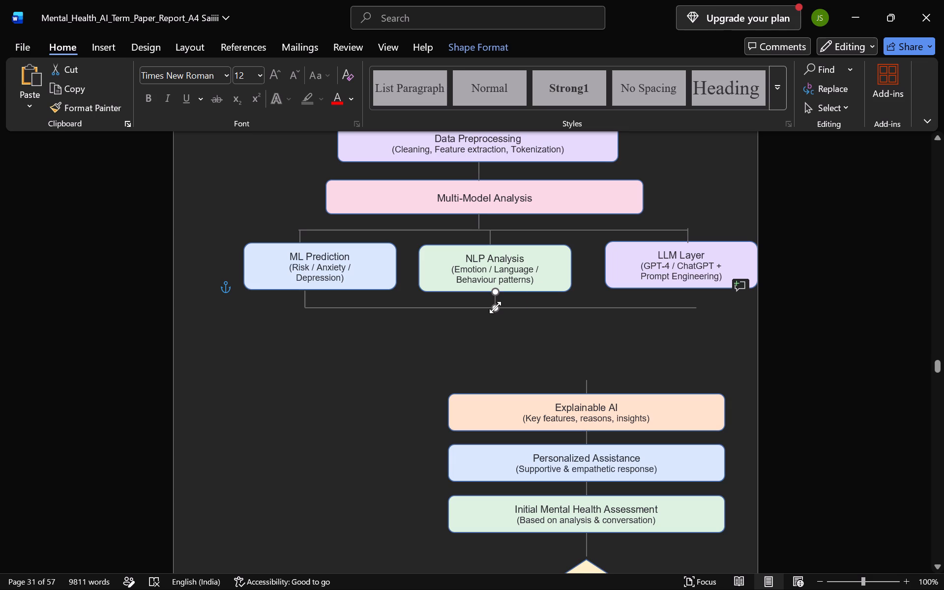
left_click(475, 346)
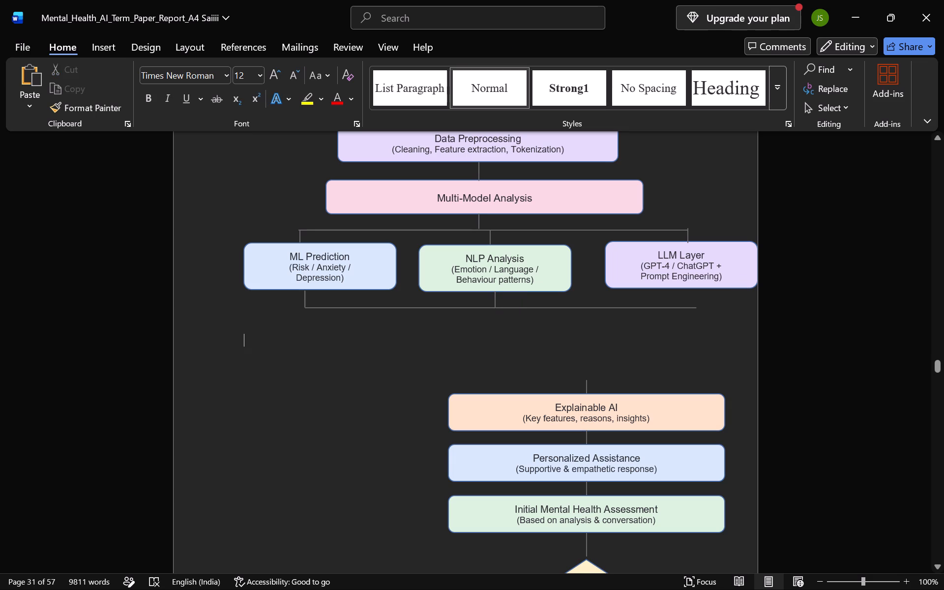
Move the connector from above Explainable AI to beneath the LLM Layer box, stretching its ends to meet the box and the merge line.
left_click_drag(587, 383, 633, 323)
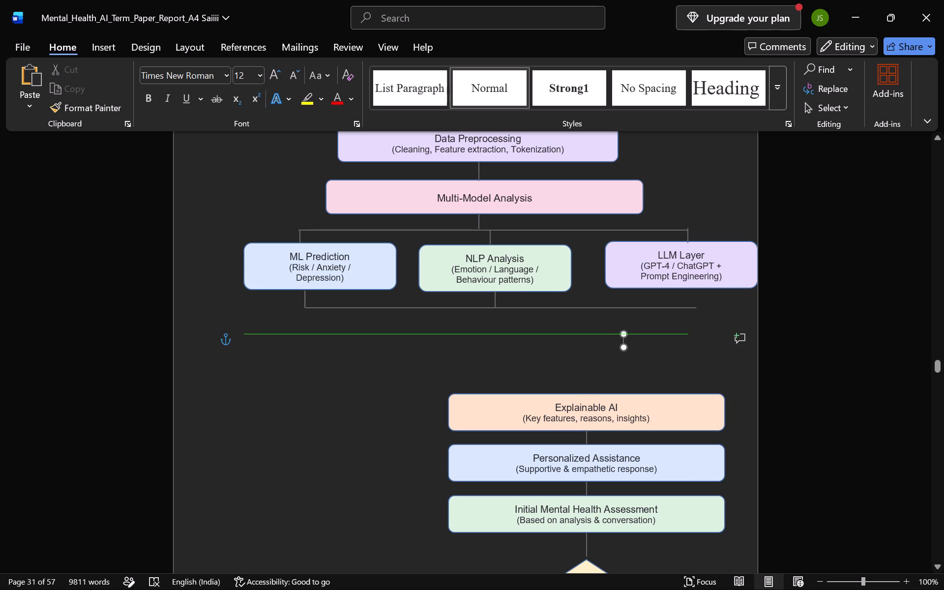
left_click_drag(633, 323, 696, 289)
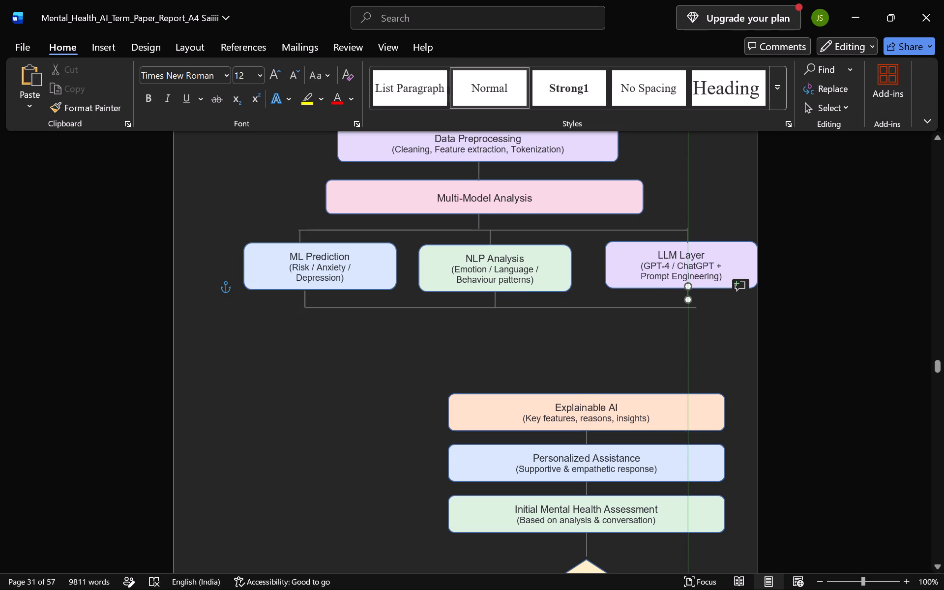
left_click_drag(696, 289, 697, 294)
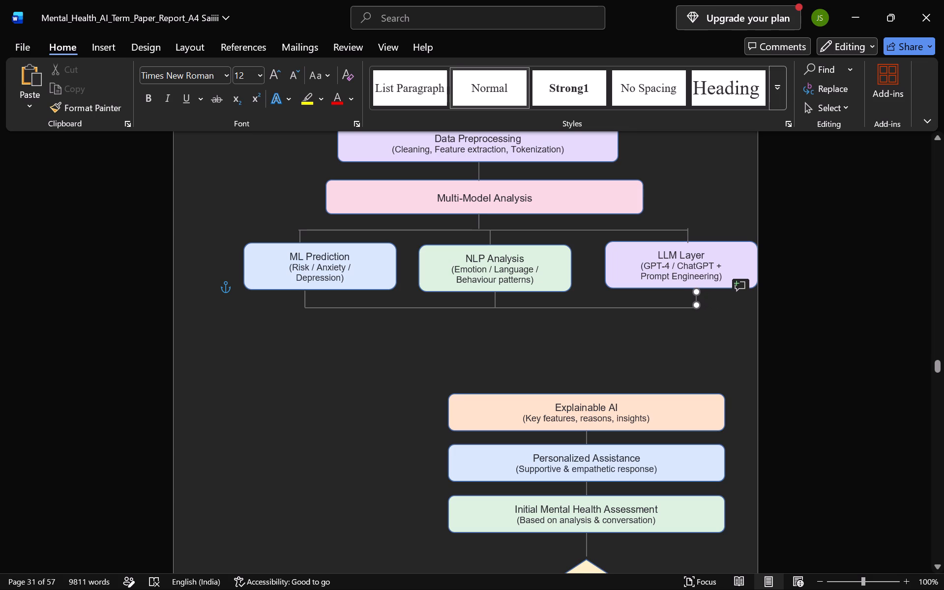
left_click_drag(697, 294, 696, 294)
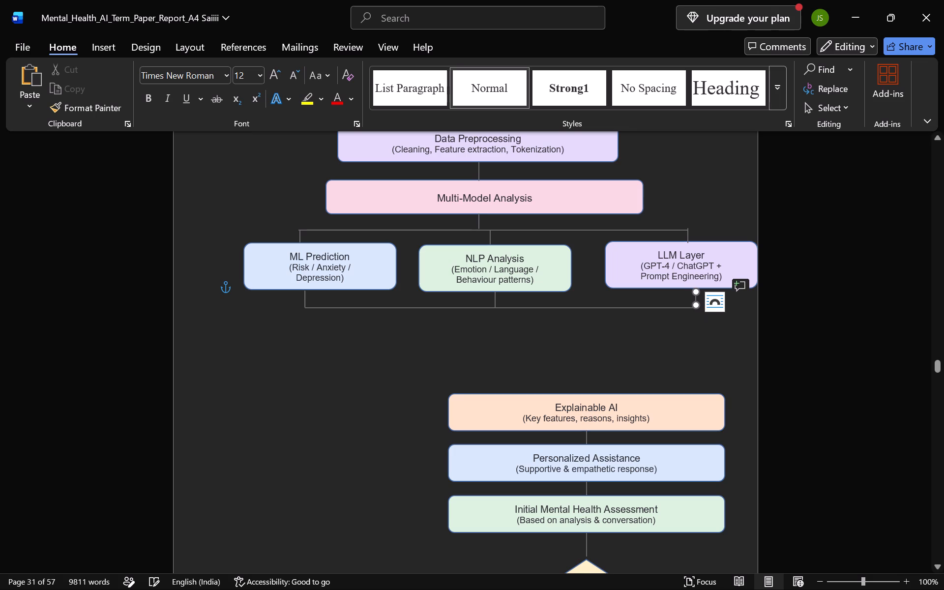
left_click(692, 333)
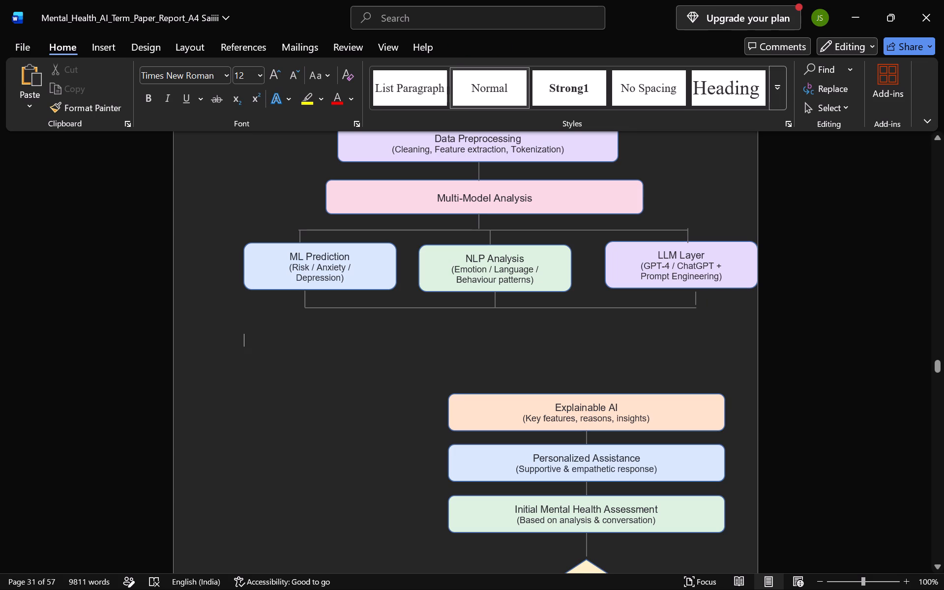
left_click(698, 297)
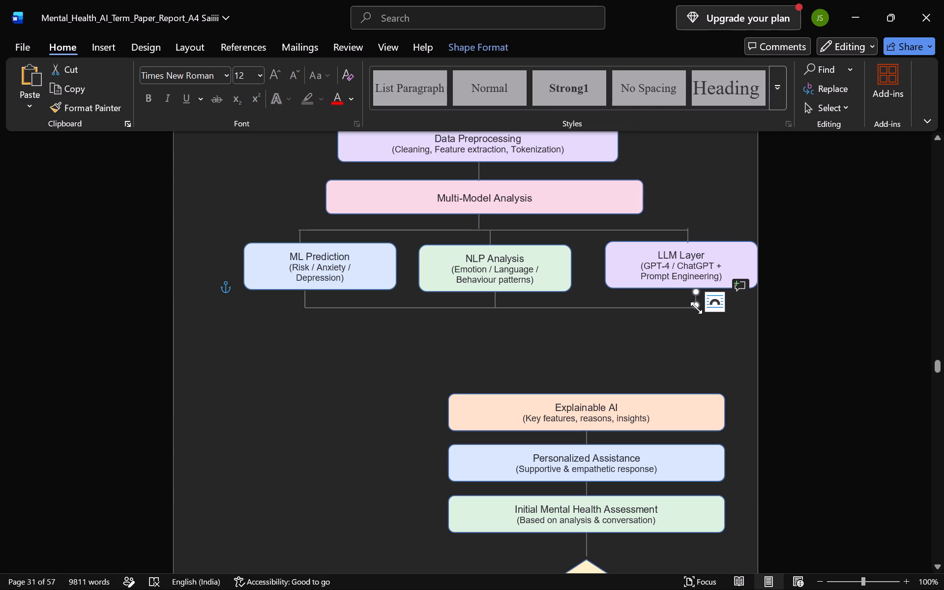
left_click(697, 306)
left_click_drag(695, 293, 695, 292)
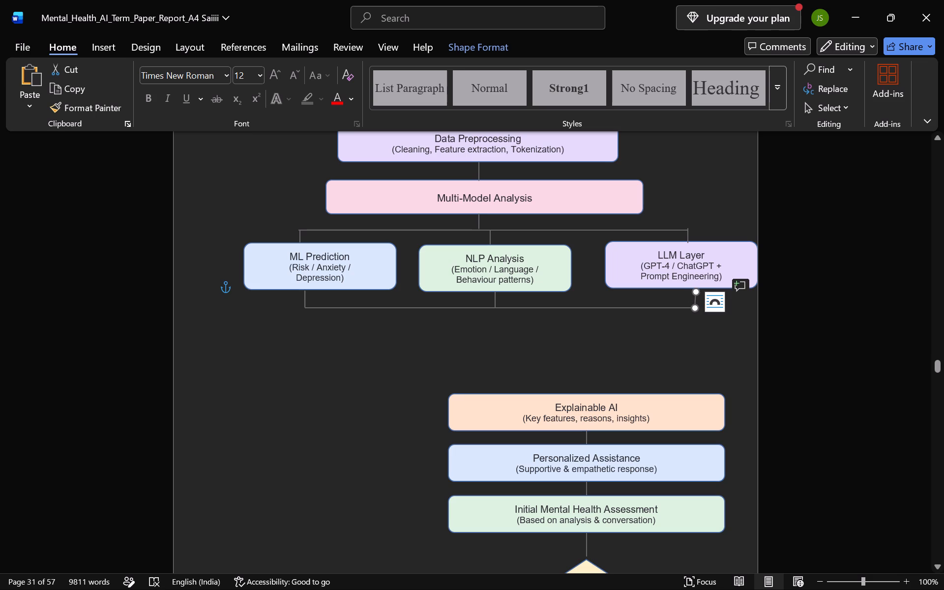
left_click_drag(695, 292, 694, 287)
left_click(688, 336)
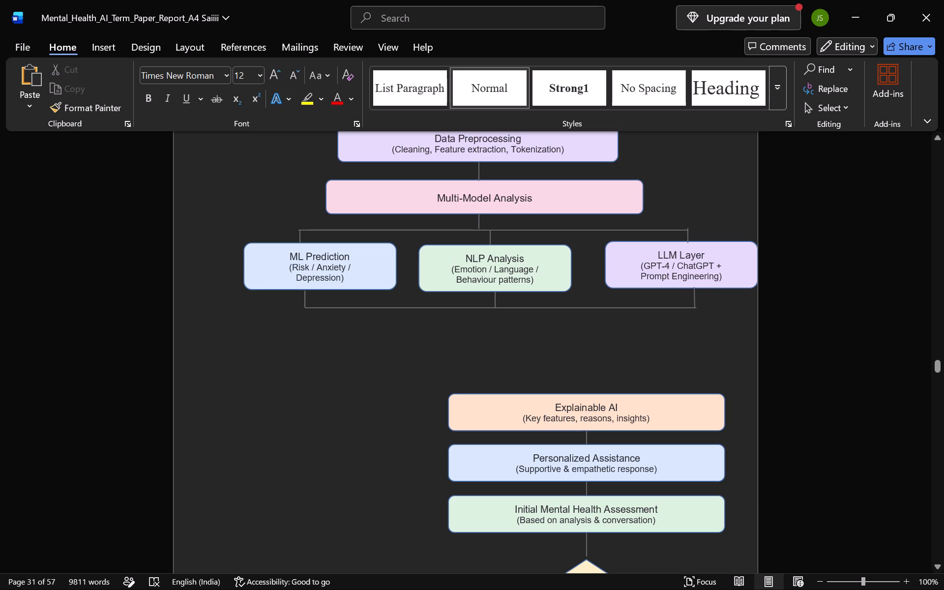
Move the Explainable AI box up beneath the merge line, centred under the NLP Analysis box with a gap for a connector.
left_click(563, 401)
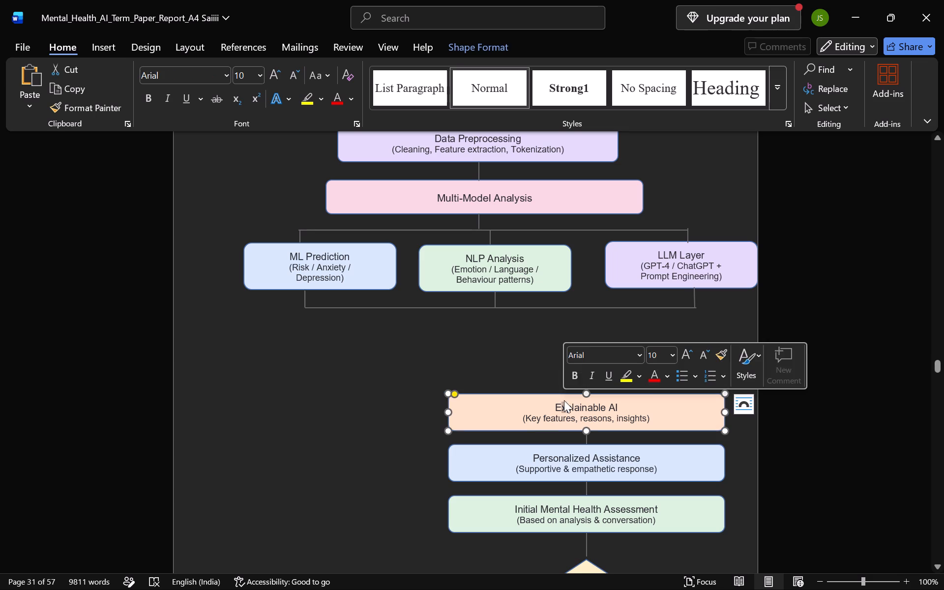
left_click_drag(480, 393, 471, 391)
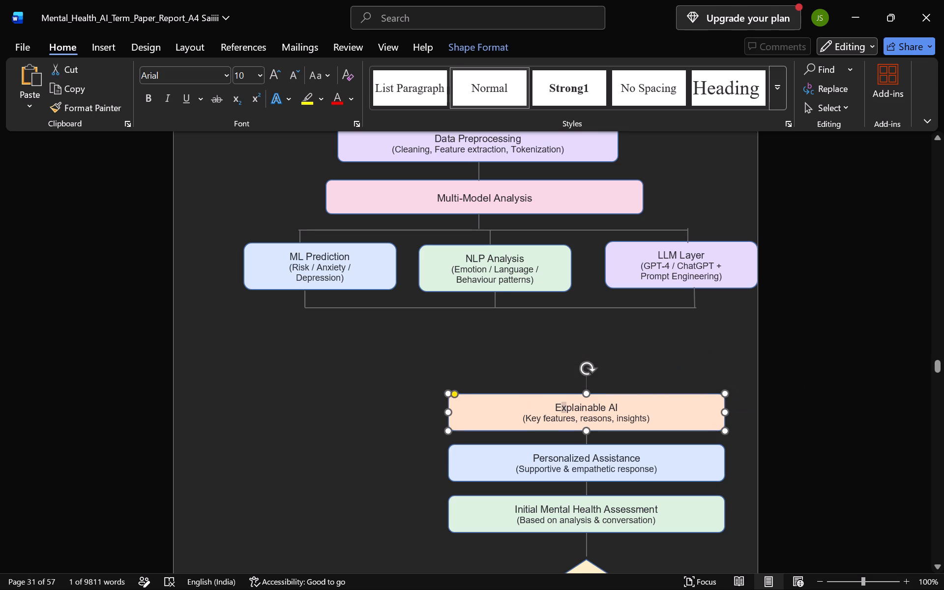
left_click_drag(471, 391, 394, 331)
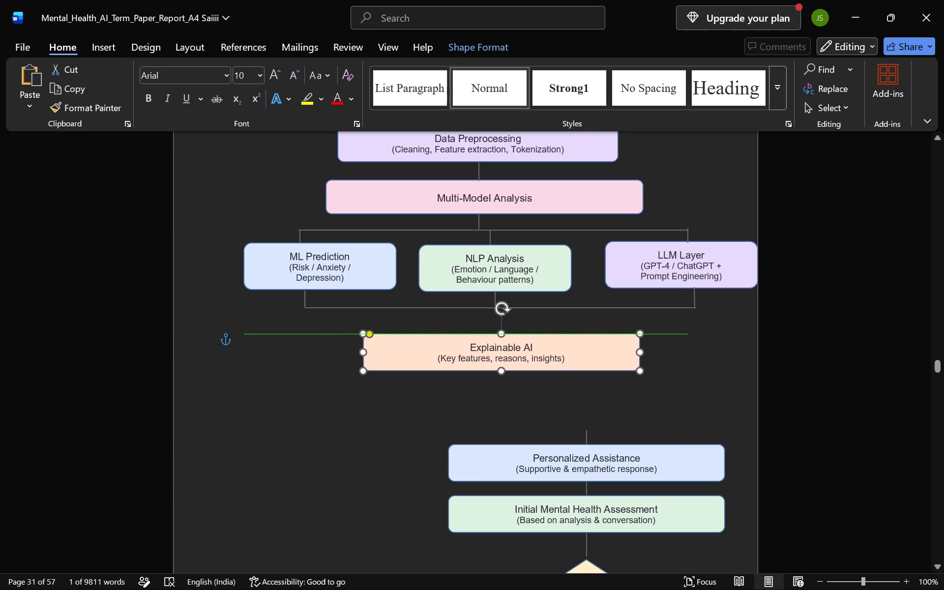
left_click_drag(394, 331, 394, 324)
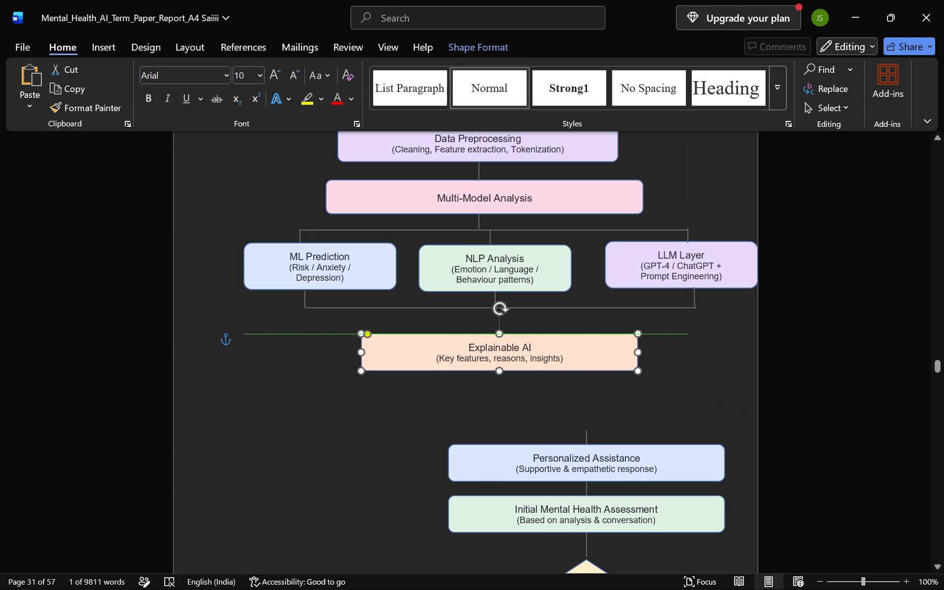
left_click_drag(394, 324, 391, 329)
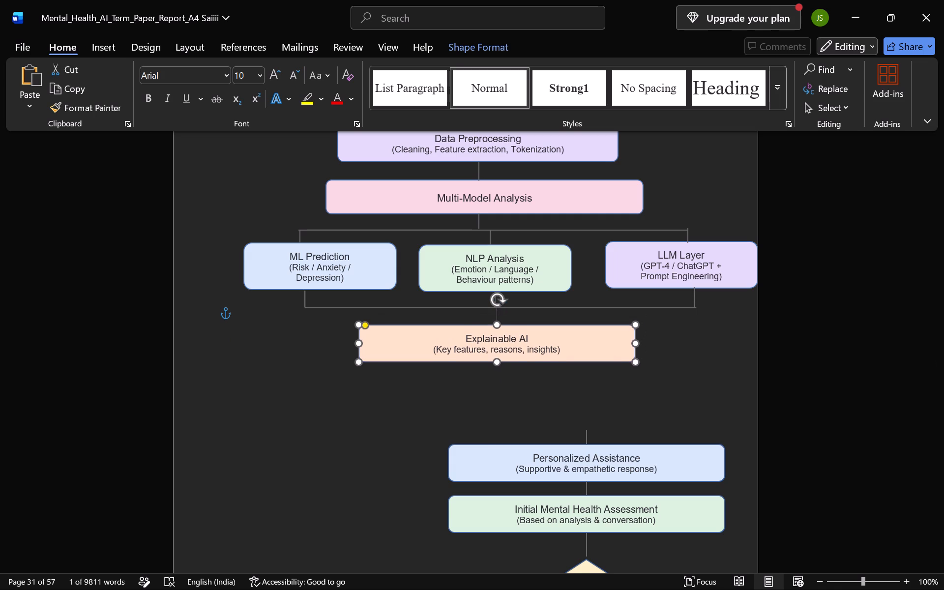
left_click_drag(391, 329, 391, 331)
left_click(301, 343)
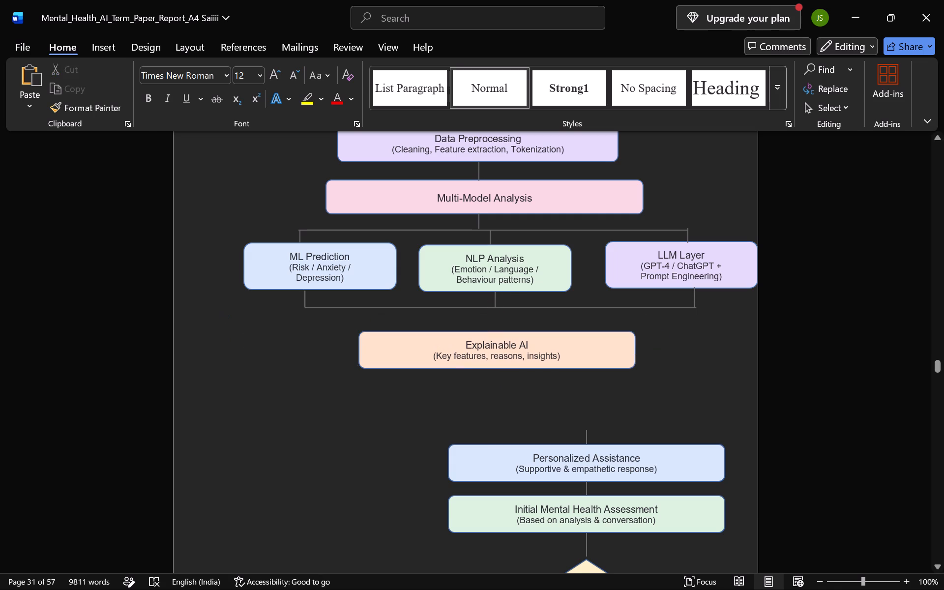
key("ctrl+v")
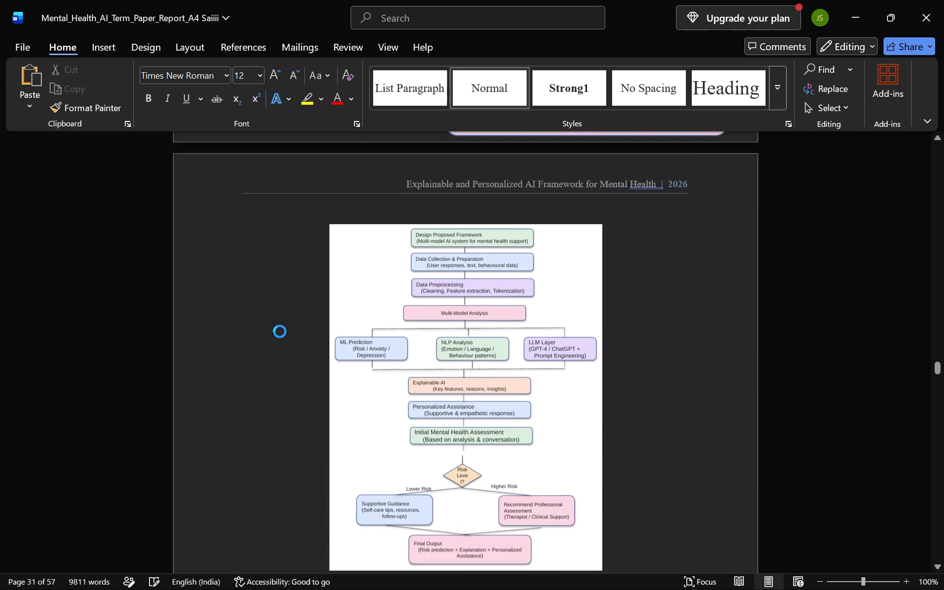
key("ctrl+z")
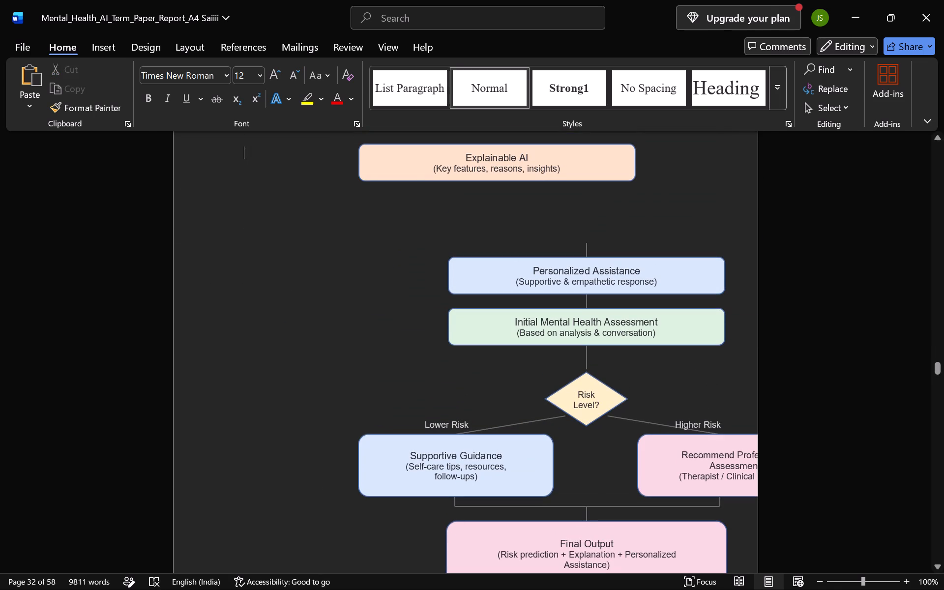
Duplicate the short vertical connector under ML Prediction and place the copy between the merge line and the Explainable AI box.
scroll(423, 332, "up", 1)
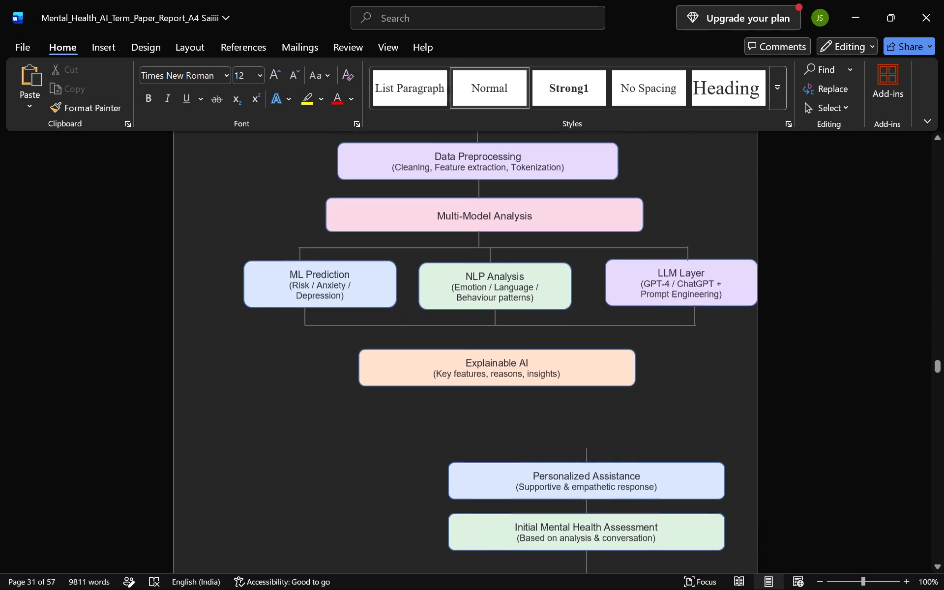
left_click(305, 318)
key("ctrl+c")
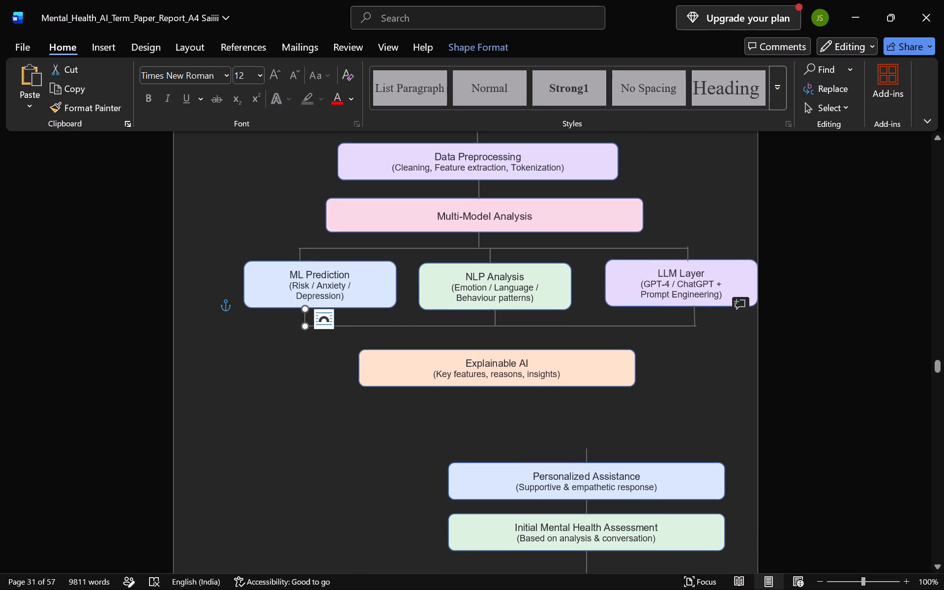
left_click(282, 393)
key("ctrl+v")
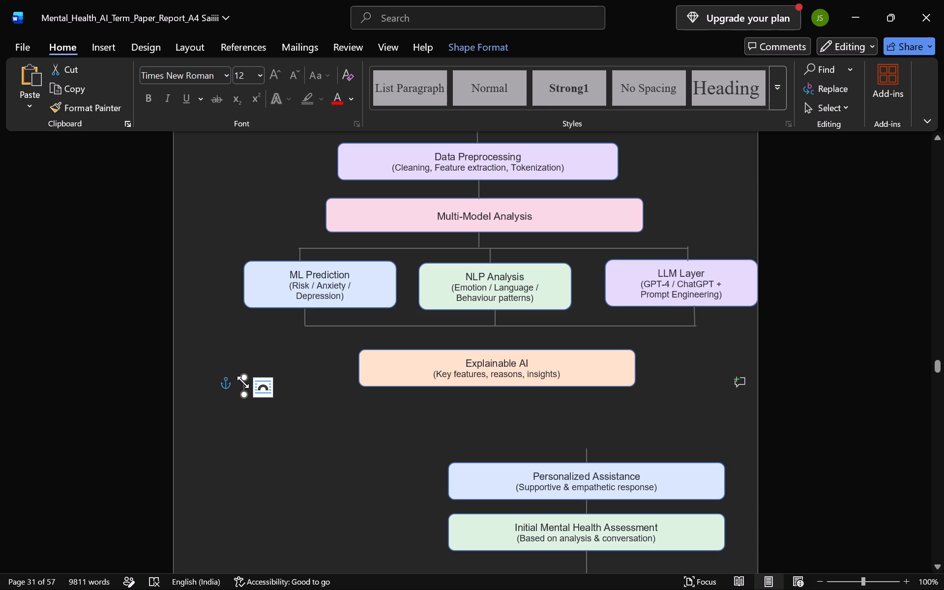
left_click_drag(246, 384, 246, 384)
left_click_drag(246, 384, 495, 336)
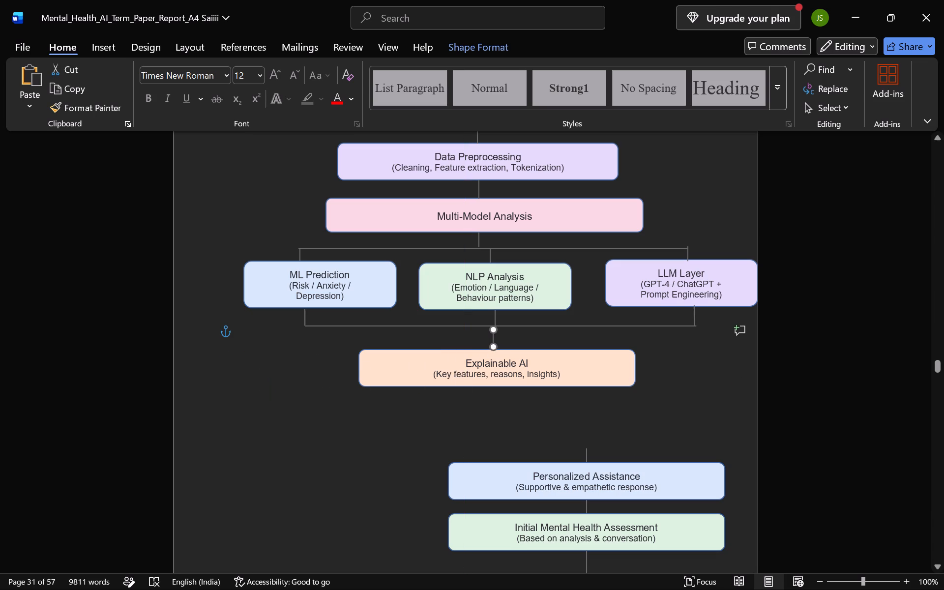
left_click_drag(495, 336, 487, 337)
left_click(322, 429)
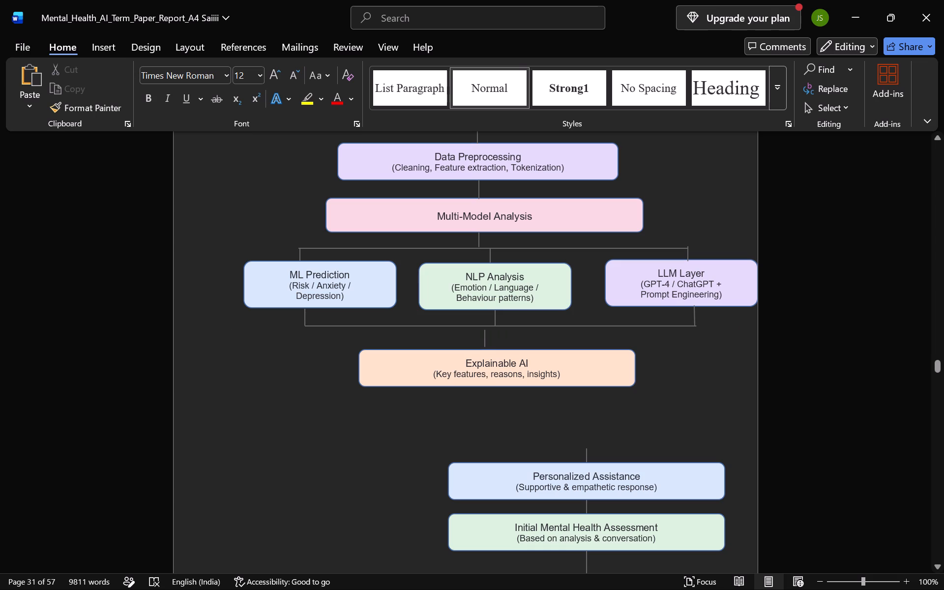
left_click(485, 339)
Shift the Explainable AI box slightly up and sideways so its top edge meets the new connector at the box's centre.
left_click_drag(439, 354, 439, 353)
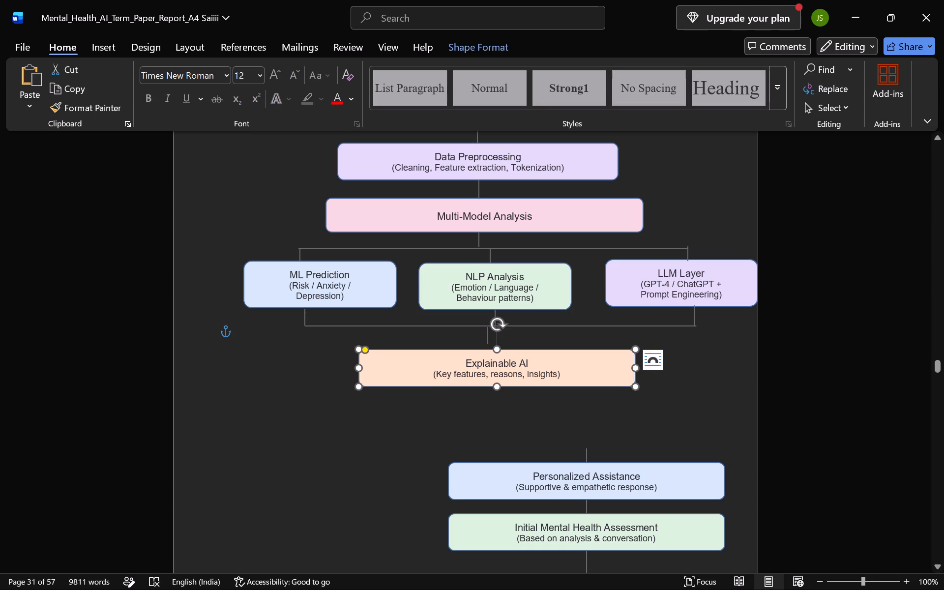
left_click_drag(439, 353, 434, 344)
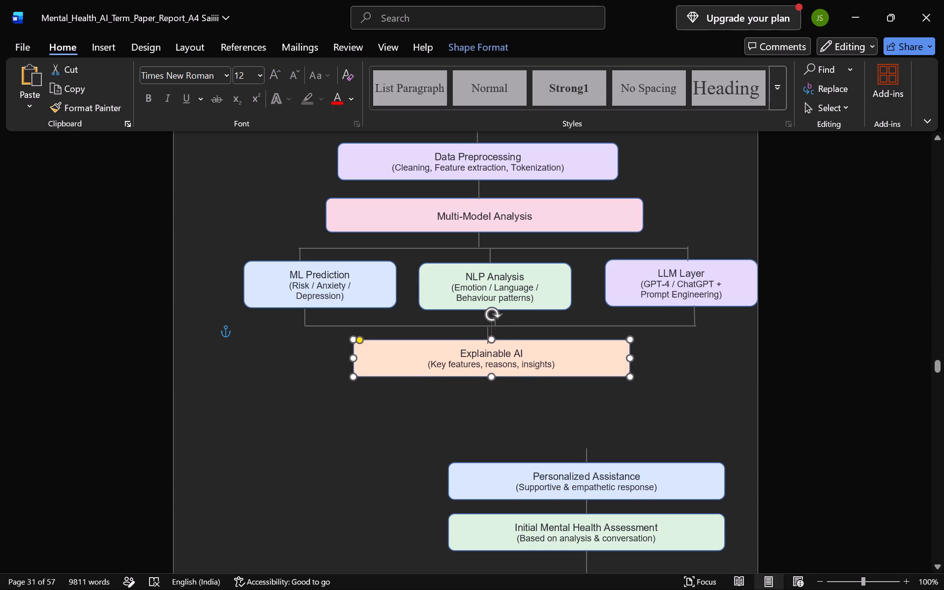
left_click_drag(434, 344, 430, 349)
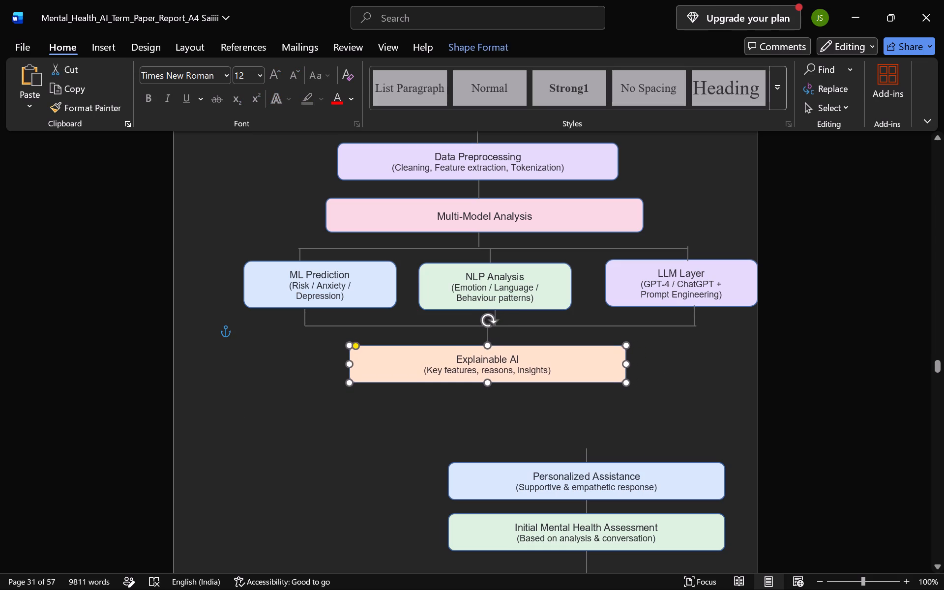
left_click_drag(430, 349, 430, 348)
left_click(305, 351)
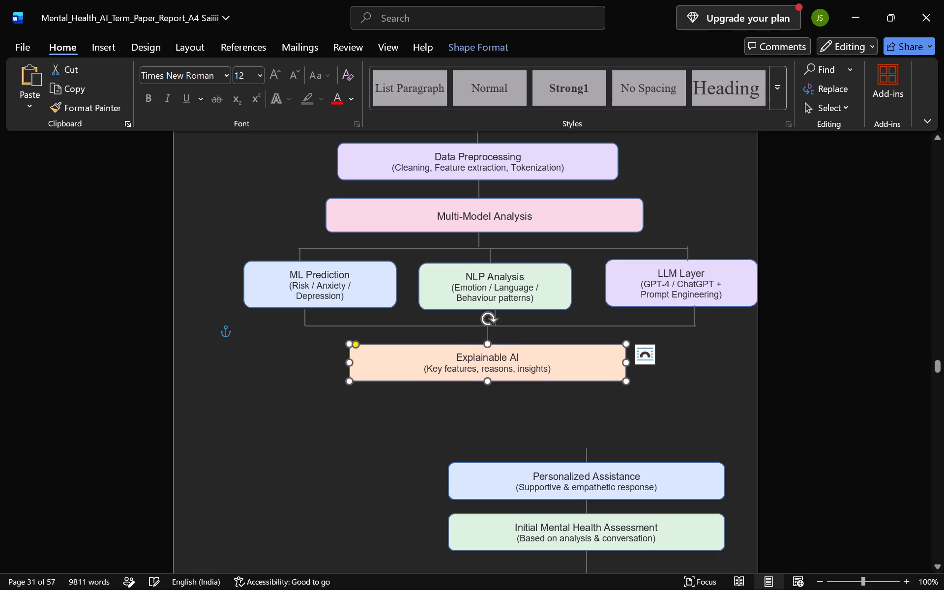
Move the connector from above the Personalized Assistance box to the bottom centre of the Explainable AI box.
left_click_drag(576, 451, 583, 456)
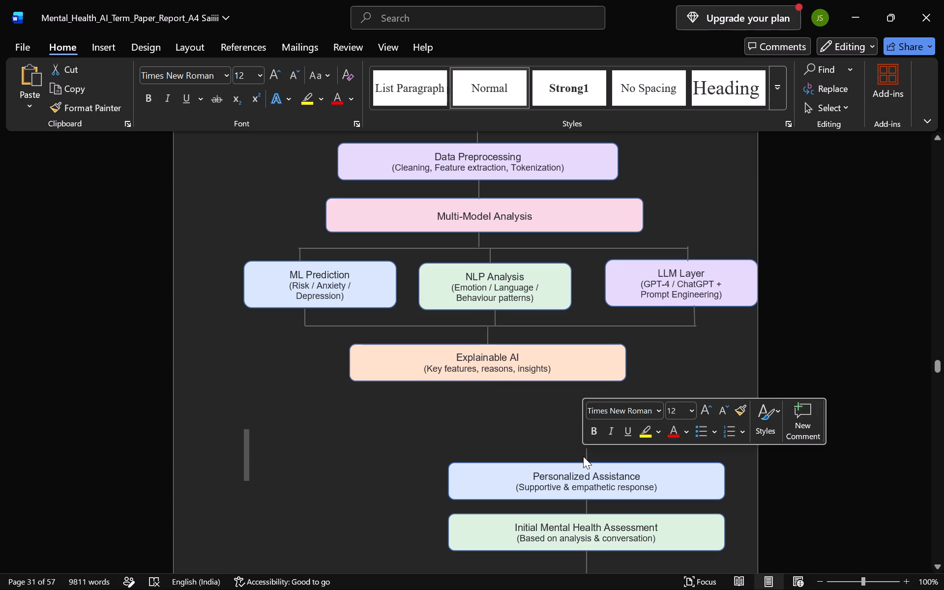
left_click(536, 428)
left_click_drag(589, 456, 587, 455)
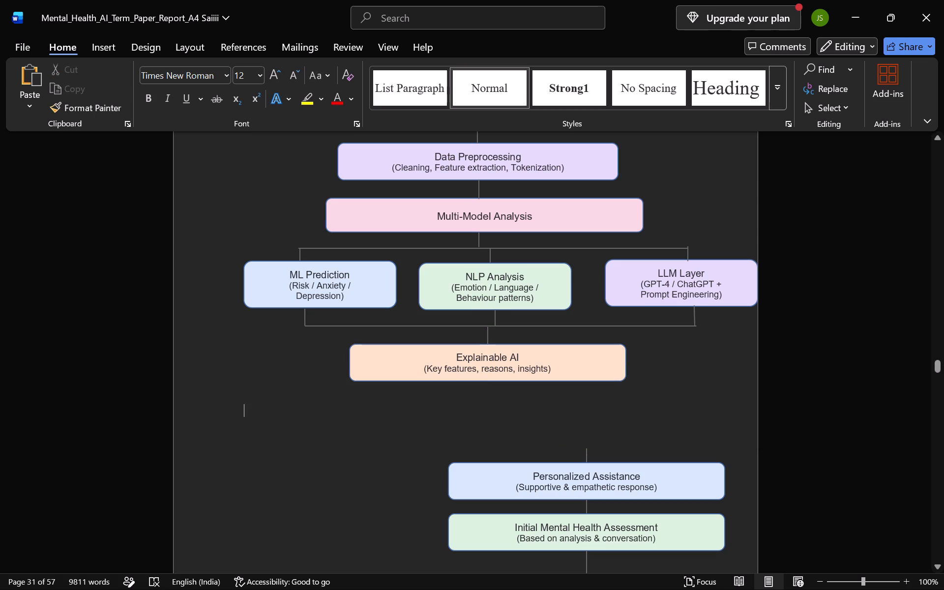
left_click_drag(587, 455, 490, 385)
left_click_drag(490, 385, 488, 391)
left_click_drag(488, 391, 488, 387)
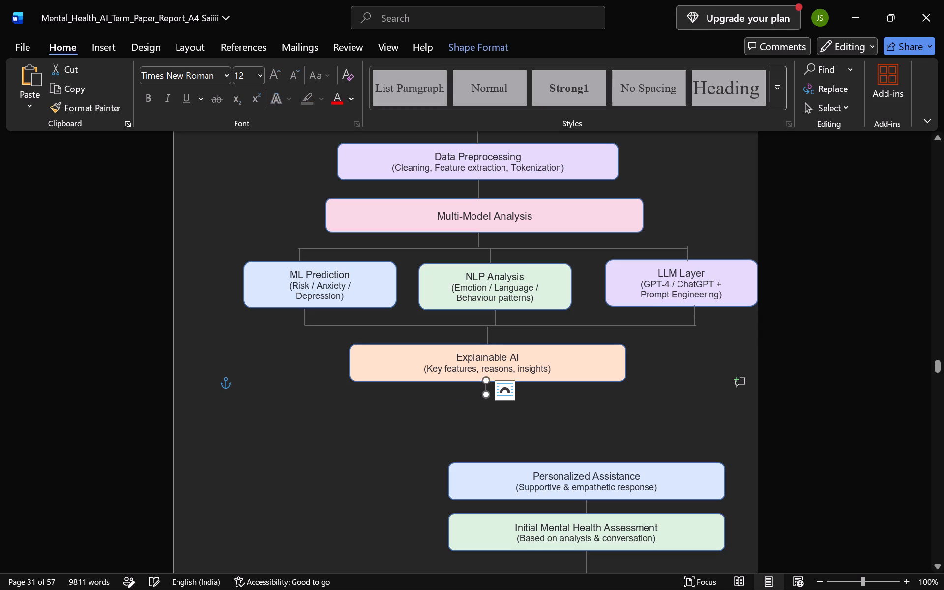
left_click(415, 405)
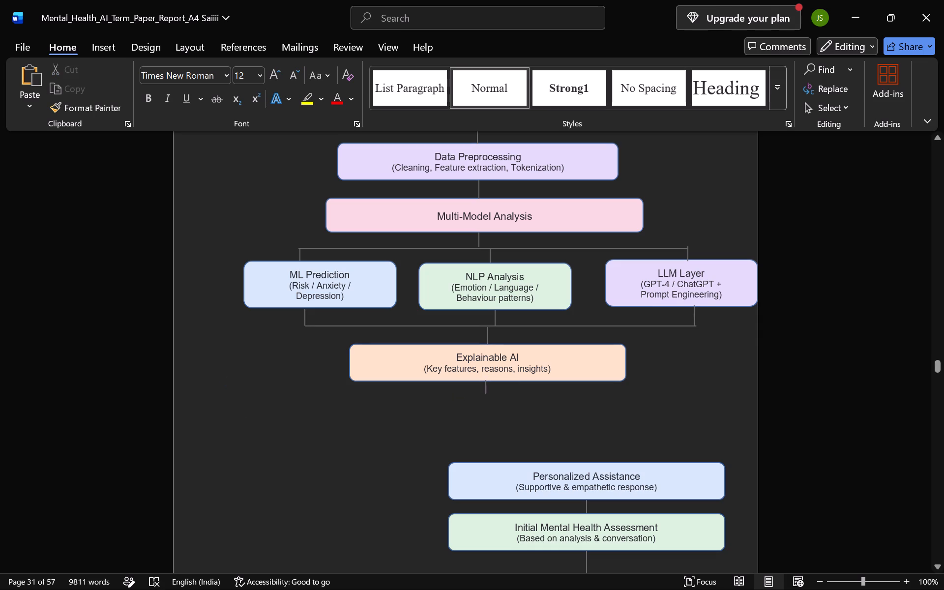
Move the Personalized Assistance box up beneath Explainable AI so its top edge meets the connector and it lines up roughly centred.
left_click(483, 479)
left_click_drag(472, 462, 472, 461)
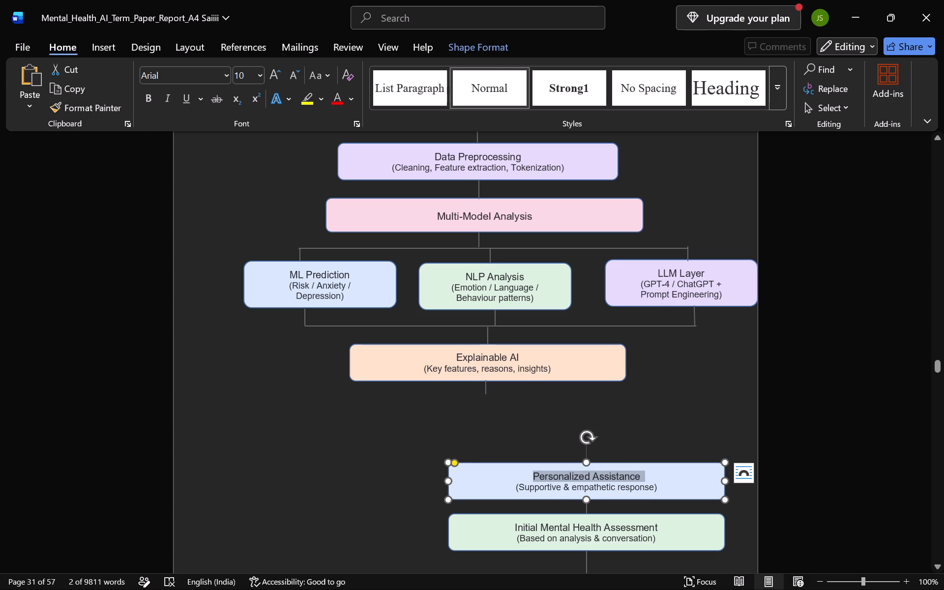
left_click_drag(472, 461, 403, 394)
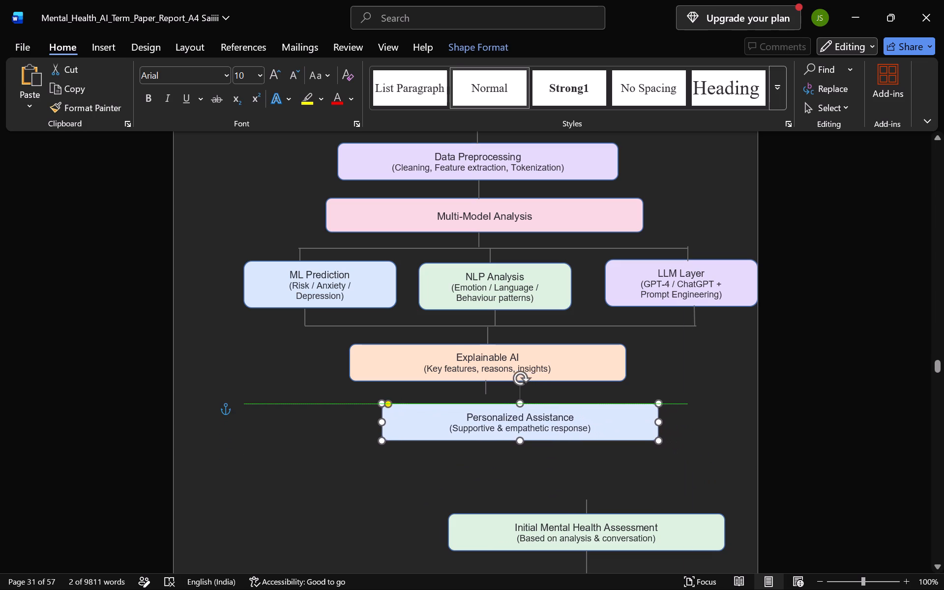
left_click_drag(403, 394, 382, 400)
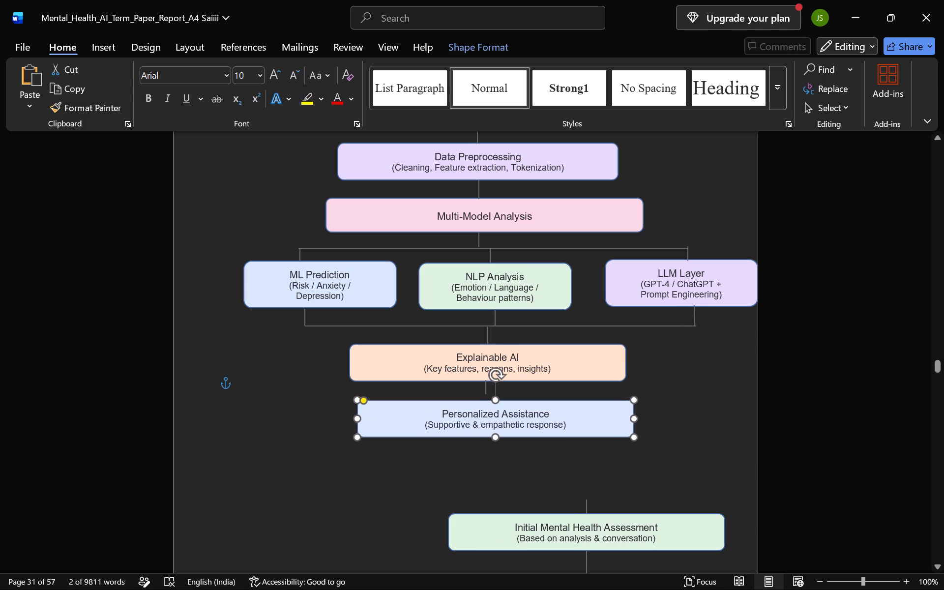
left_click_drag(382, 400, 376, 393)
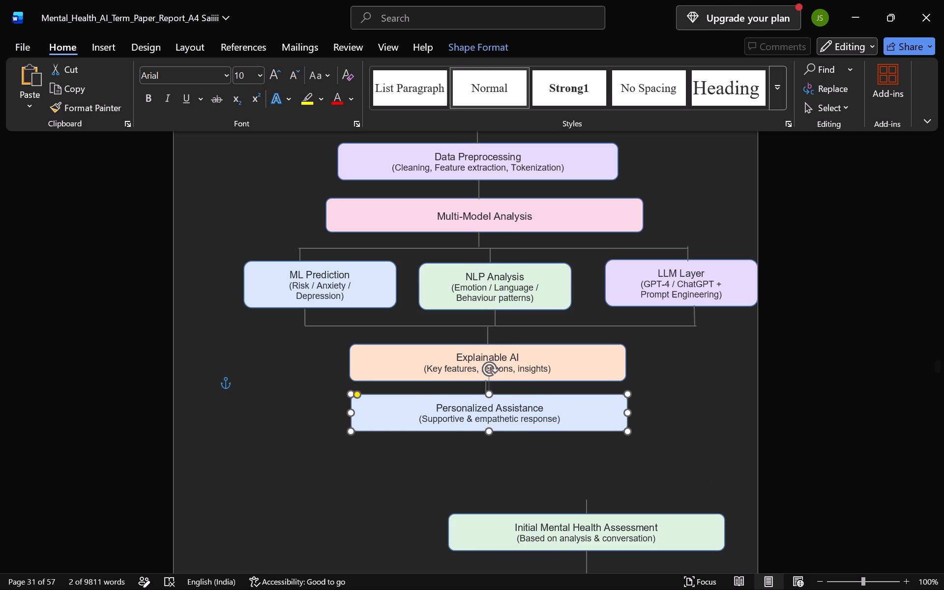
left_click_drag(376, 393, 378, 391)
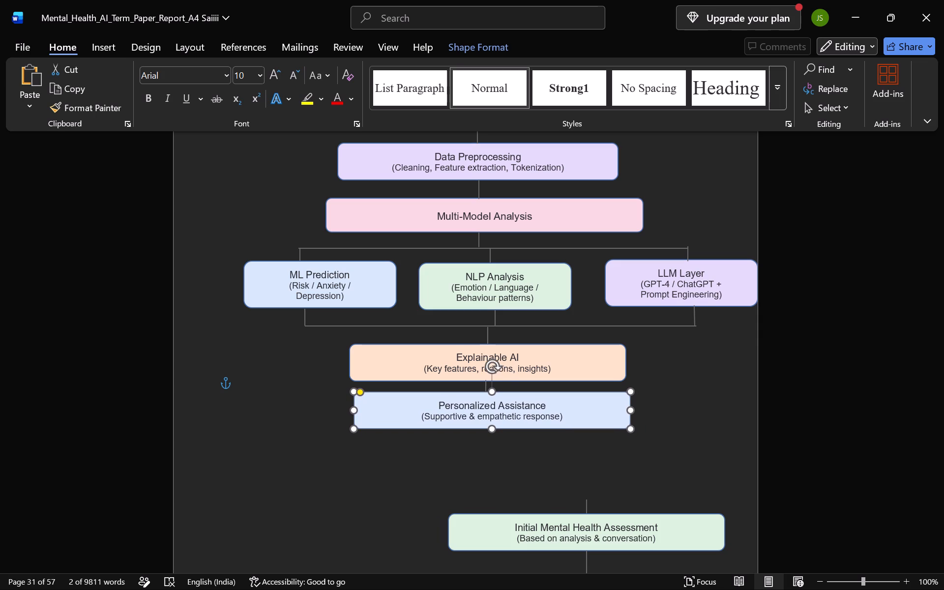
left_click_drag(378, 391, 377, 395)
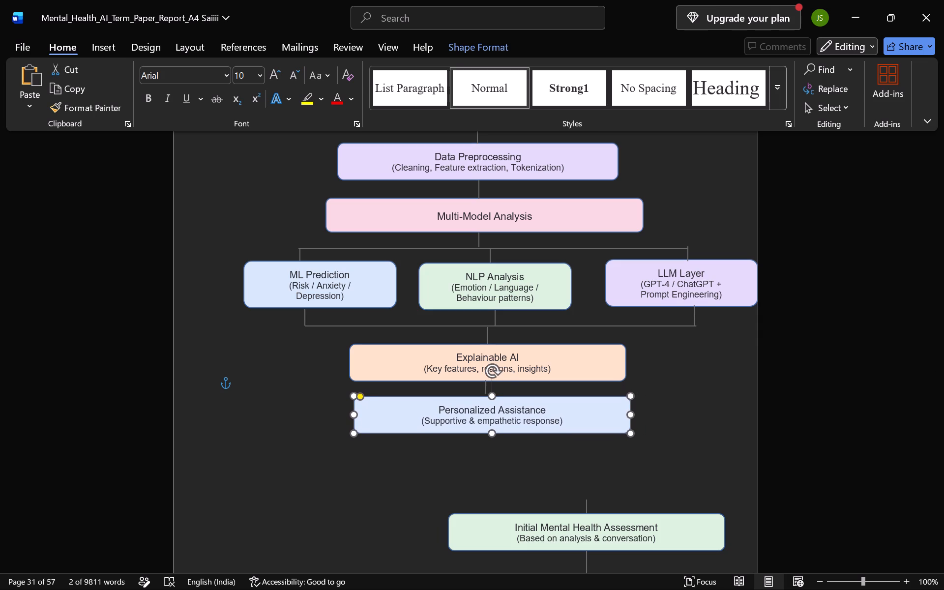
left_click_drag(377, 395, 377, 394)
left_click(313, 389)
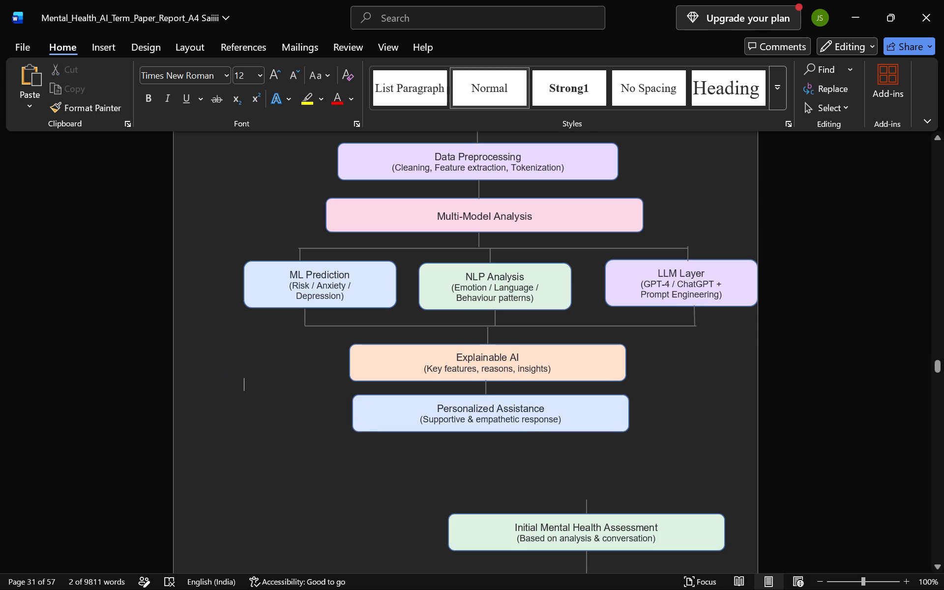
Move the connector from above the Initial Mental Health Assessment box to the bottom centre of the Personalized Assistance box.
left_click(585, 509)
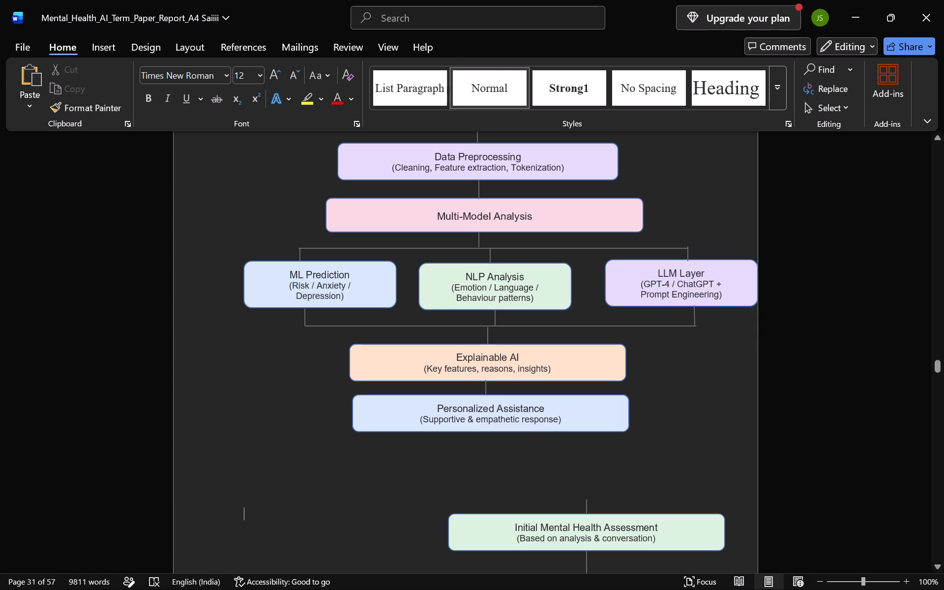
left_click_drag(587, 506, 506, 451)
left_click_drag(506, 451, 486, 432)
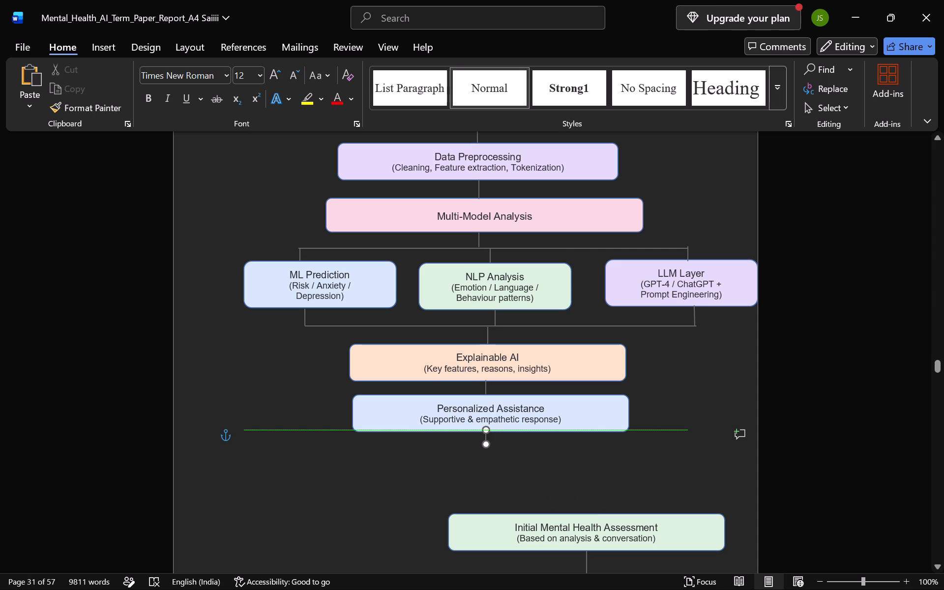
left_click_drag(486, 432, 488, 439)
left_click(410, 462)
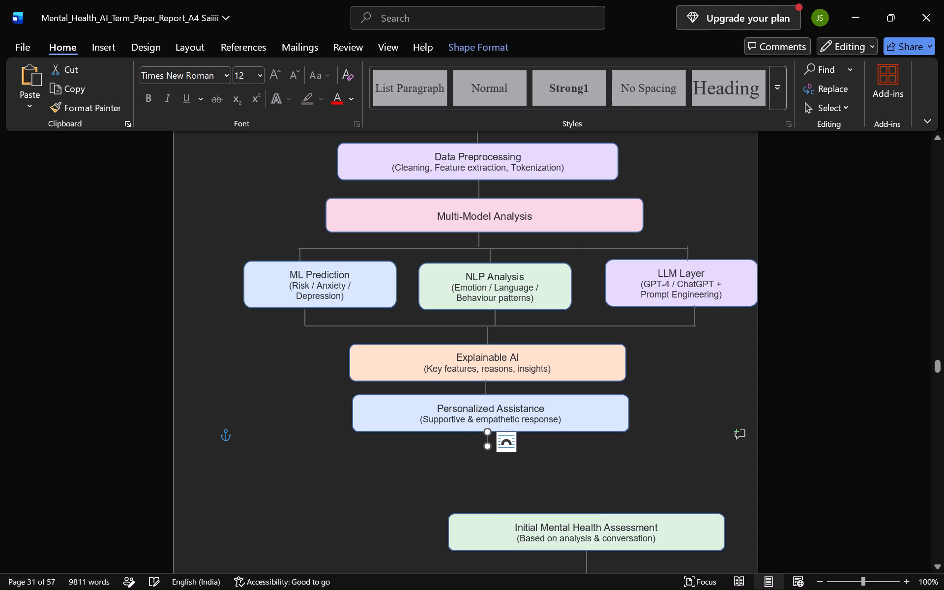
Move the Initial Mental Health Assessment box up beneath Personalized Assistance, centred on and touching the connector's lower end.
left_click(475, 513)
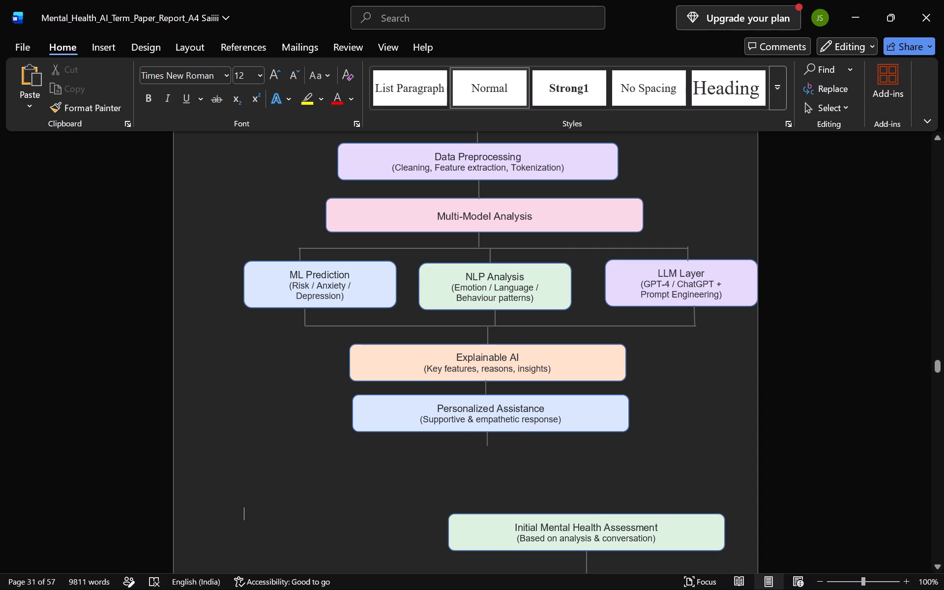
left_click_drag(475, 517, 396, 456)
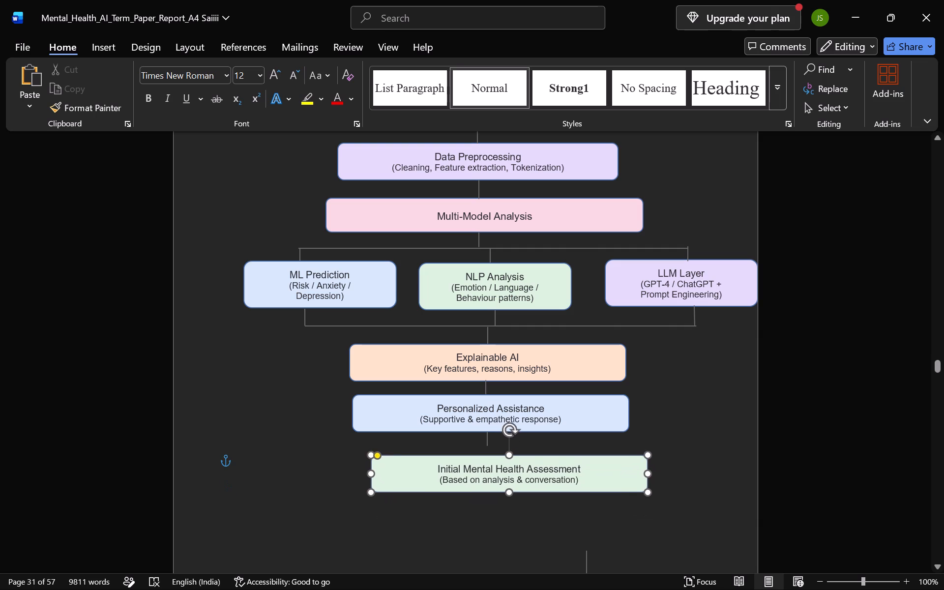
left_click_drag(396, 456, 374, 449)
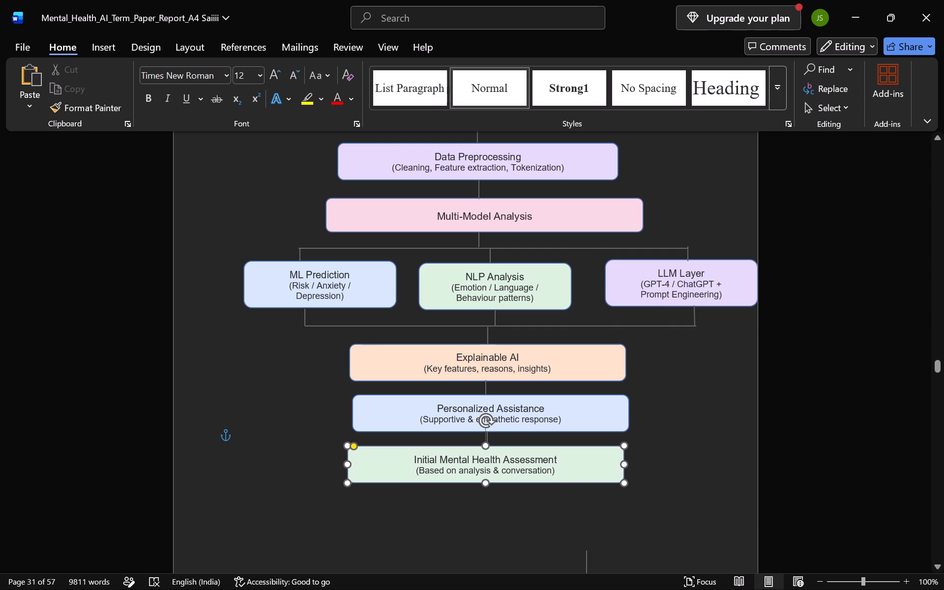
left_click_drag(374, 449, 378, 449)
left_click(436, 512)
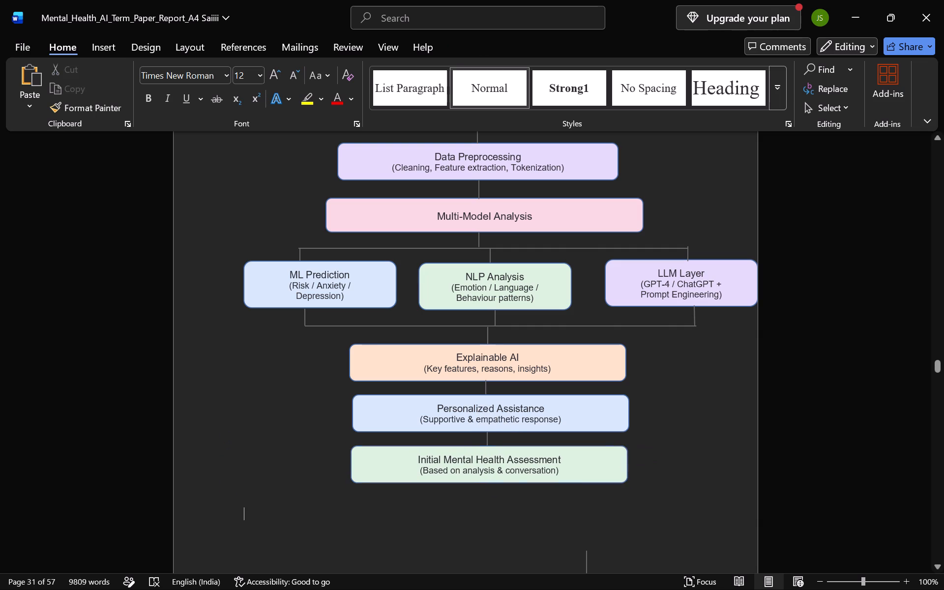
Move the short connector from above the Risk Level? diamond to the bottom centre of the Initial Mental Health Assessment box.
left_click(585, 559)
scroll(530, 536, "down", 6)
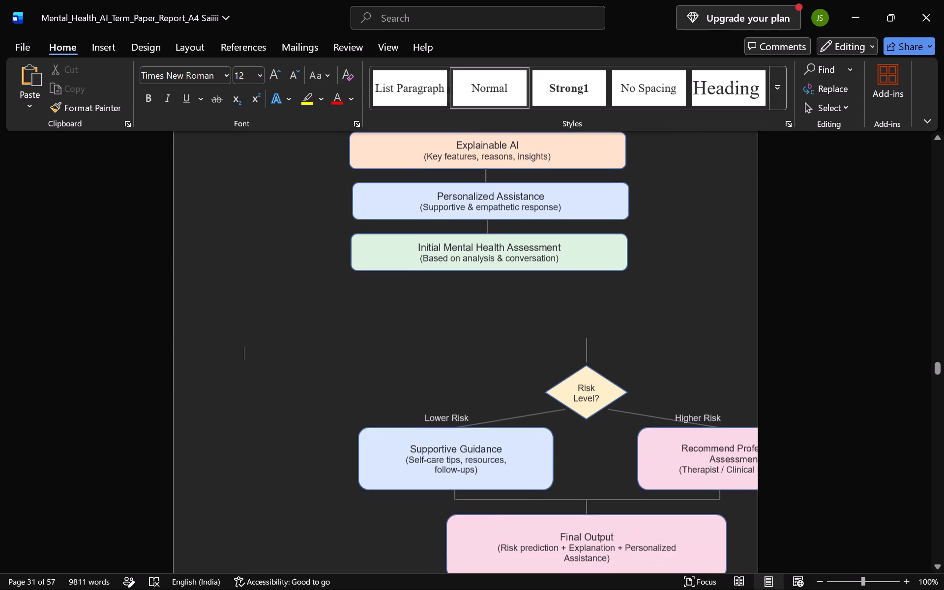
scroll(529, 503, "down", 1)
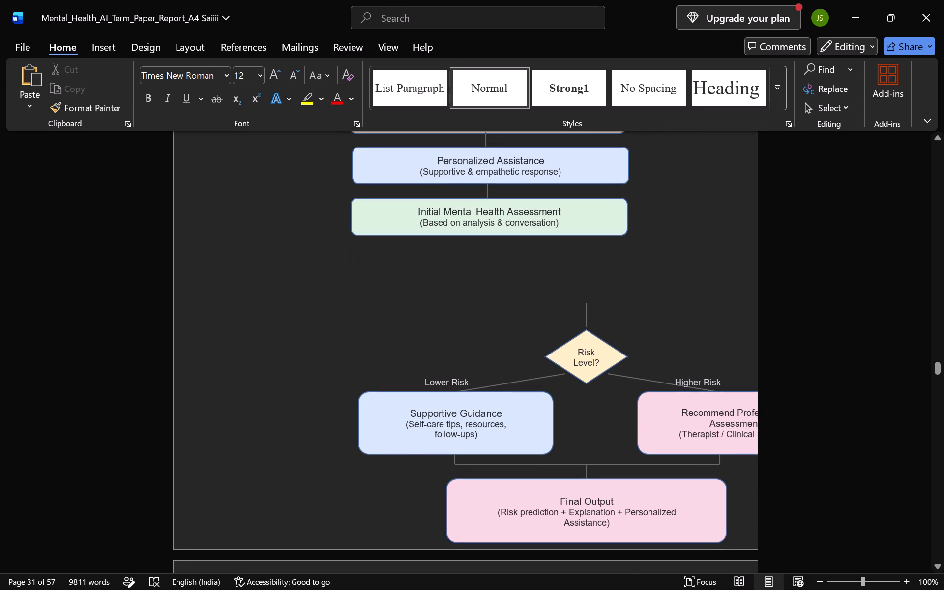
left_click(586, 316)
left_click_drag(588, 314, 575, 313)
left_click_drag(575, 313, 482, 241)
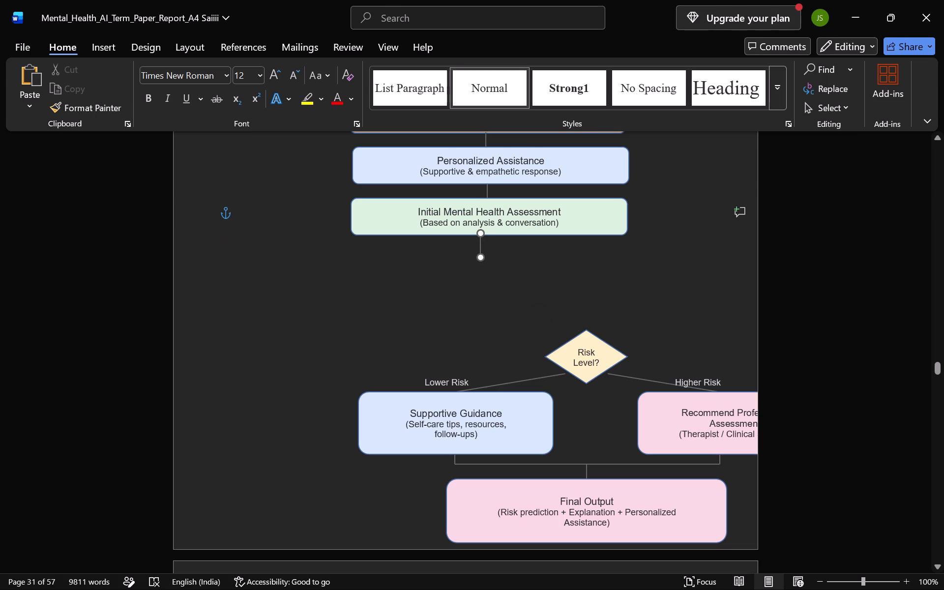
left_click_drag(482, 241, 490, 247)
Move the Risk Level? diamond up beneath Initial Mental Health Assessment so its top tip meets the connector's lower end.
left_click_drag(554, 365, 578, 387)
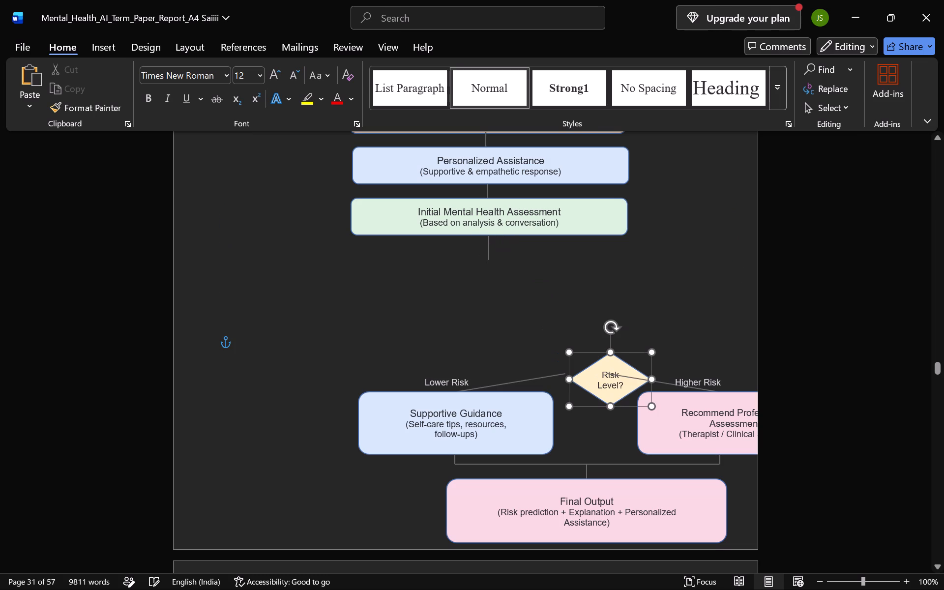
left_click_drag(590, 376, 506, 309)
left_click_drag(595, 359, 561, 336)
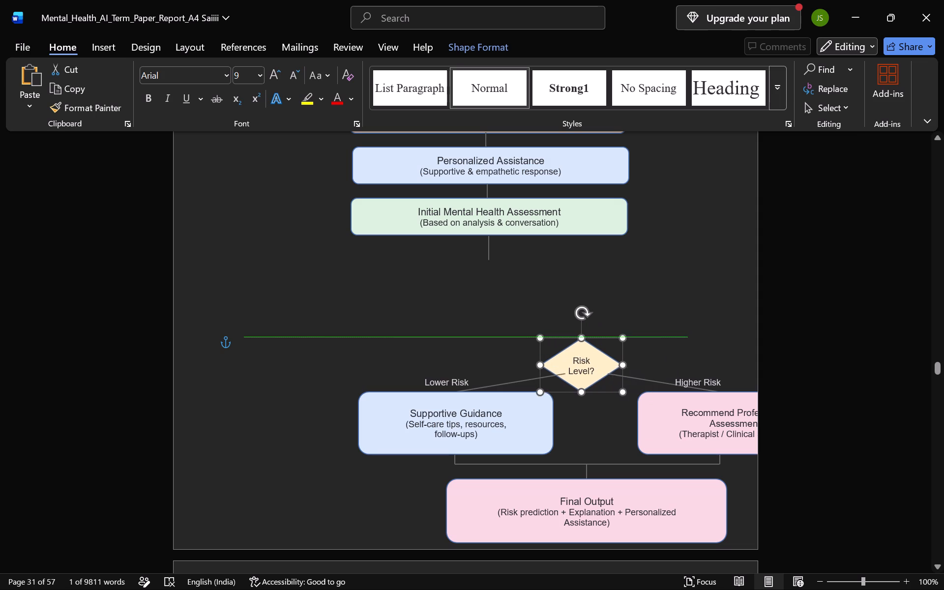
left_click_drag(561, 336, 491, 286)
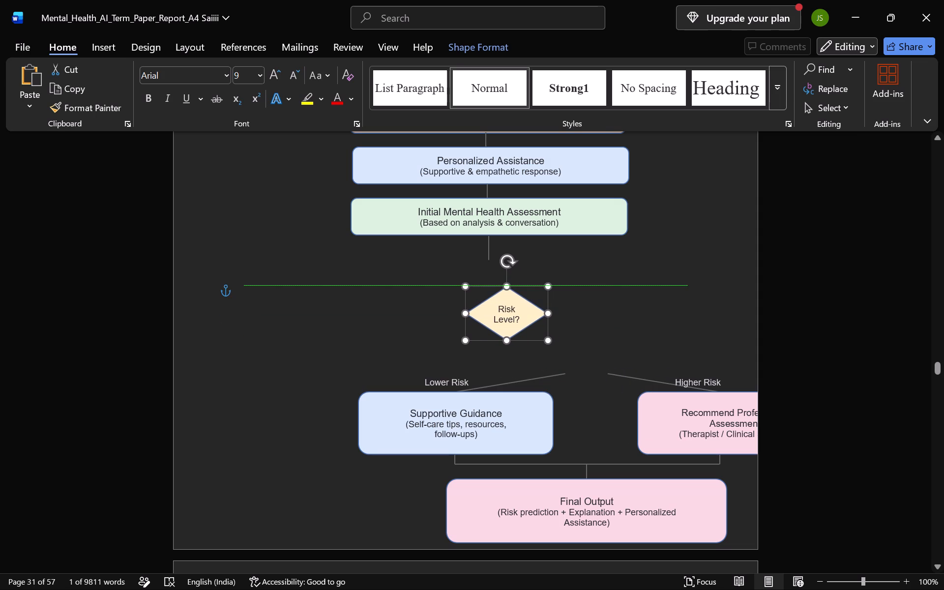
left_click_drag(491, 286, 473, 266)
left_click(344, 300)
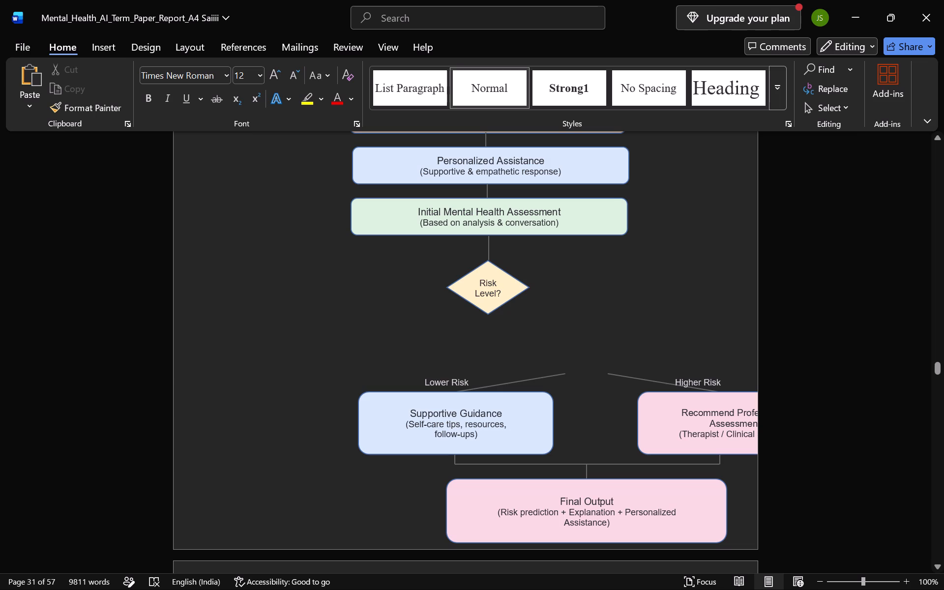
Move the slanted Lower Risk branch line up so its upper end meets the bottom tip of the Risk Level? diamond.
left_click(550, 372)
left_click(515, 380)
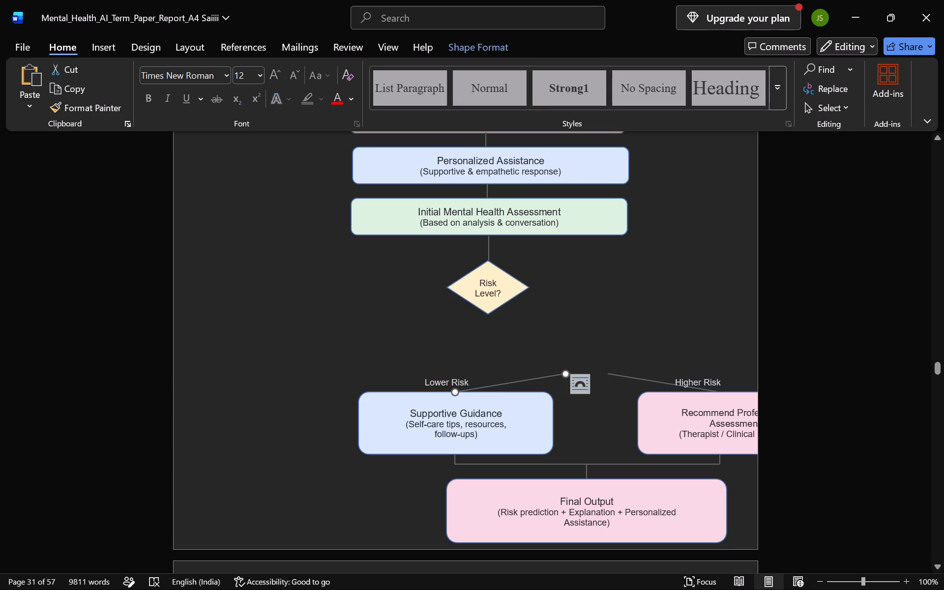
left_click_drag(515, 380, 426, 302)
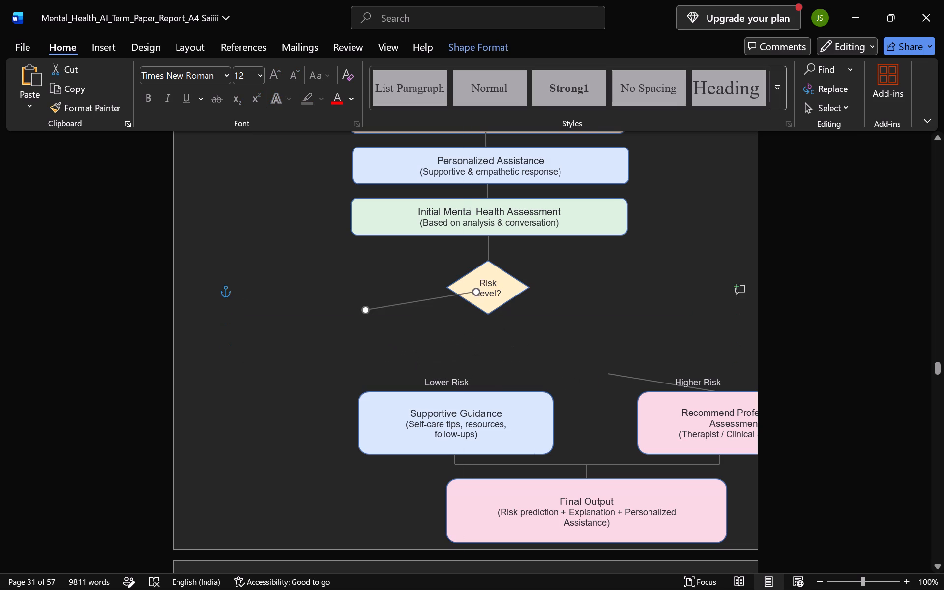
left_click_drag(426, 302, 437, 321)
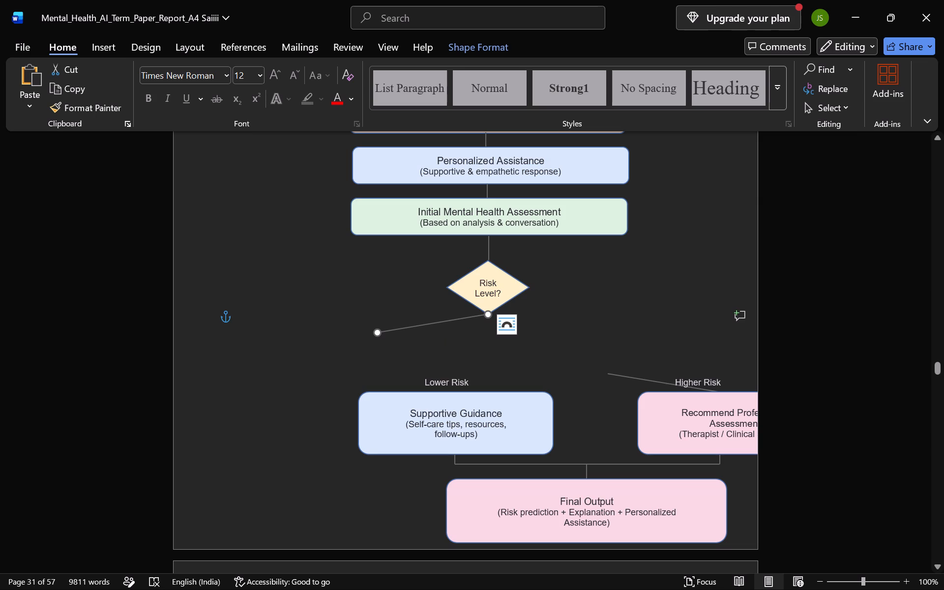
Move the slanted Higher Risk branch line to the diamond's bottom tip so it mirrors the Lower Risk branch.
left_click(609, 377)
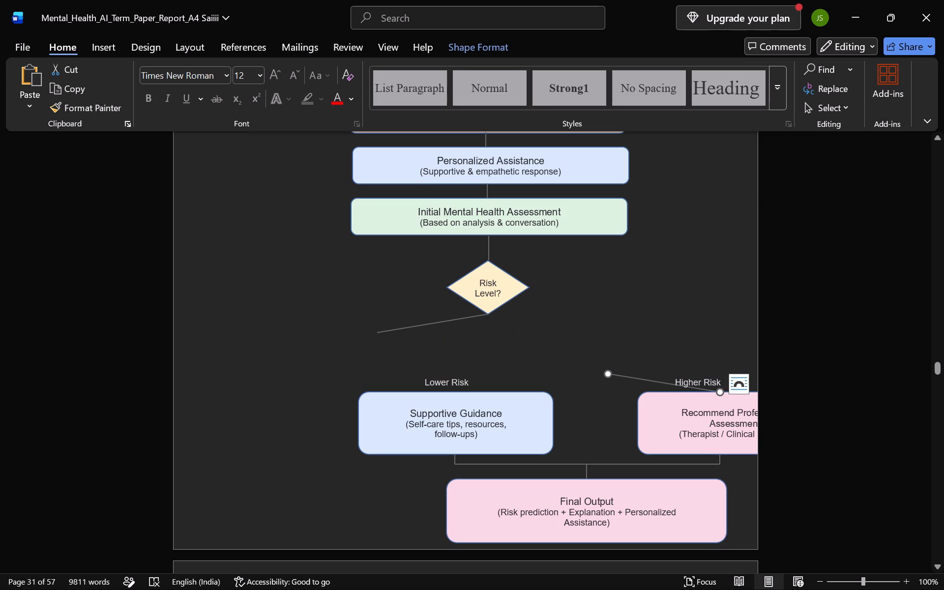
left_click_drag(623, 377, 512, 311)
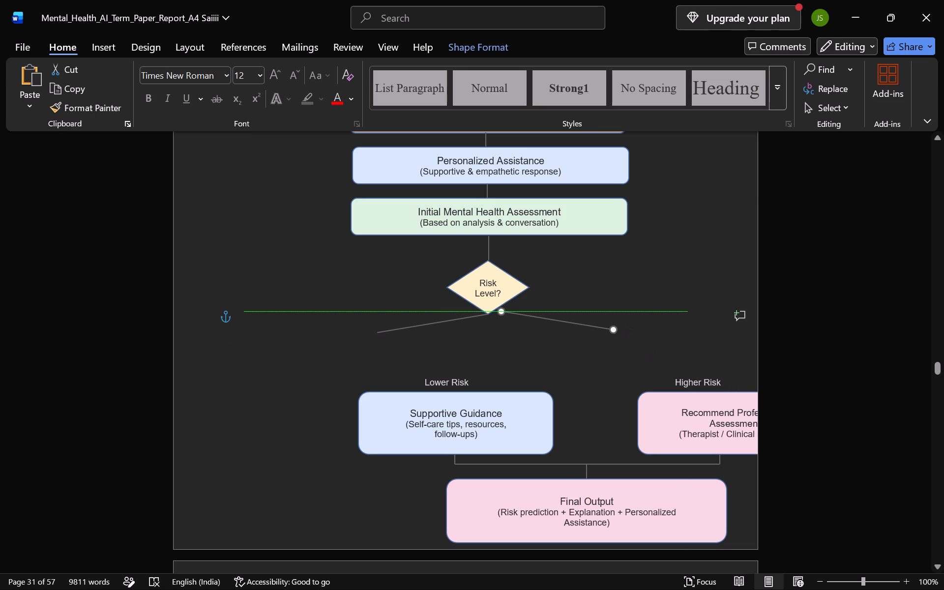
left_click_drag(512, 311, 508, 323)
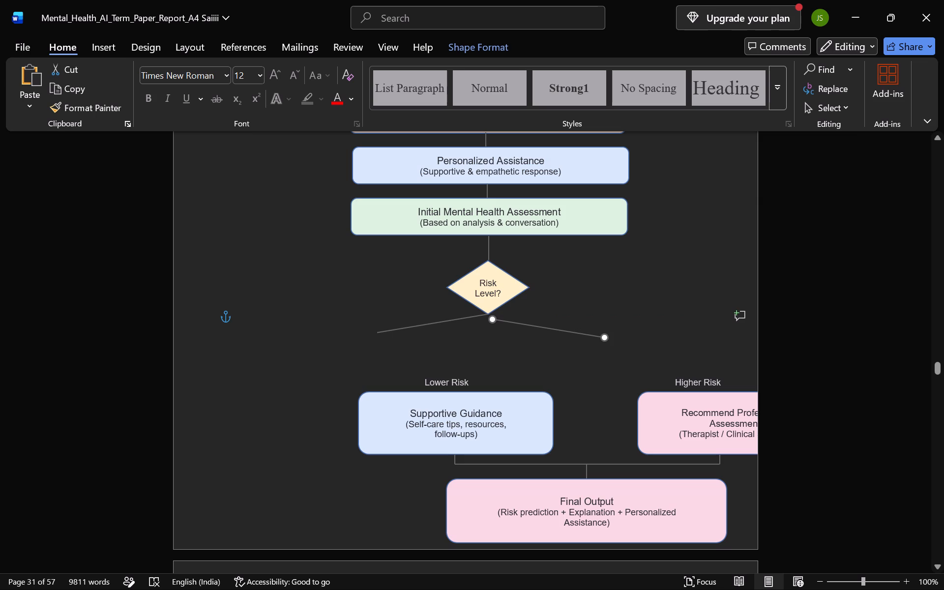
left_click_drag(508, 323, 505, 318)
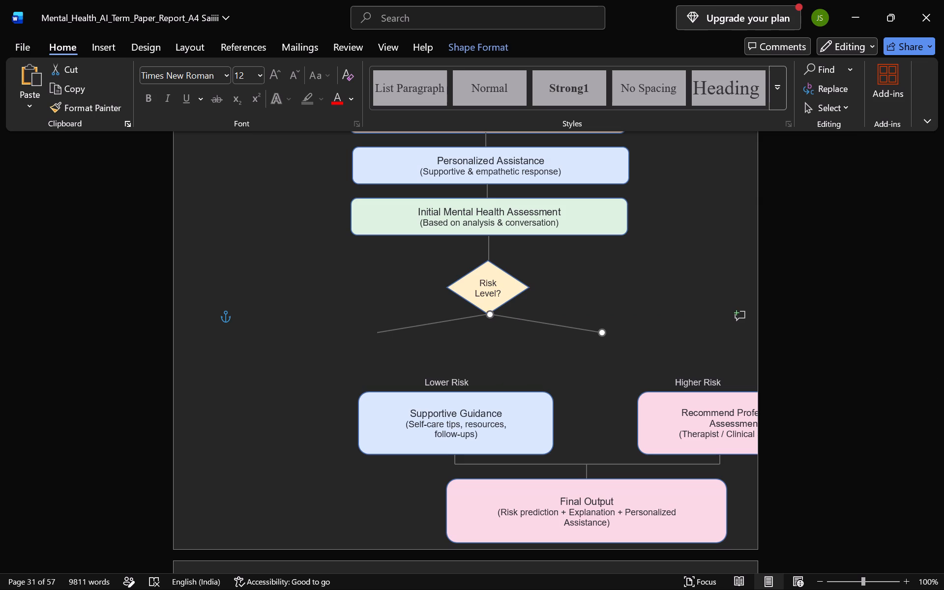
left_click_drag(505, 318, 504, 317)
left_click(484, 352)
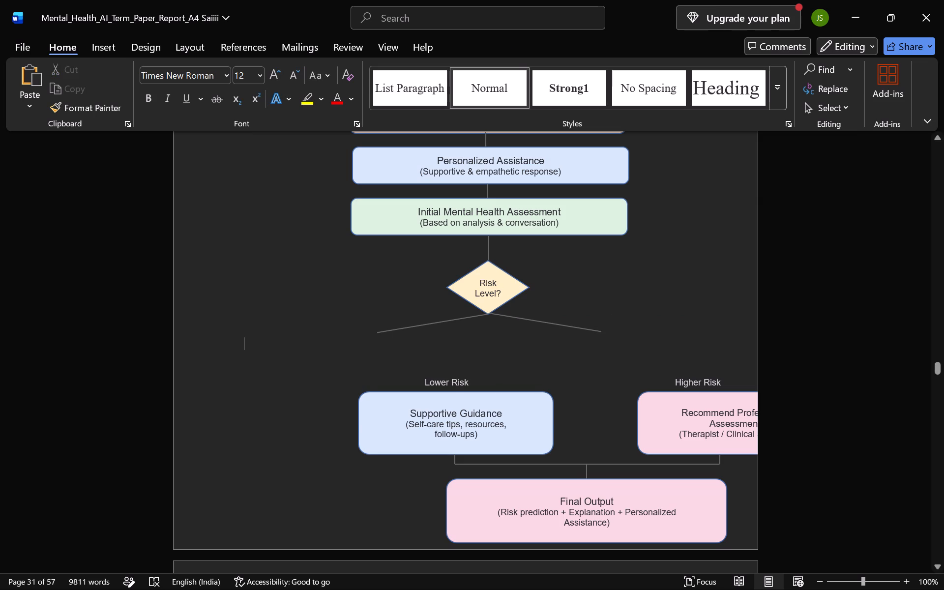
Move the Lower Risk label up onto its branch line, just above the line's outer end.
left_click(501, 414)
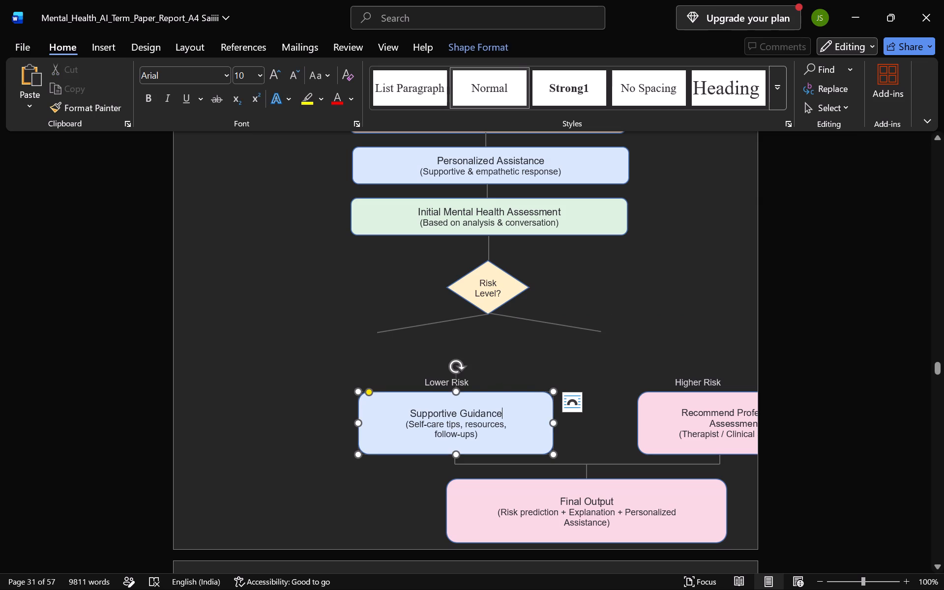
left_click(431, 379)
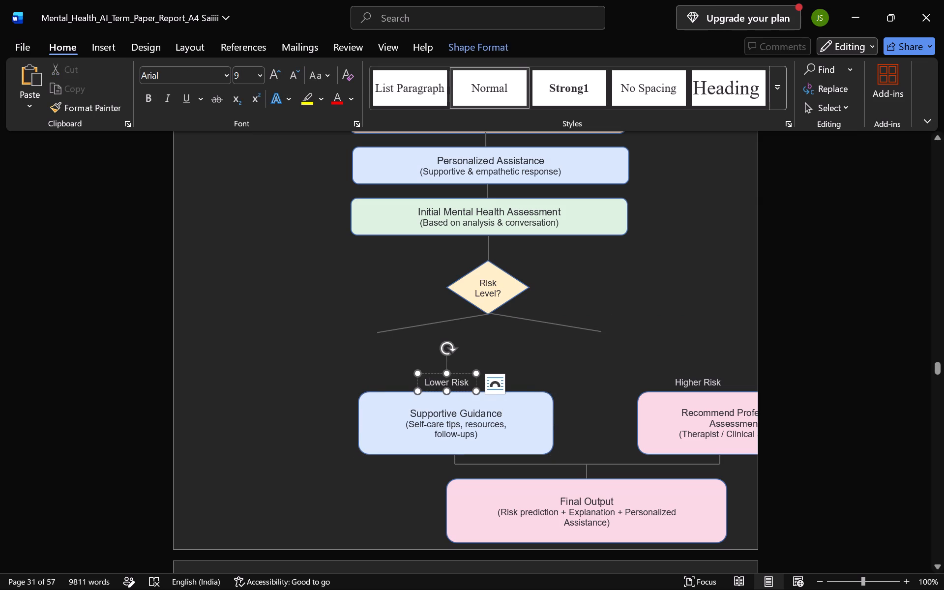
left_click_drag(434, 372, 403, 310)
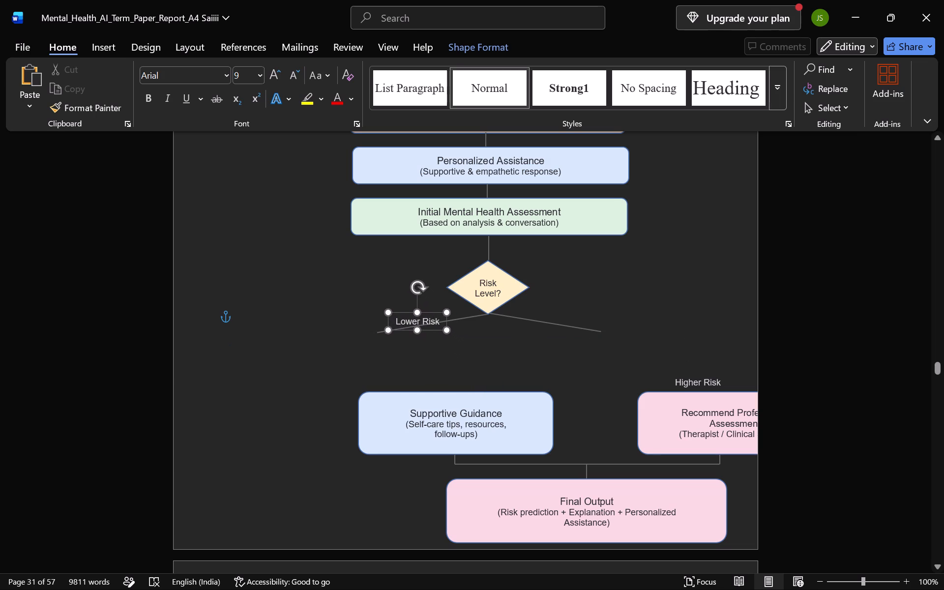
left_click_drag(403, 310, 396, 296)
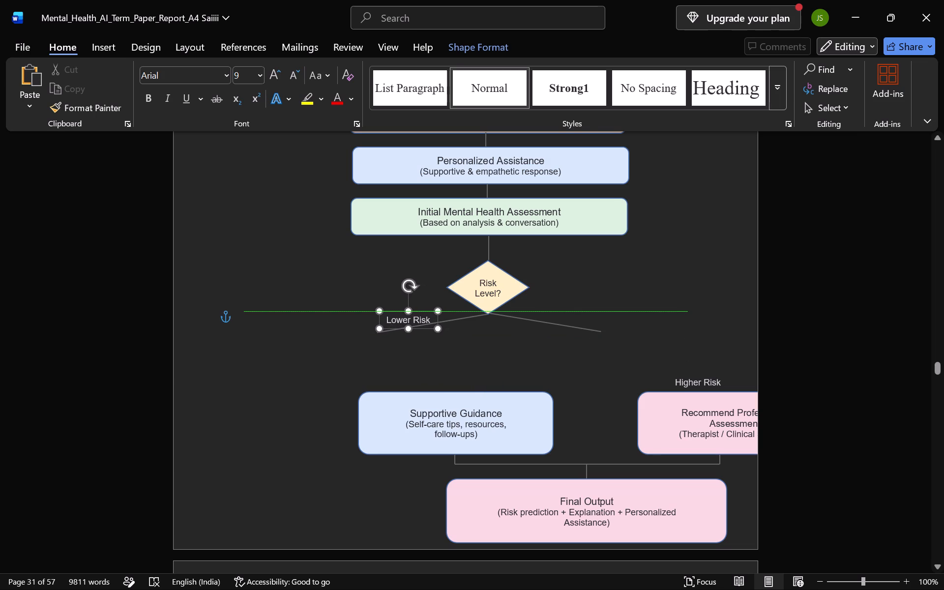
left_click(488, 365)
Move the Higher Risk label up onto its branch line, level with the Lower Risk label.
left_click(683, 381)
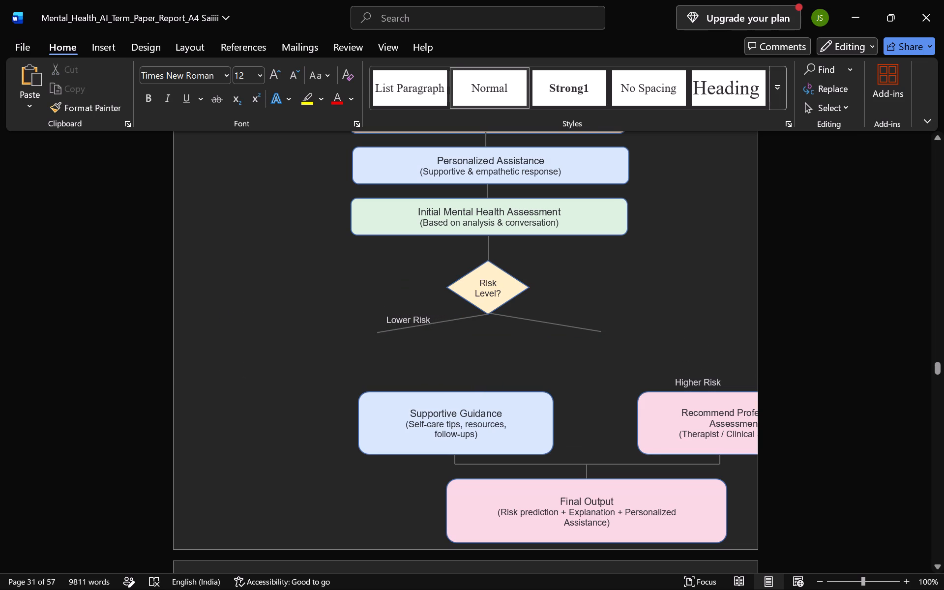
left_click(677, 366)
left_click(690, 382)
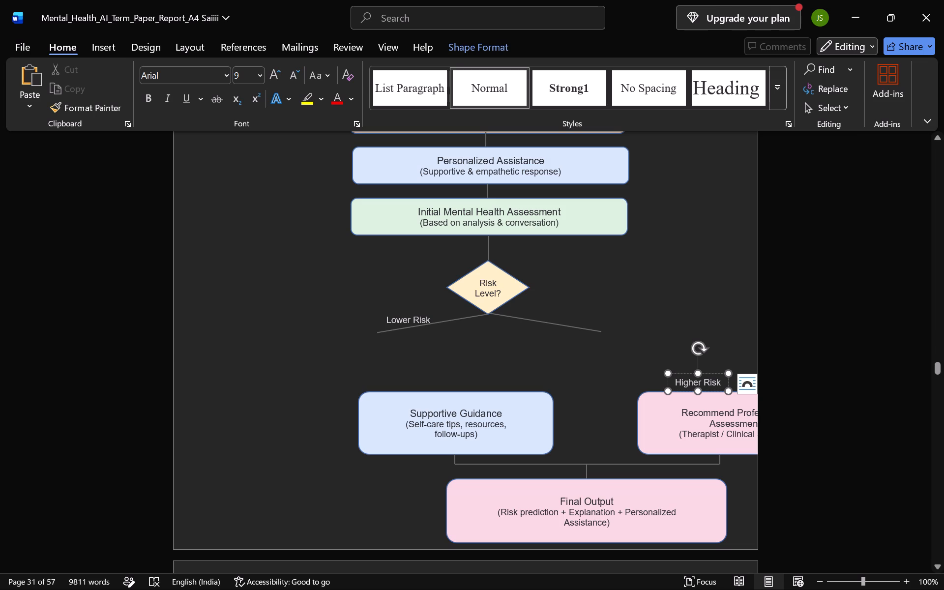
left_click_drag(681, 373, 571, 303)
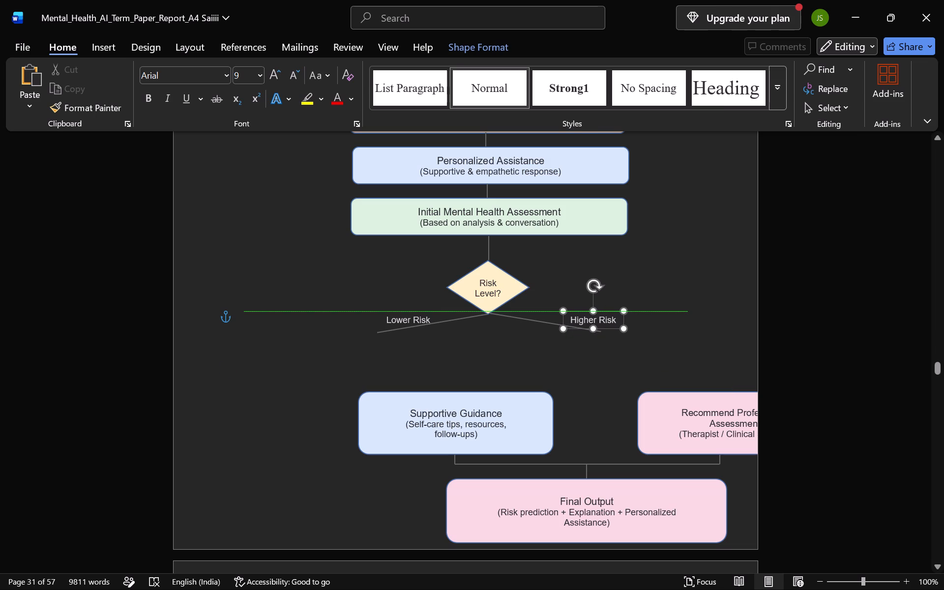
left_click_drag(571, 303, 569, 298)
left_click(649, 284)
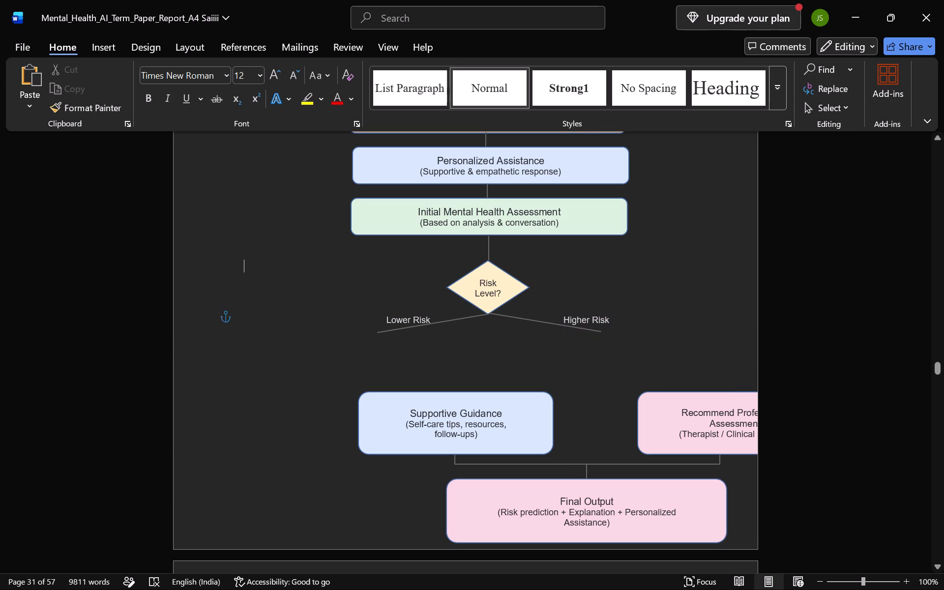
Move the Recommend Professional Assessment box fully inside the page, beneath the outer end of the Higher Risk branch line.
left_click_drag(665, 397, 602, 350)
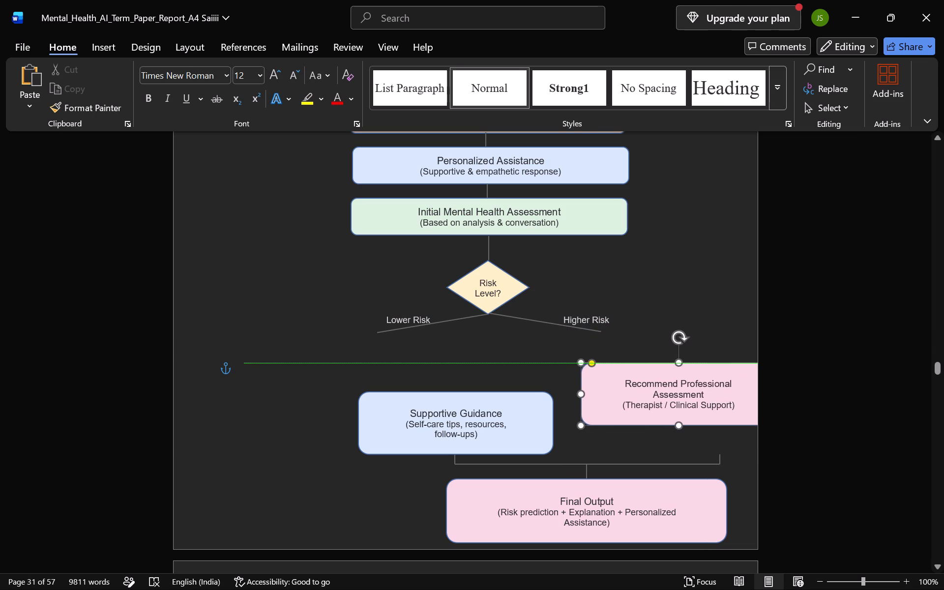
left_click_drag(602, 350, 572, 325)
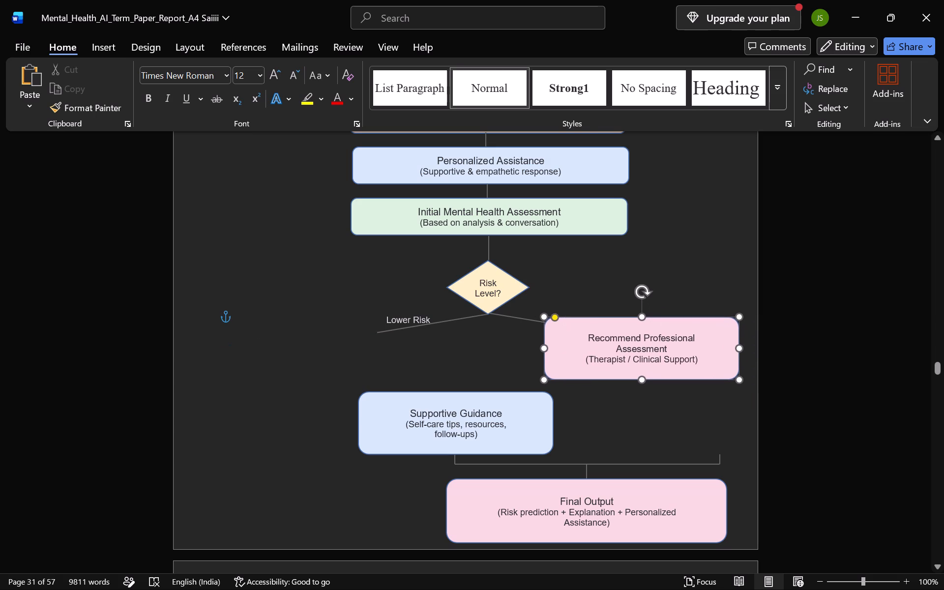
left_click_drag(572, 325, 576, 336)
Move the Supportive Guidance box beneath the outer end of the Lower Risk branch line, roughly centred on it.
left_click(446, 390)
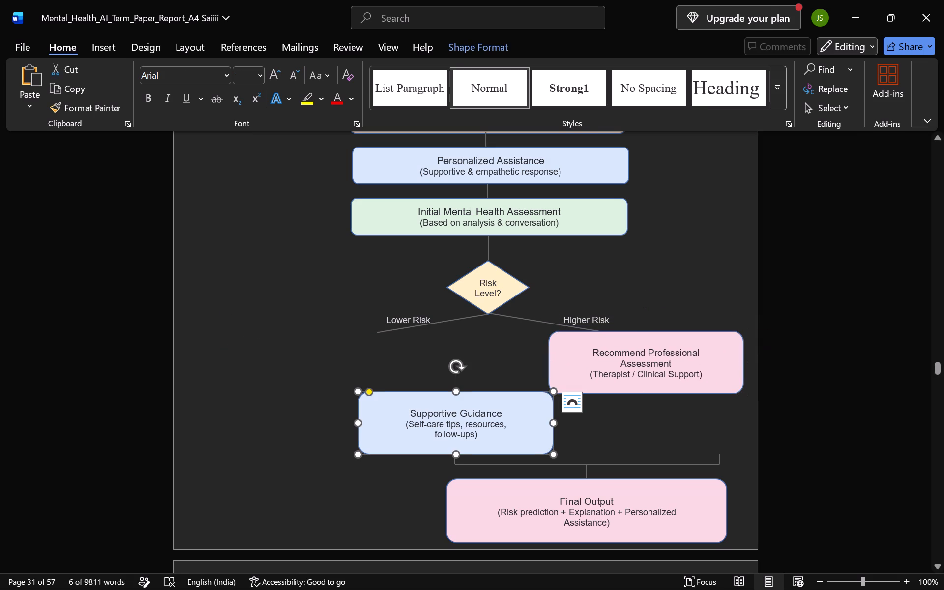
left_click_drag(445, 394, 367, 324)
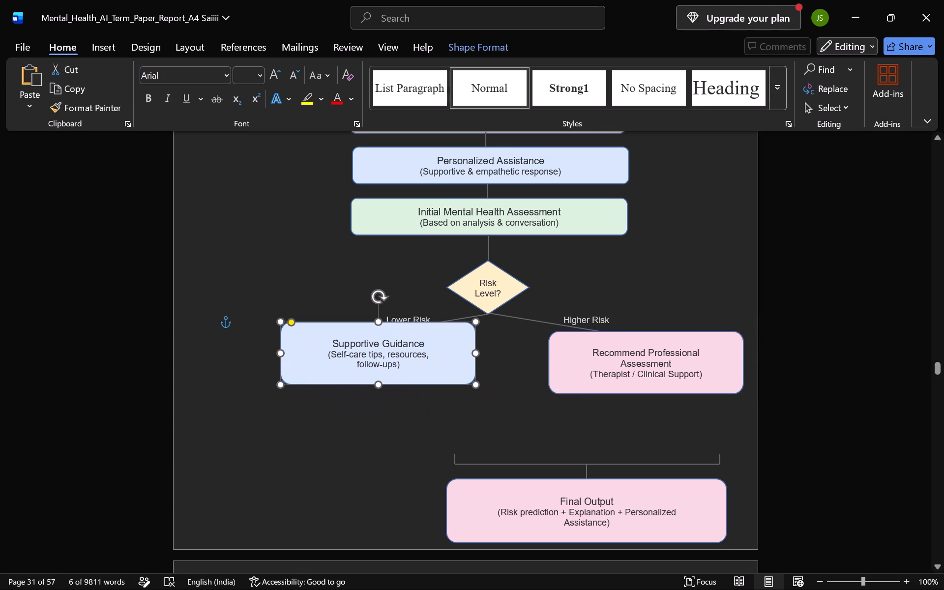
left_click_drag(367, 324, 372, 337)
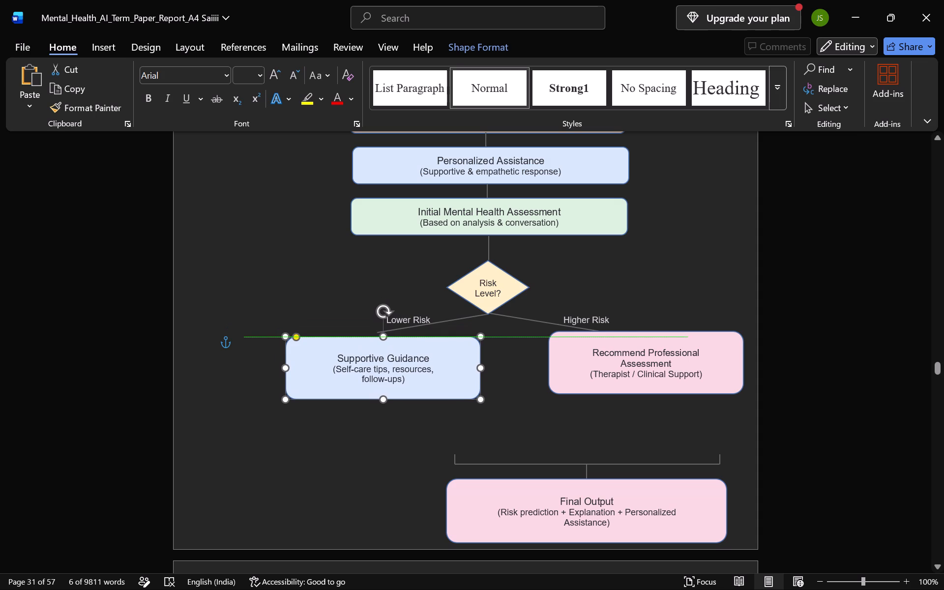
left_click_drag(372, 337, 372, 335)
left_click_drag(372, 335, 375, 325)
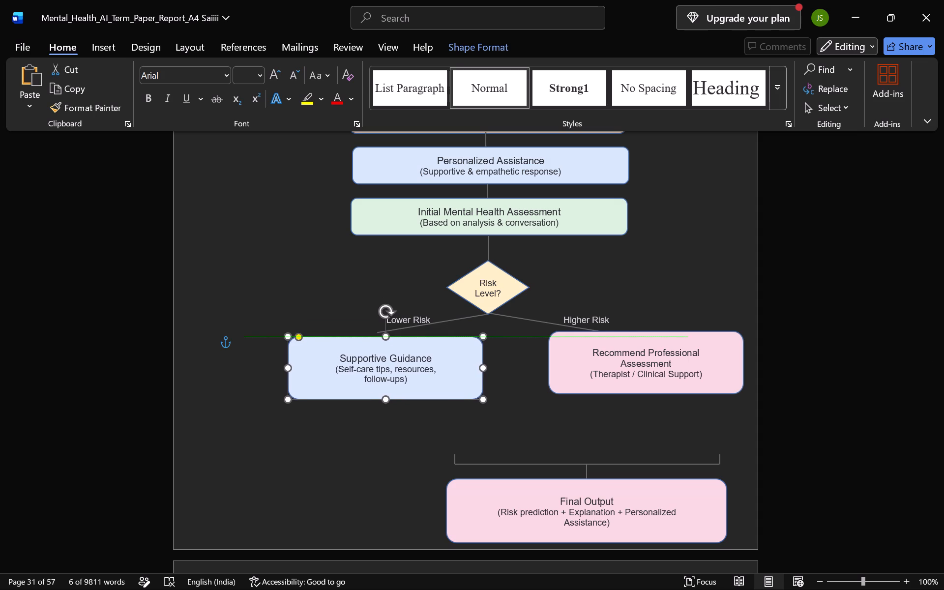
Shift the Recommend Professional Assessment box down slightly so its top edge is level with the Supportive Guidance box.
left_click(551, 383)
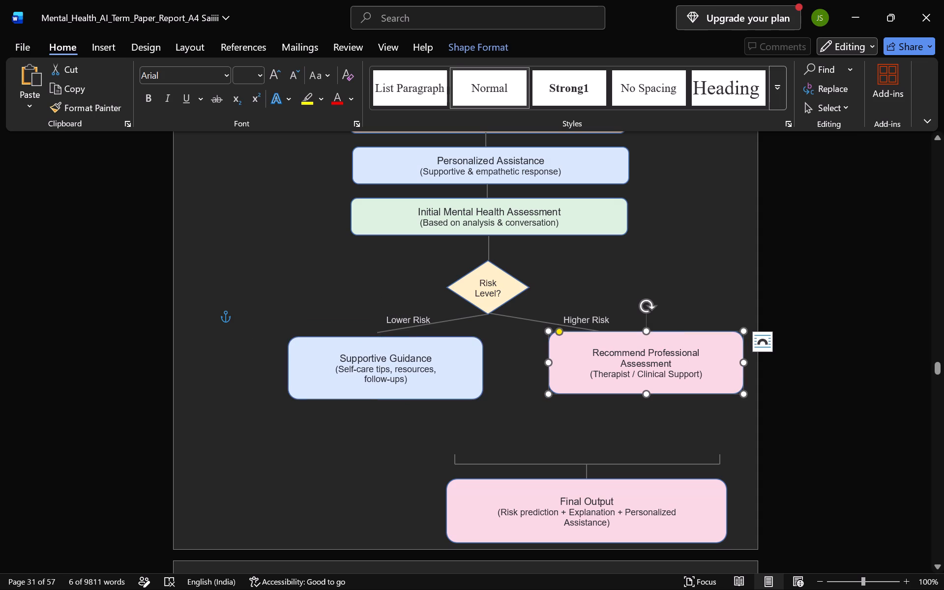
left_click_drag(571, 333, 571, 343)
Extend the Higher Risk branch line's outer end to meet the top edge of the Recommend Professional Assessment box.
left_click(584, 328)
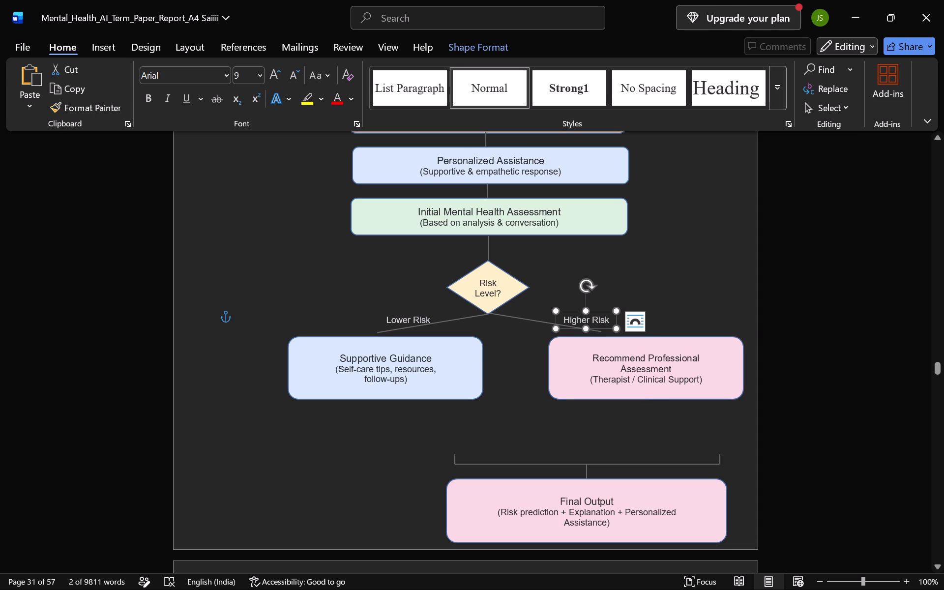
left_click(520, 318)
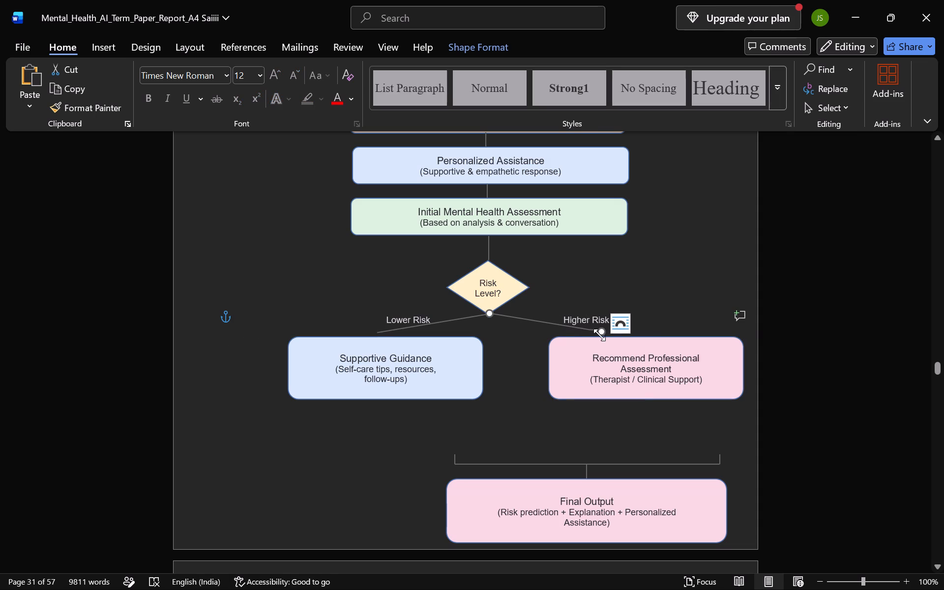
left_click_drag(602, 333, 609, 337)
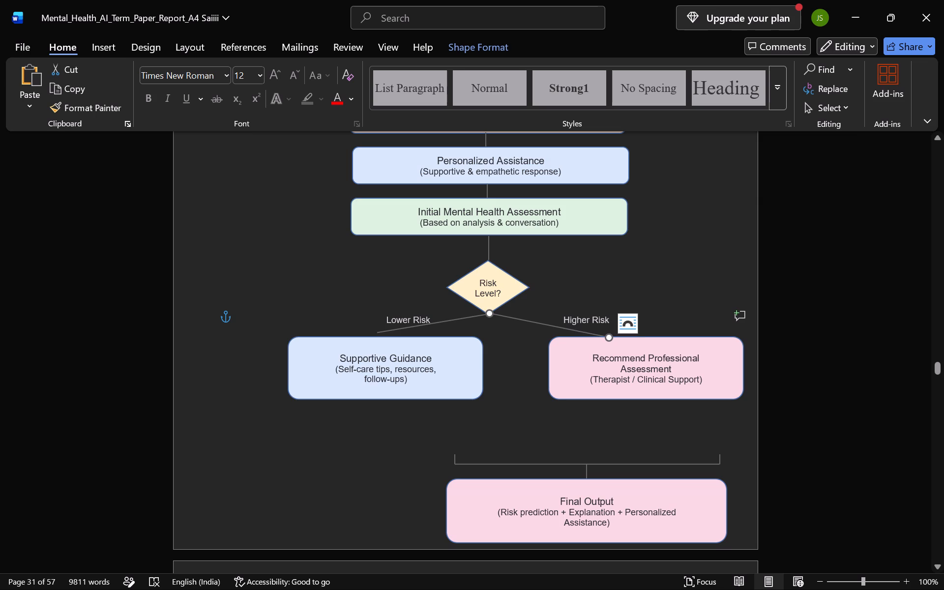
Extend the Lower Risk branch line's outer end to meet the top edge of the Supportive Guidance box.
left_click(406, 330)
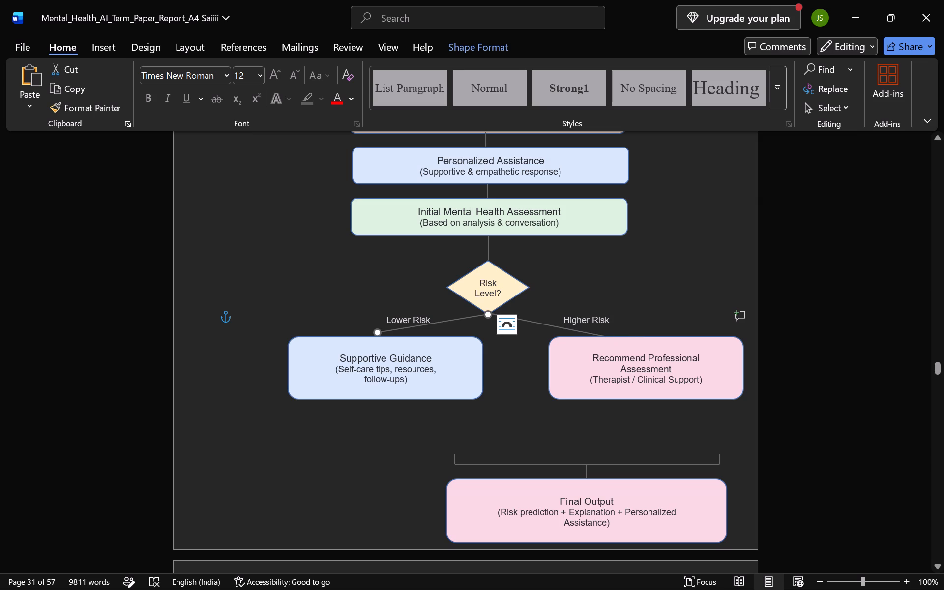
left_click_drag(380, 334, 371, 334)
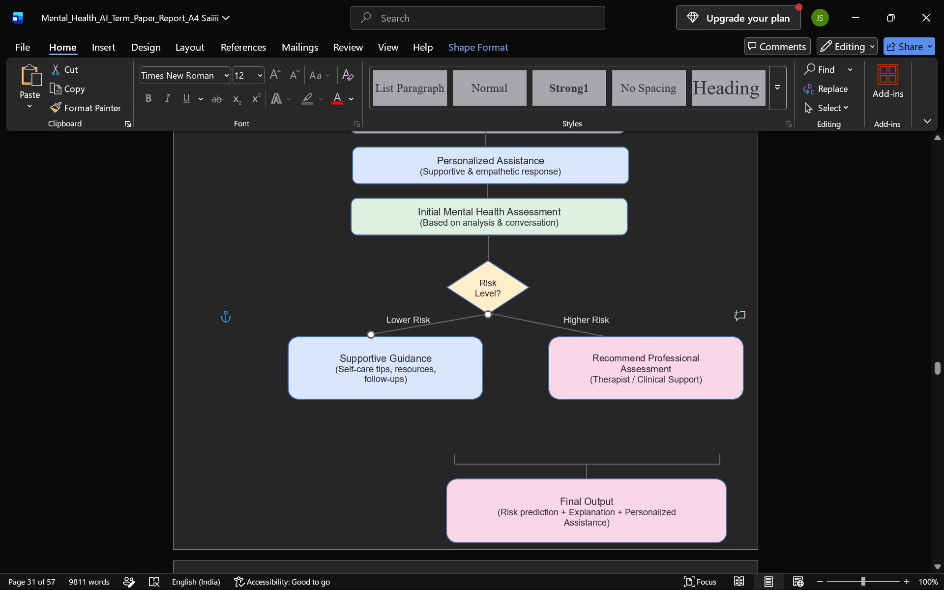
left_click_drag(371, 334, 367, 337)
left_click(508, 371)
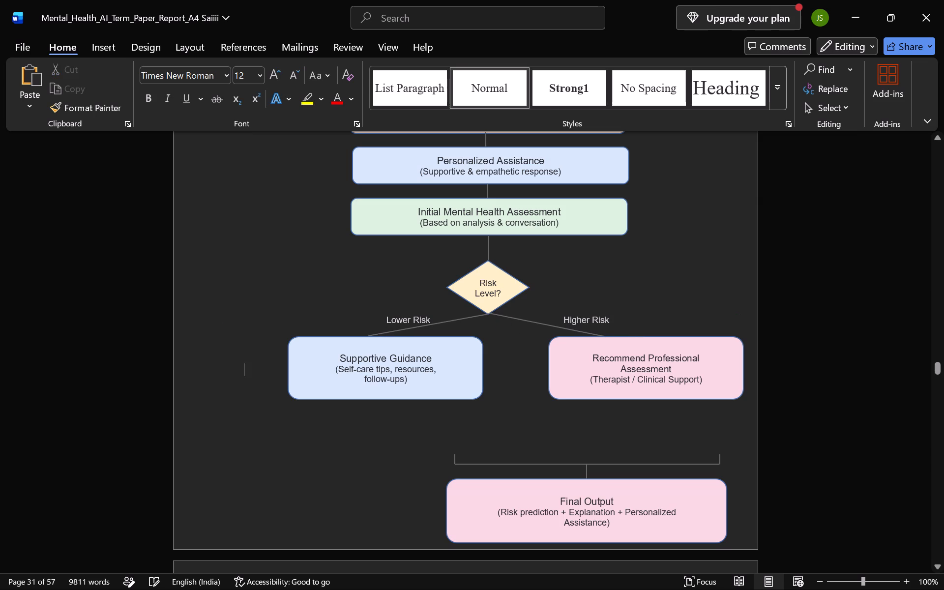
Move the bracket's short vertical line nearest the Supportive Guidance box up against that box's bottom edge, roughly centred.
left_click(560, 464)
left_click(477, 462)
left_click_drag(457, 456, 401, 409)
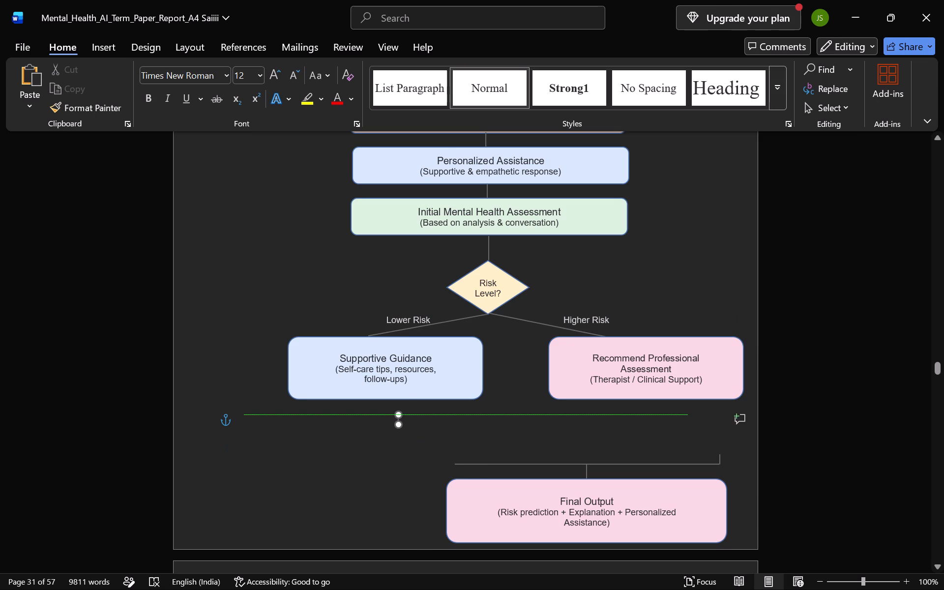
left_click_drag(401, 409, 394, 406)
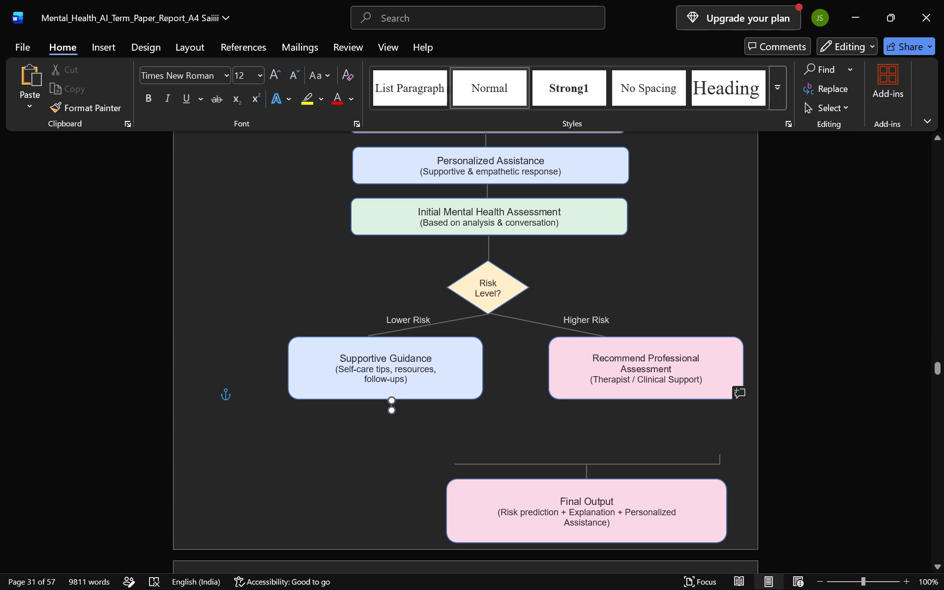
left_click_drag(394, 406, 392, 404)
left_click_drag(392, 404, 390, 403)
left_click(405, 430)
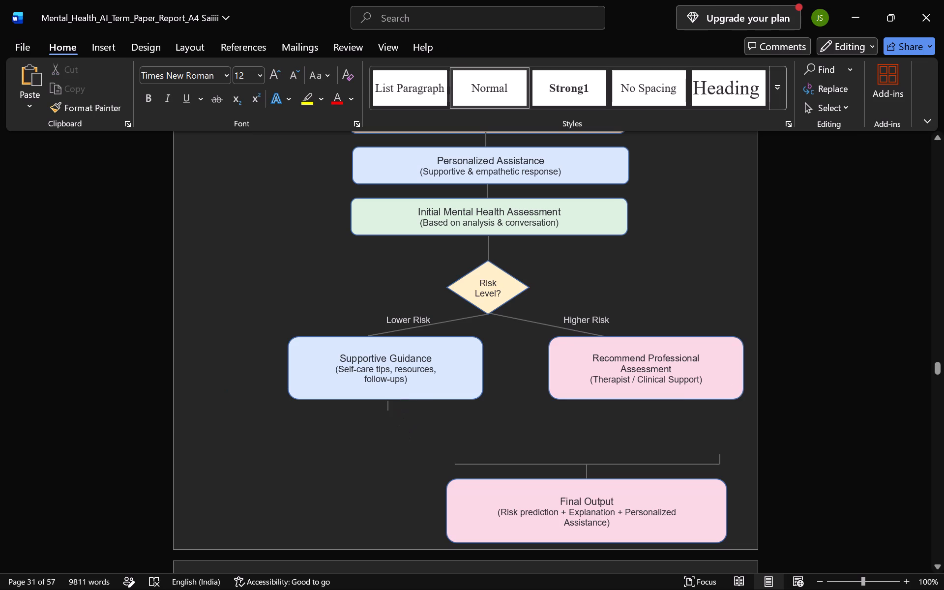
Move the bracket's other short vertical line up against the bottom edge of the Recommend Professional Assessment box, roughly centred.
left_click_drag(721, 459, 649, 400)
left_click_drag(649, 400, 648, 405)
left_click(565, 421)
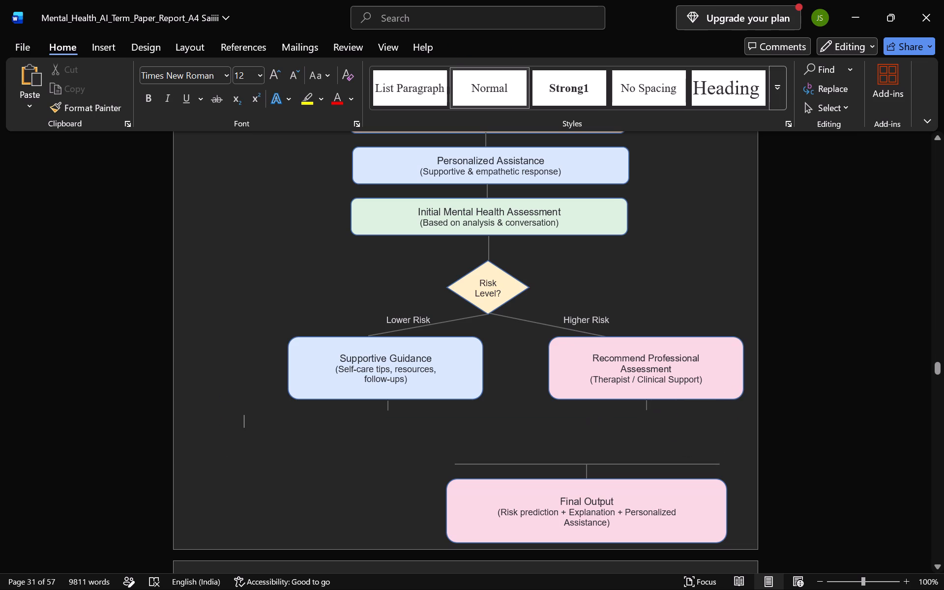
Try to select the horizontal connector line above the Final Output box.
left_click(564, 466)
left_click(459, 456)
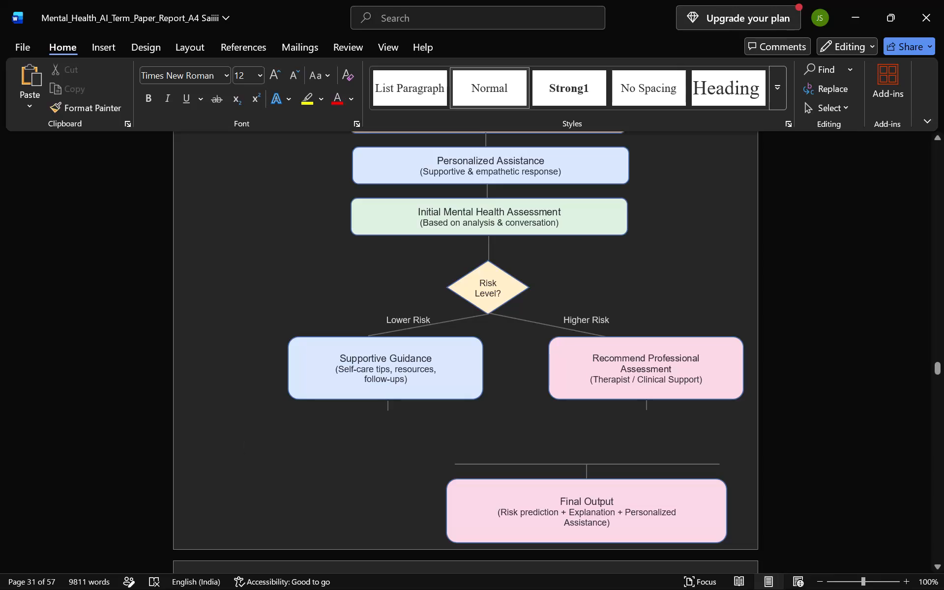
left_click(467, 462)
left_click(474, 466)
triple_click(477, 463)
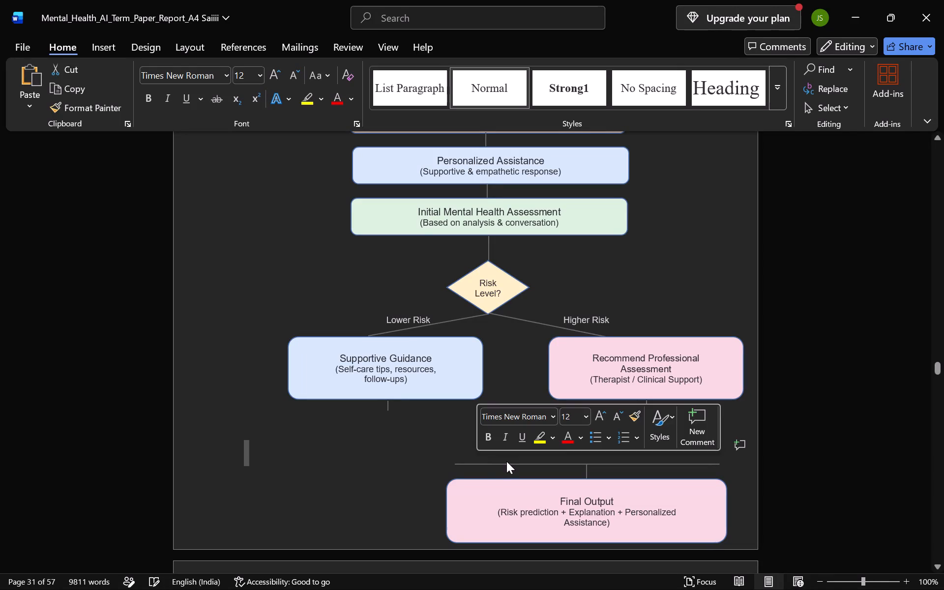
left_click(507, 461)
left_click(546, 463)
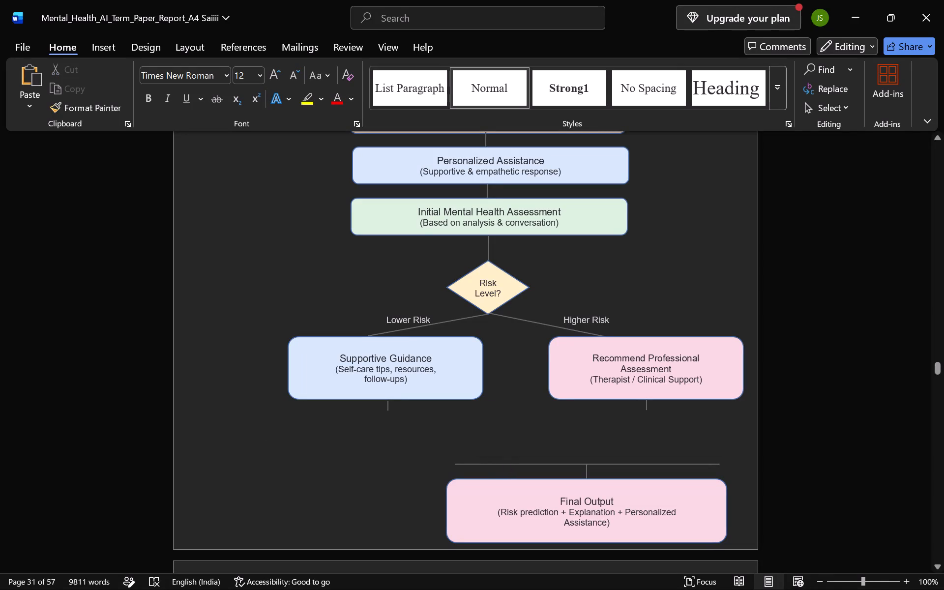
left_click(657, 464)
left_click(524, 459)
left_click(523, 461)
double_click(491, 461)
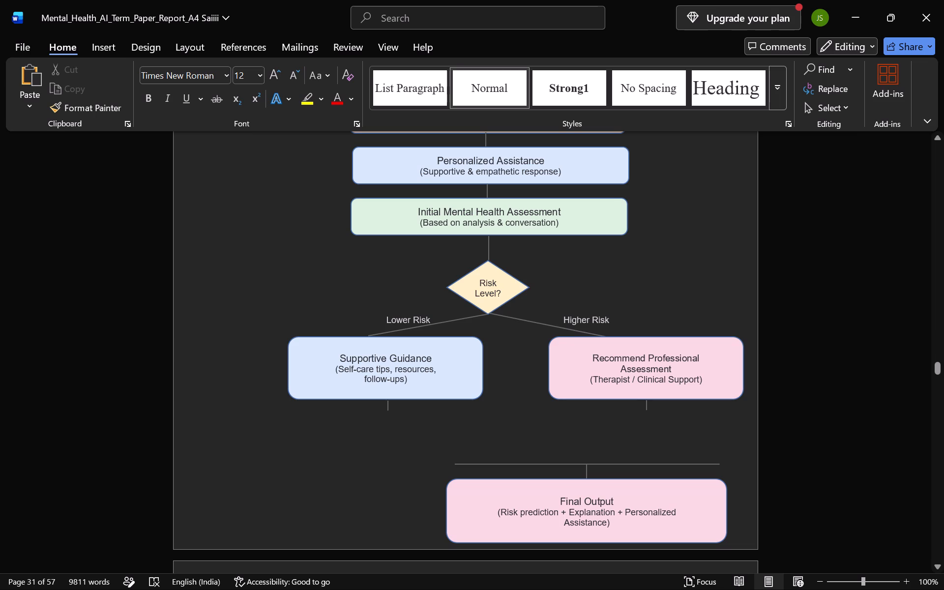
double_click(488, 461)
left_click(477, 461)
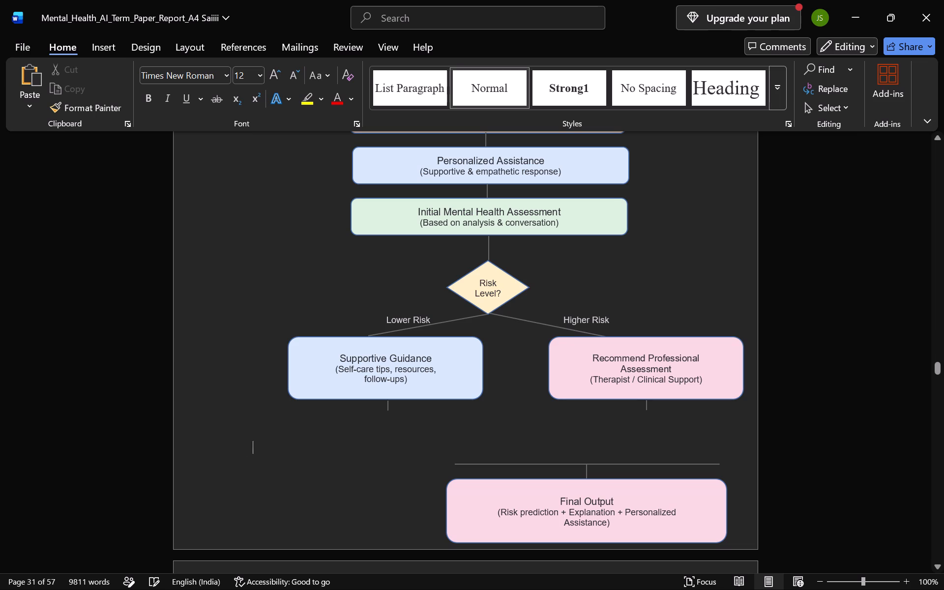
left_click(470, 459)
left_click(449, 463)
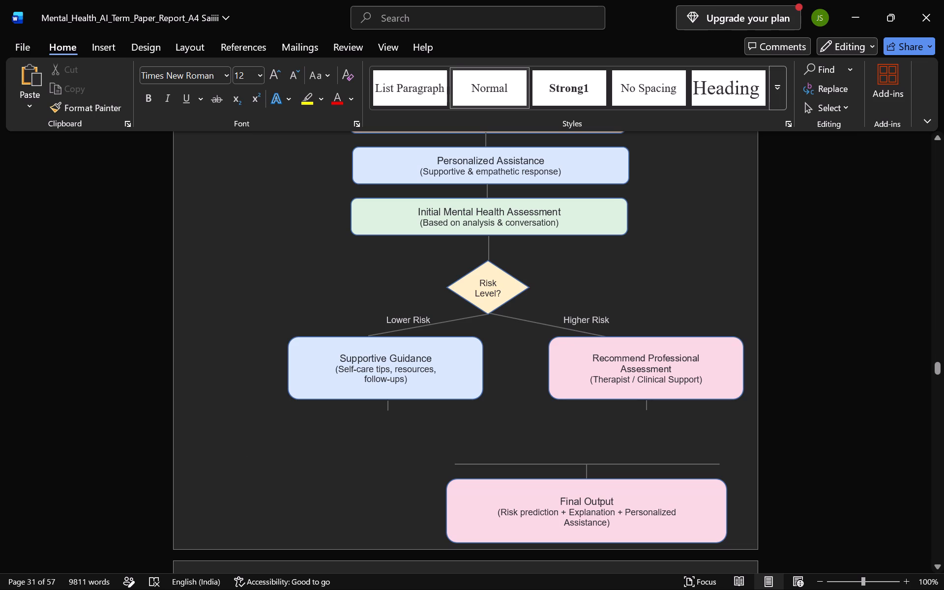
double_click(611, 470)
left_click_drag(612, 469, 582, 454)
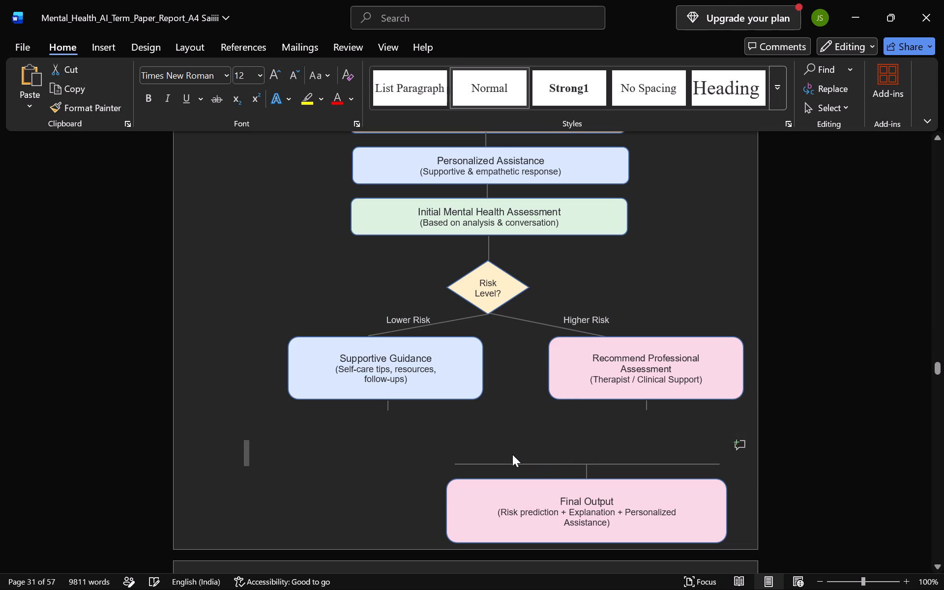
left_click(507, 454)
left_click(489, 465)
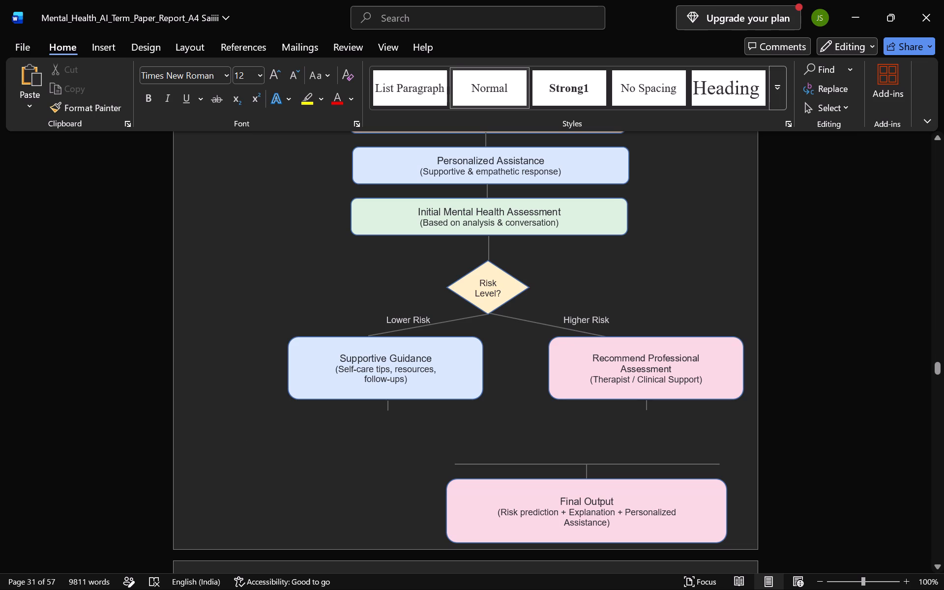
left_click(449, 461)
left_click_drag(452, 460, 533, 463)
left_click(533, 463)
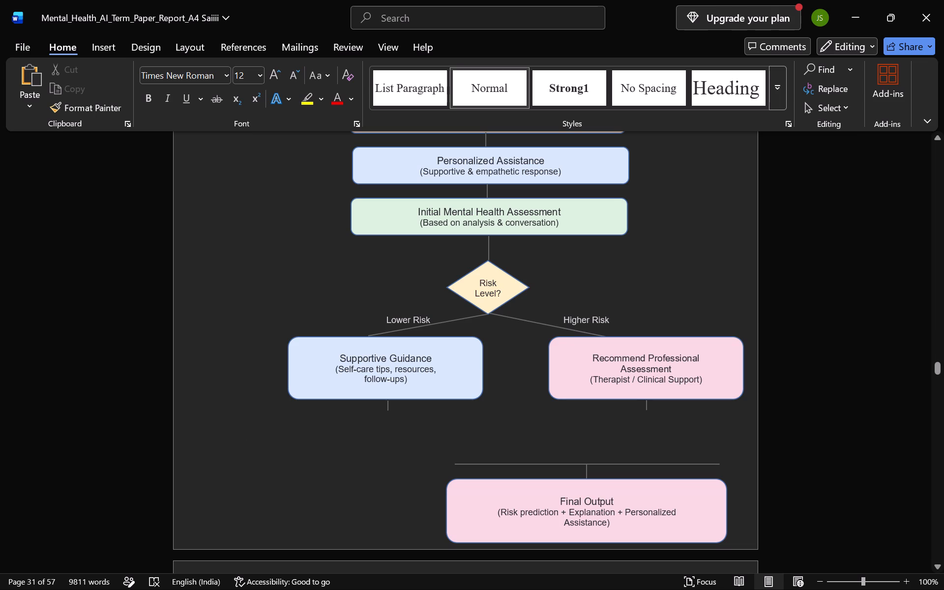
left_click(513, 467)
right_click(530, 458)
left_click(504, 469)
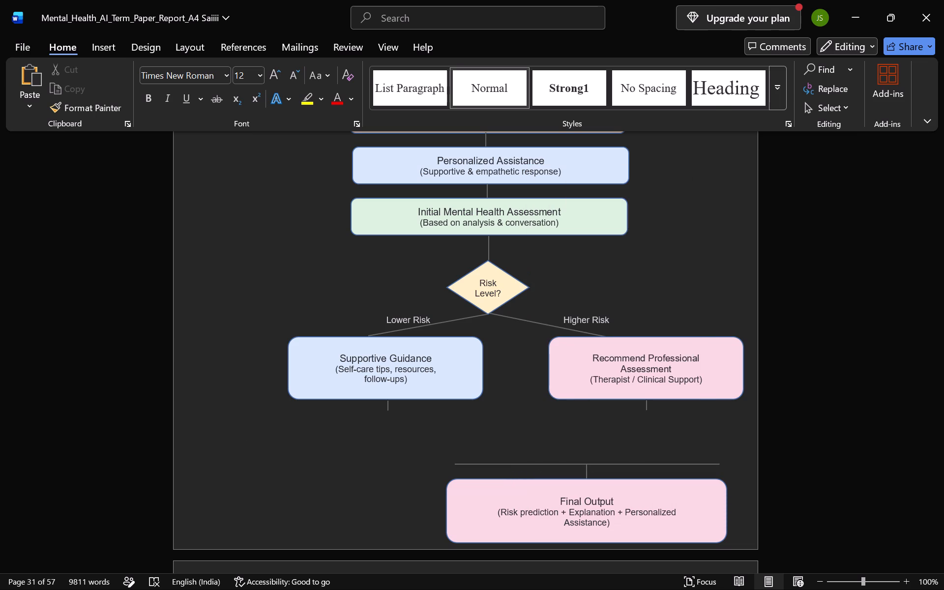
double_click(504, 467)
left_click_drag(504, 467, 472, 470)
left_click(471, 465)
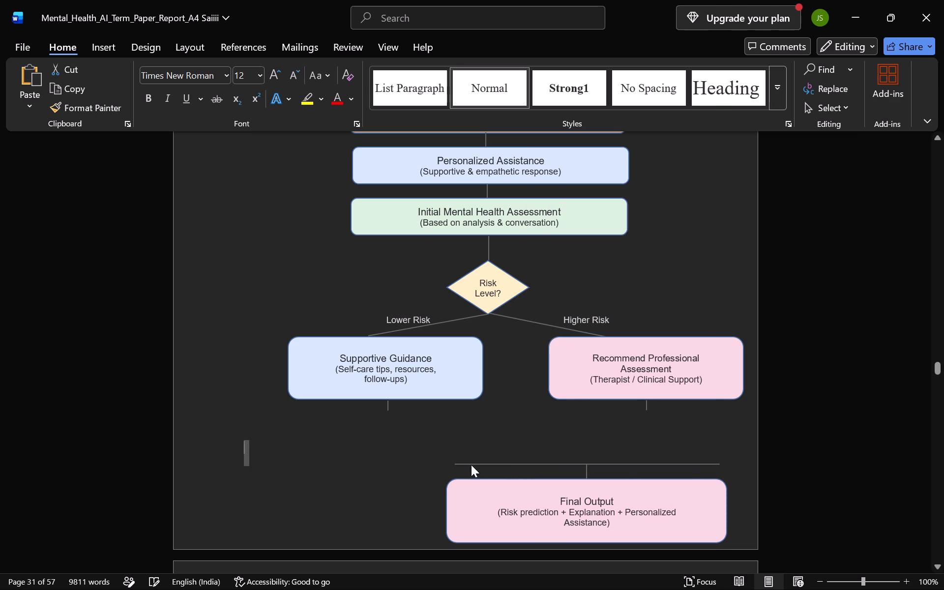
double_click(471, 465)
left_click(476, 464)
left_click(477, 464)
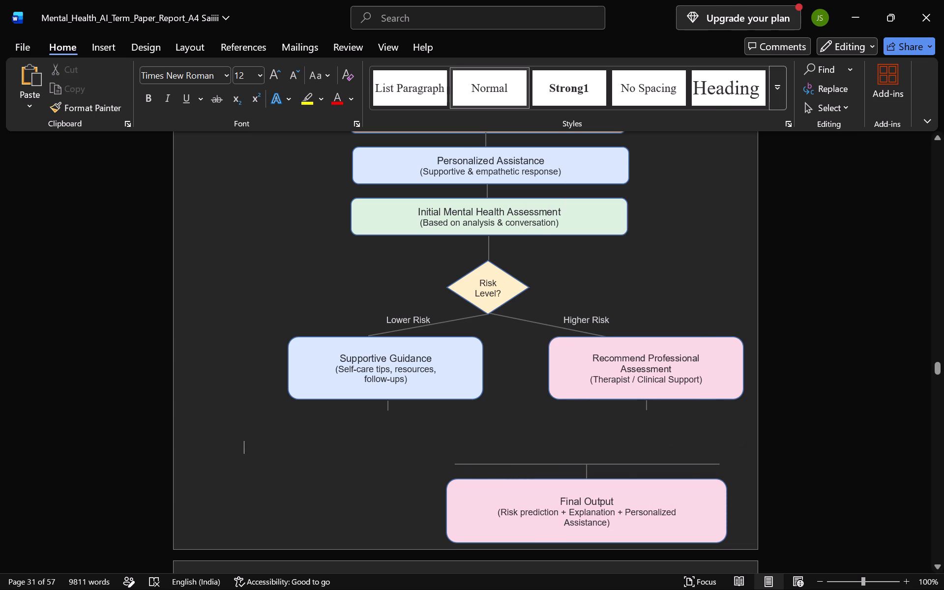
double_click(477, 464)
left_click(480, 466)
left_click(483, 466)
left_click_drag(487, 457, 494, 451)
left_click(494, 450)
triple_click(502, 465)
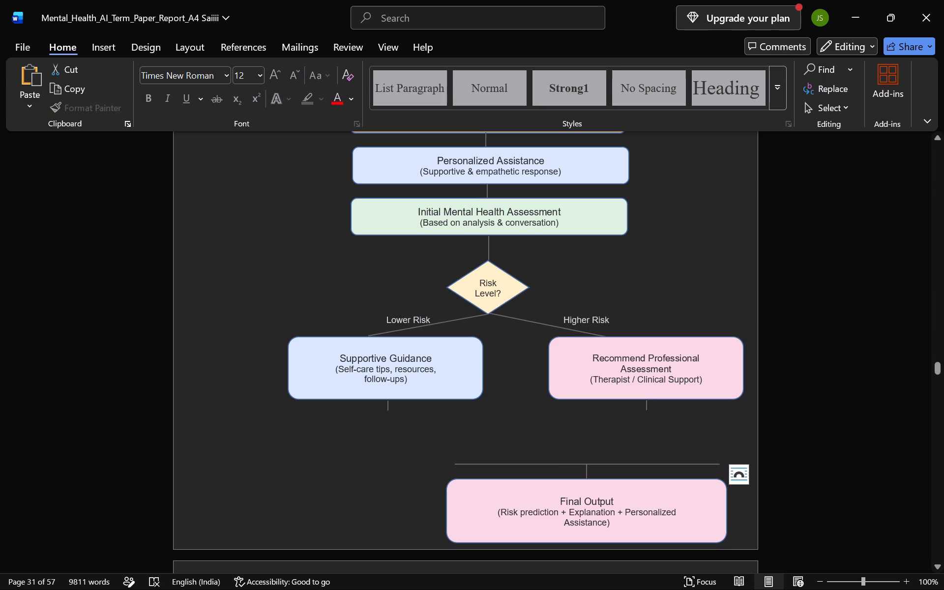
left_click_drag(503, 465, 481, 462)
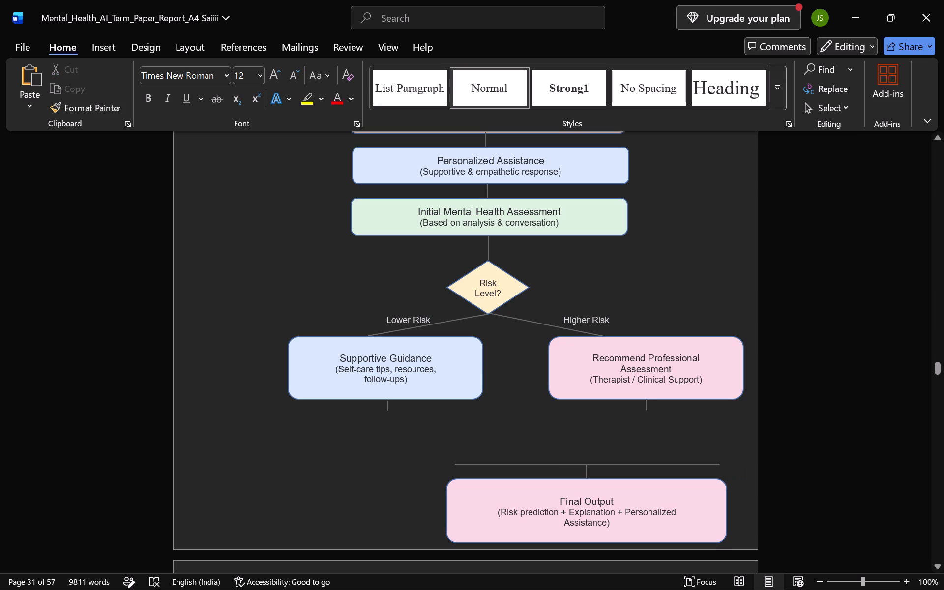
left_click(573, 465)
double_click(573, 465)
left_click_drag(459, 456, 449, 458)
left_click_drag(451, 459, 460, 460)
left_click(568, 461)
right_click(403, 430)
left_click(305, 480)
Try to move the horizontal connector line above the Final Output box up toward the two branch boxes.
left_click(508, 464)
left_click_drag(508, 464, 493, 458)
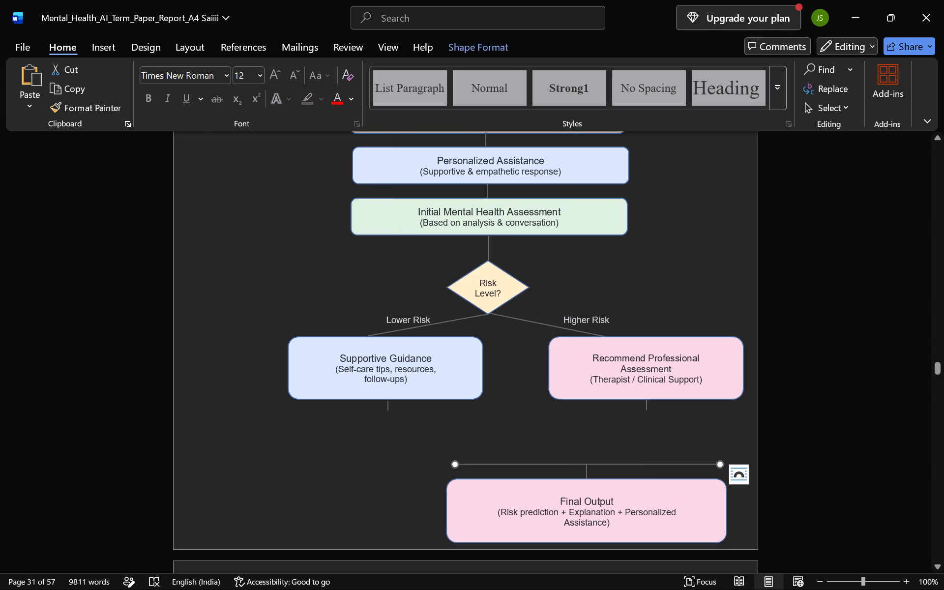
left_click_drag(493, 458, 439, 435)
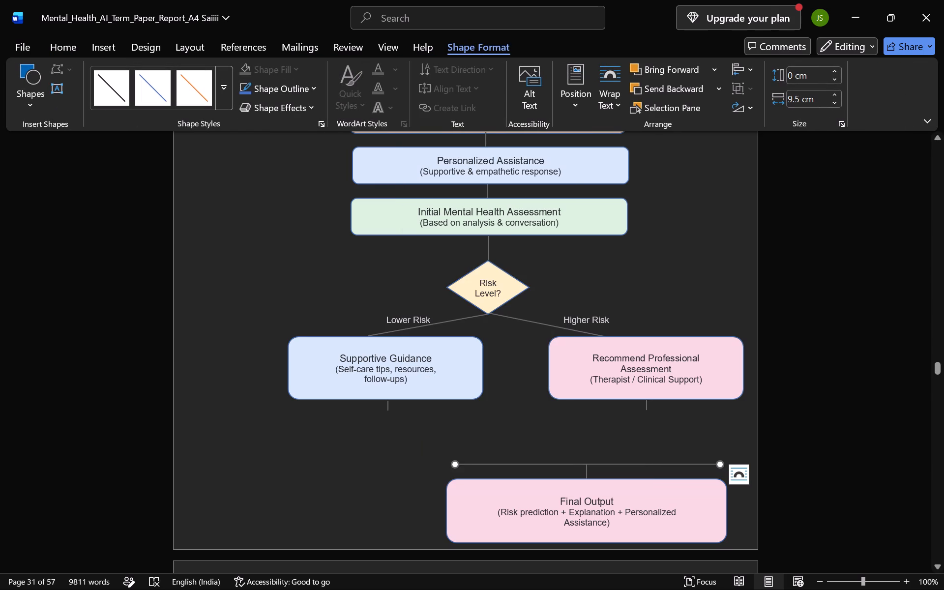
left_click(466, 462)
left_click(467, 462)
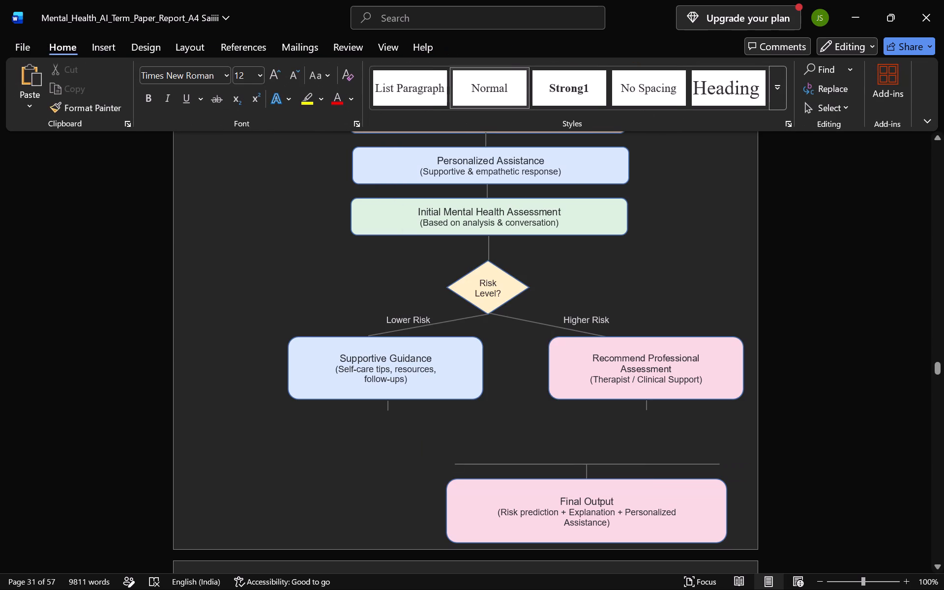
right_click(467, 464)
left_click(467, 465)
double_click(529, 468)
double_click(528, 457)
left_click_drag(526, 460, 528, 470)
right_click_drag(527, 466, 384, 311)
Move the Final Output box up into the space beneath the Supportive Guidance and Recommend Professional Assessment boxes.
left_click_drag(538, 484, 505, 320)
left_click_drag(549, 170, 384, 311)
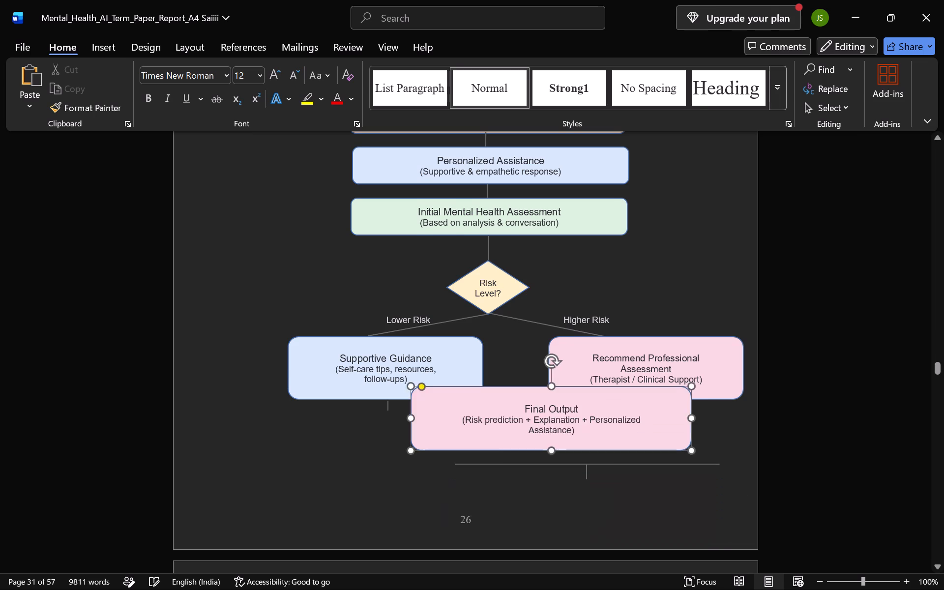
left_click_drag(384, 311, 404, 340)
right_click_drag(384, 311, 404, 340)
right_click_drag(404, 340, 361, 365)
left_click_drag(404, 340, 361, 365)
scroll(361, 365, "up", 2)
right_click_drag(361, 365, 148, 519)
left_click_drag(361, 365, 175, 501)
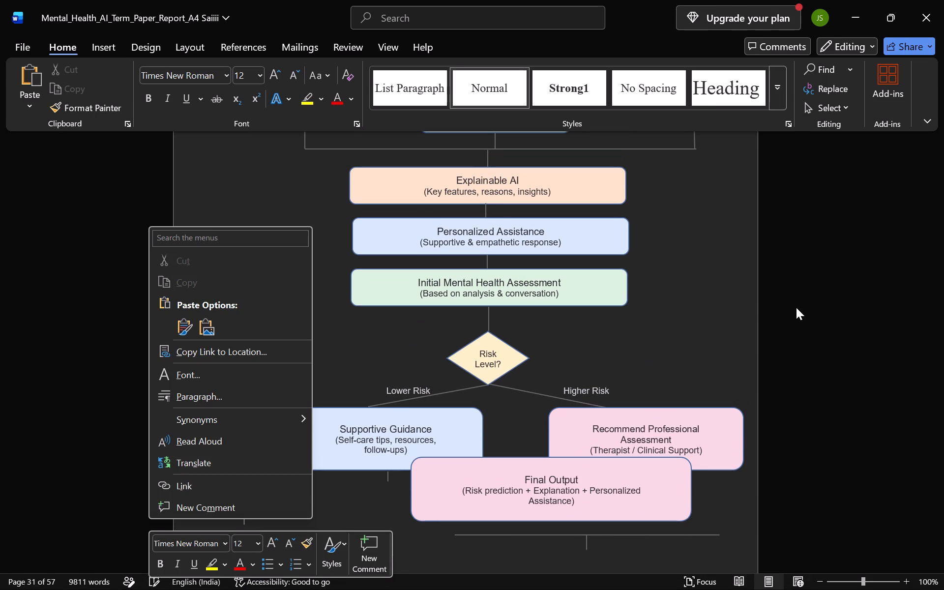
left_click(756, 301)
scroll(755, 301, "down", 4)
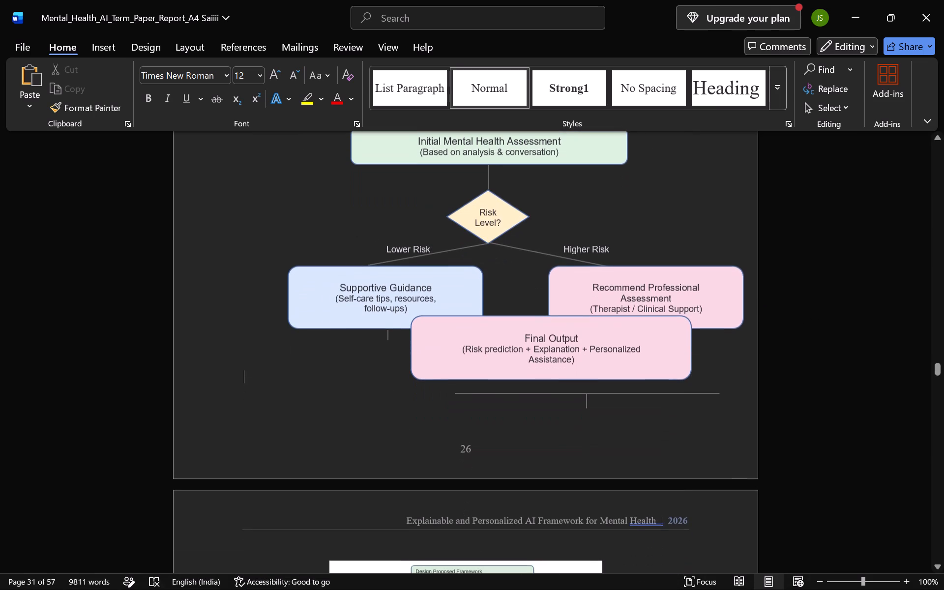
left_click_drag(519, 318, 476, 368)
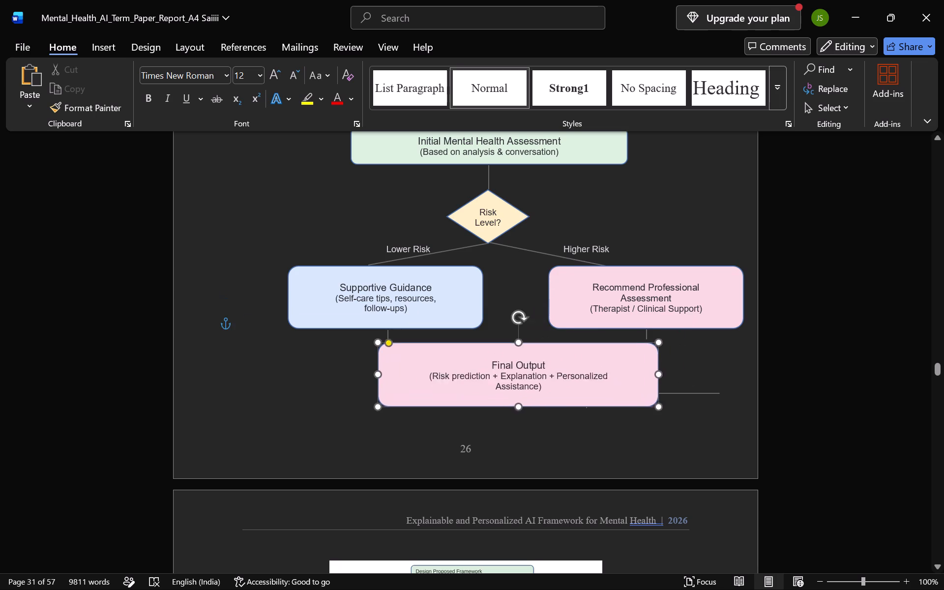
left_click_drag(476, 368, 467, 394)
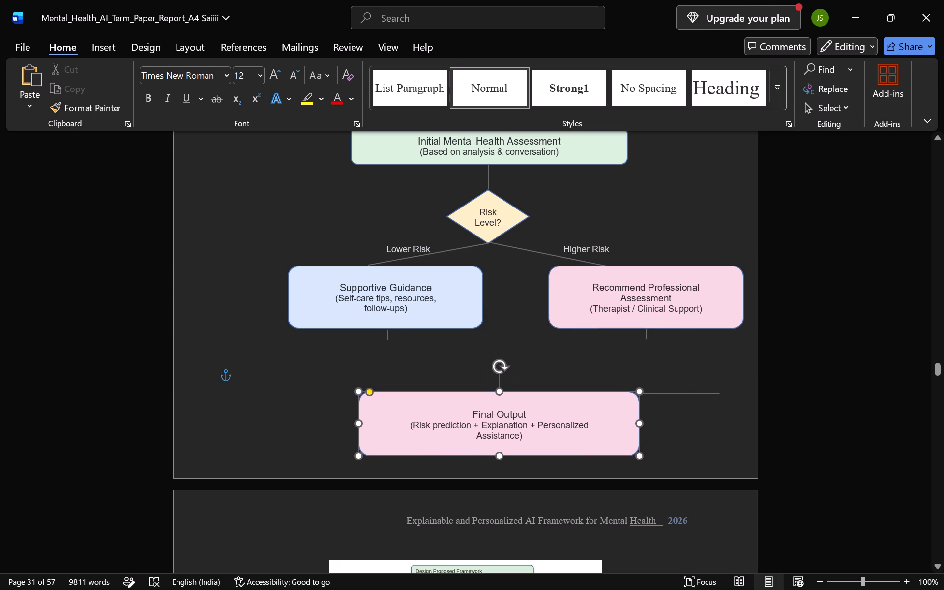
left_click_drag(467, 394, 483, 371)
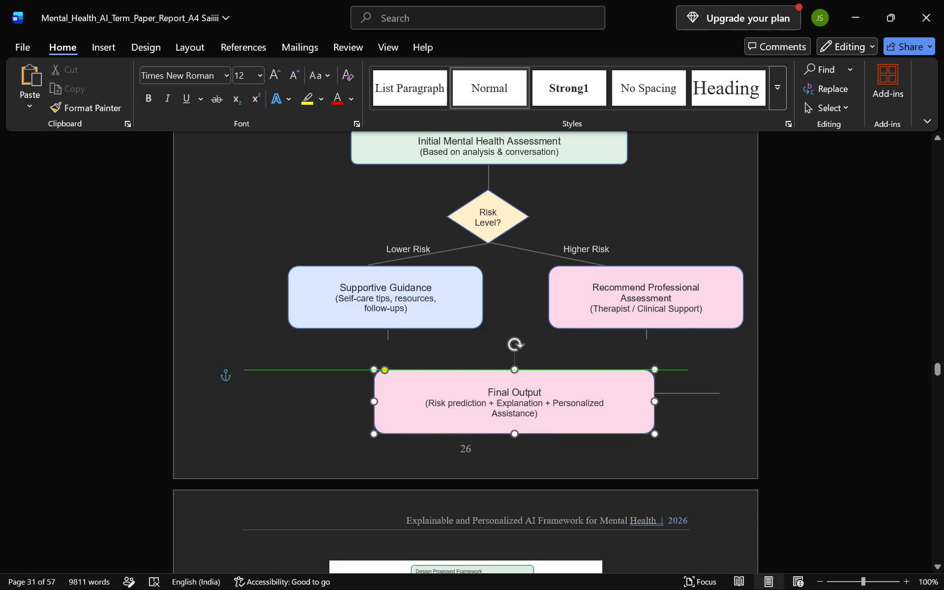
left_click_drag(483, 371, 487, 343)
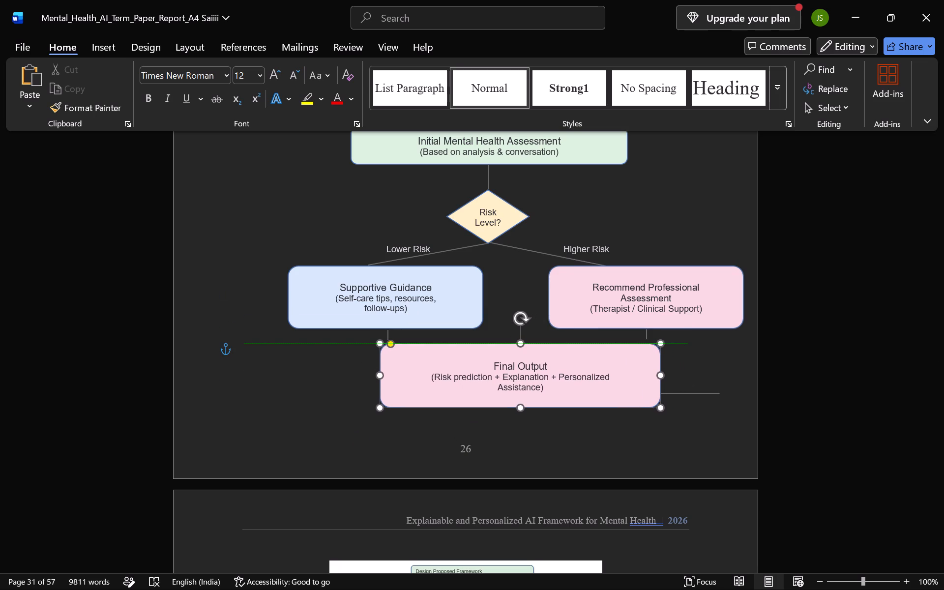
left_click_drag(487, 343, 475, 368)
Move the horizontal connector line up so it joins the lower ends of the two short vertical lines under the branch boxes.
left_click(715, 393)
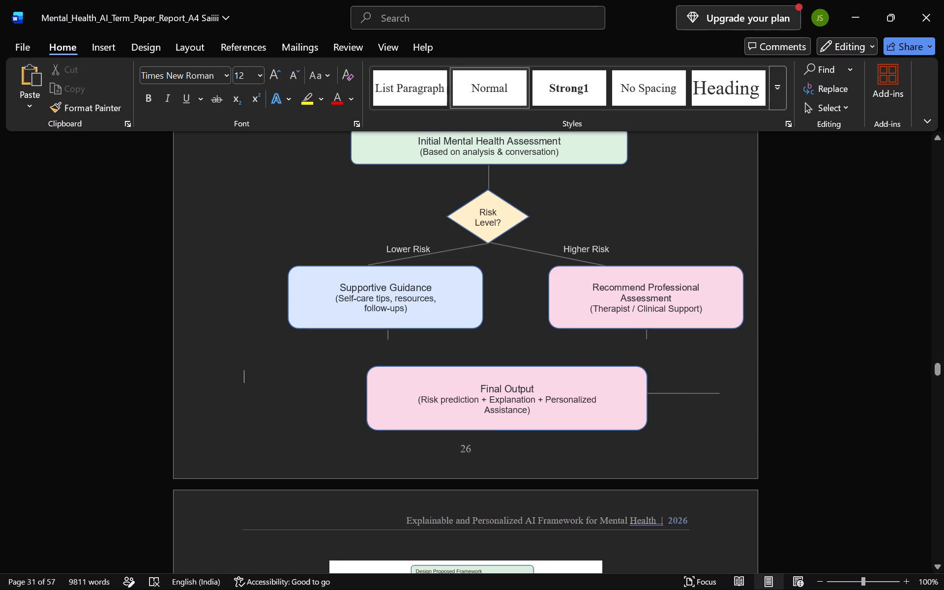
left_click(699, 392)
left_click_drag(679, 393, 674, 361)
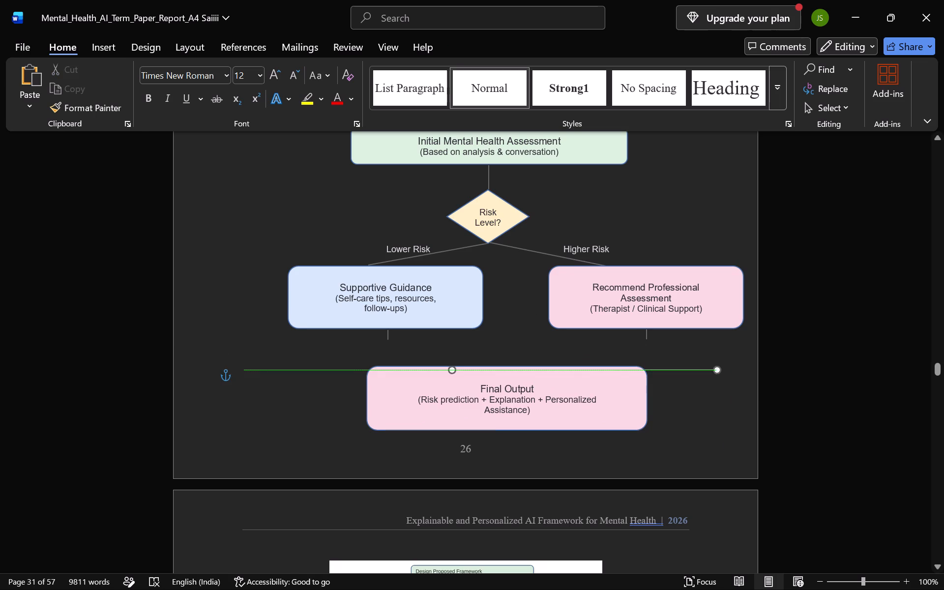
left_click_drag(674, 361, 605, 342)
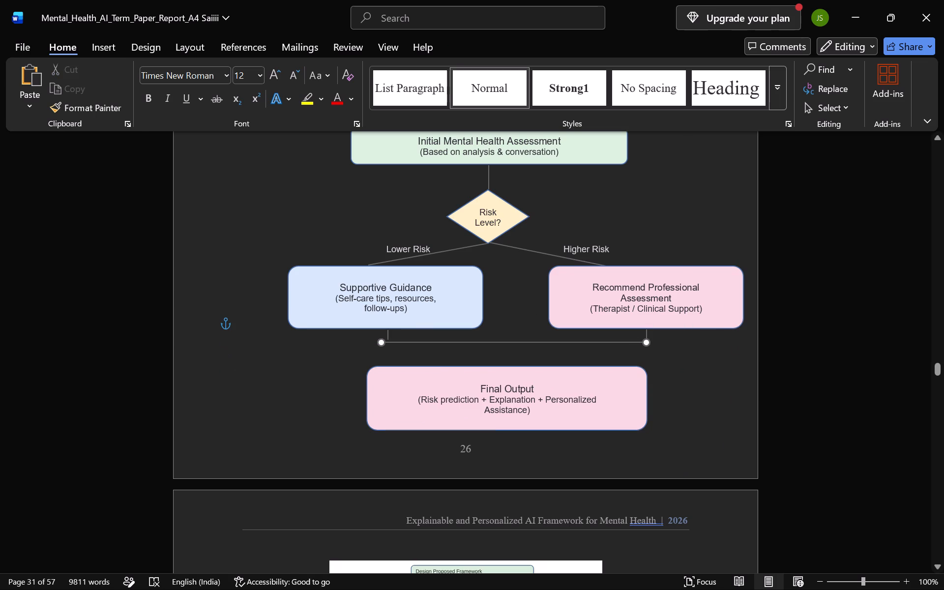
left_click_drag(605, 342, 613, 342)
left_click_drag(613, 342, 608, 340)
left_click(671, 384)
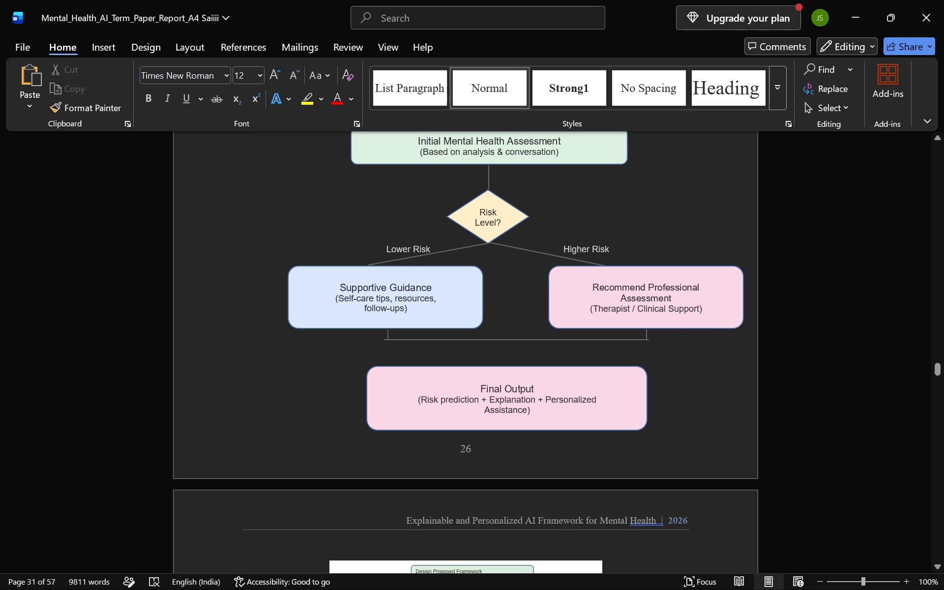
Shift the Final Output box aside and attach its short vertical line beneath the middle of the horizontal connector.
left_click_drag(575, 367, 403, 378)
left_click_drag(589, 405, 514, 354)
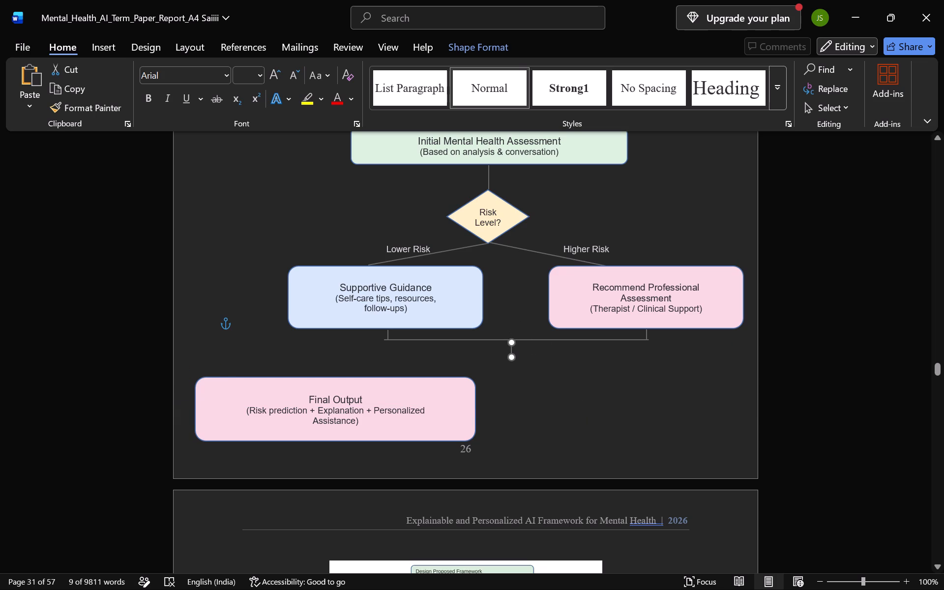
left_click_drag(514, 354, 521, 355)
left_click_drag(521, 355, 522, 353)
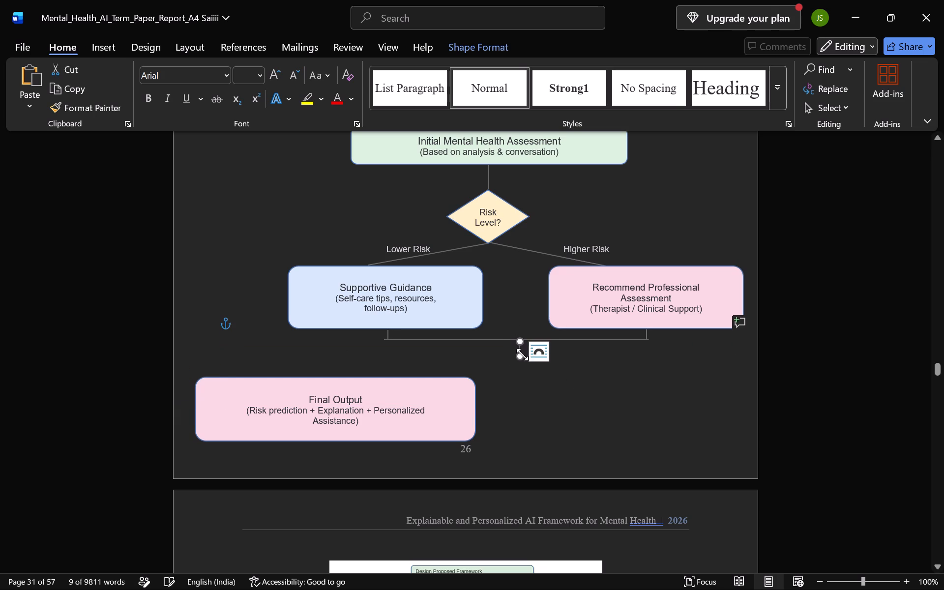
left_click(525, 402)
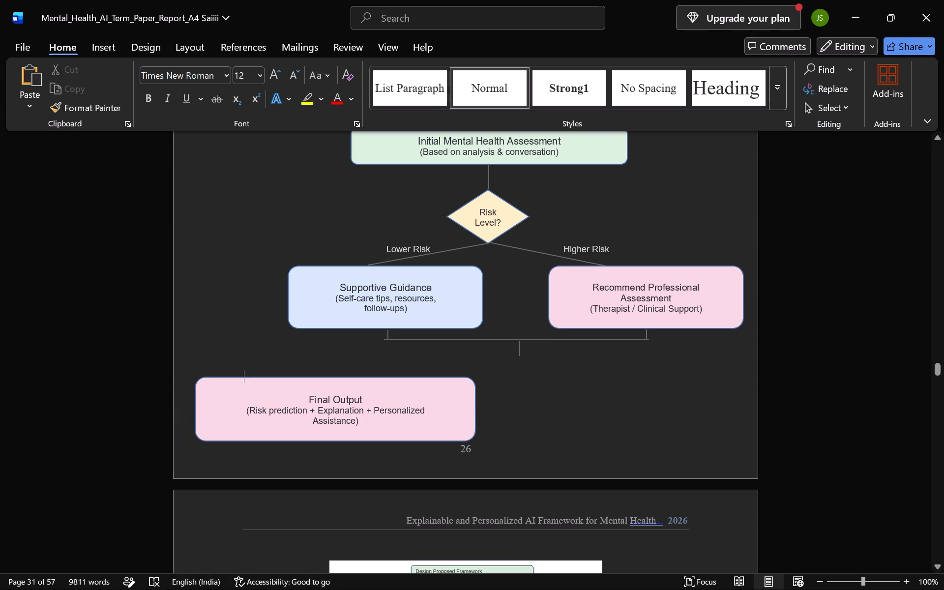
Place the Final Output box directly beneath the short vertical line, roughly centred on it and touching its lower end.
left_click_drag(242, 377, 417, 363)
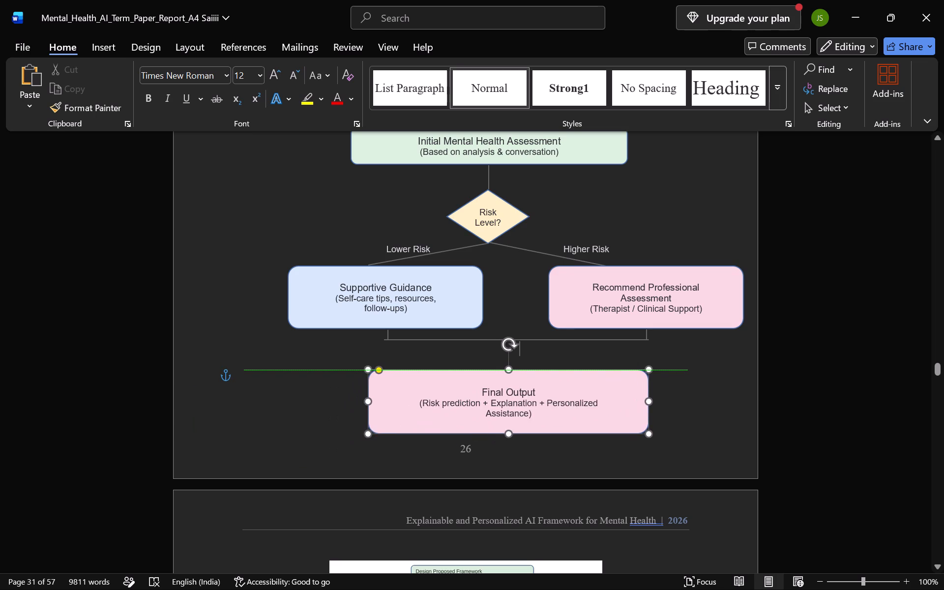
left_click_drag(417, 363, 420, 357)
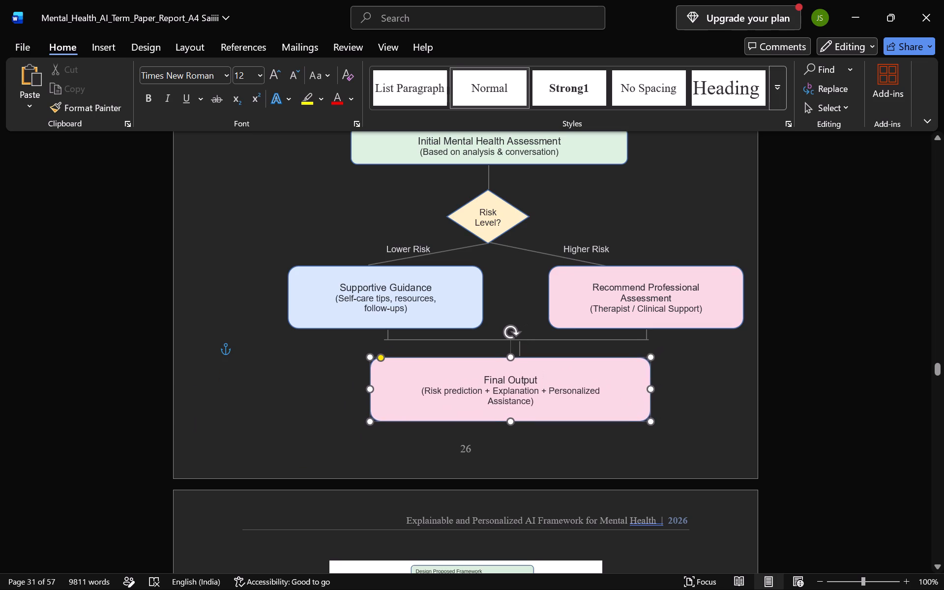
left_click_drag(420, 357, 425, 358)
left_click(269, 334)
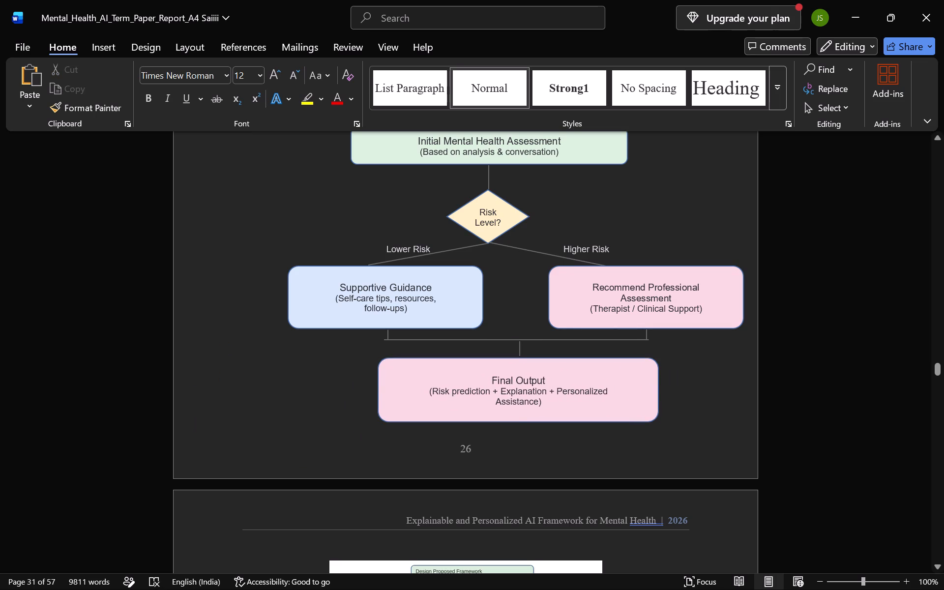
left_click(461, 373)
left_click(442, 362)
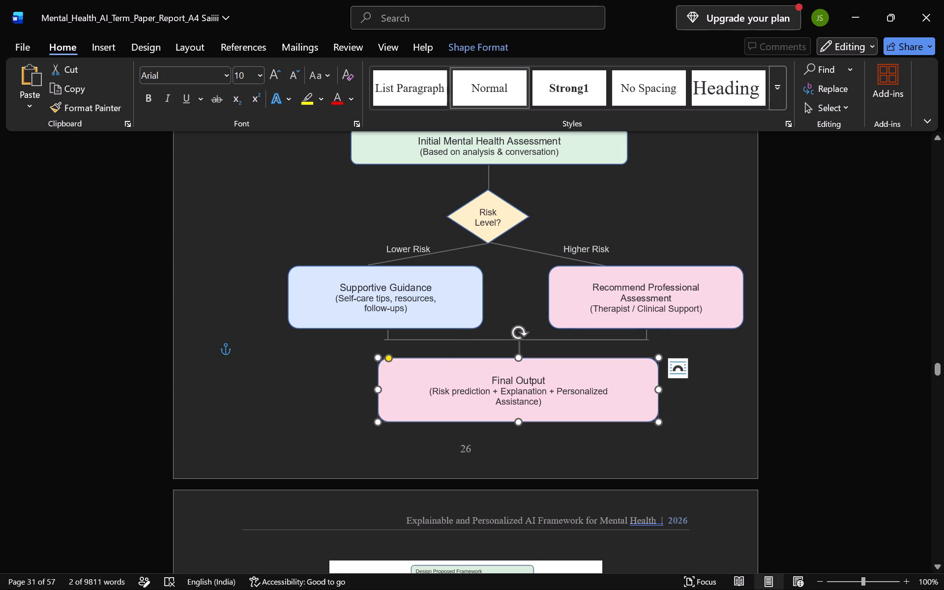
left_click(333, 353)
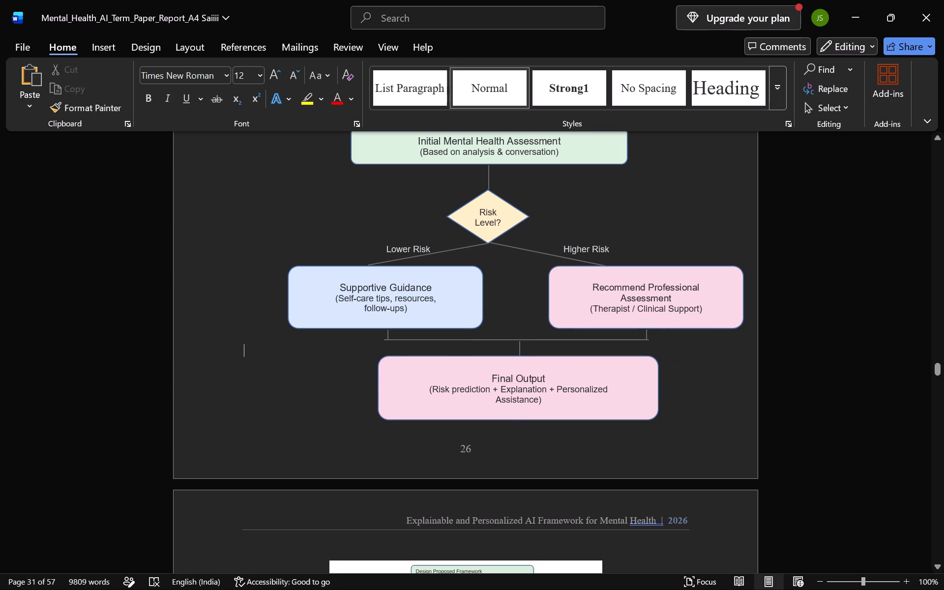
Align the short vertical line under Supportive Guidance with the horizontal connector's end and extend it down to close the corner.
left_click(386, 334)
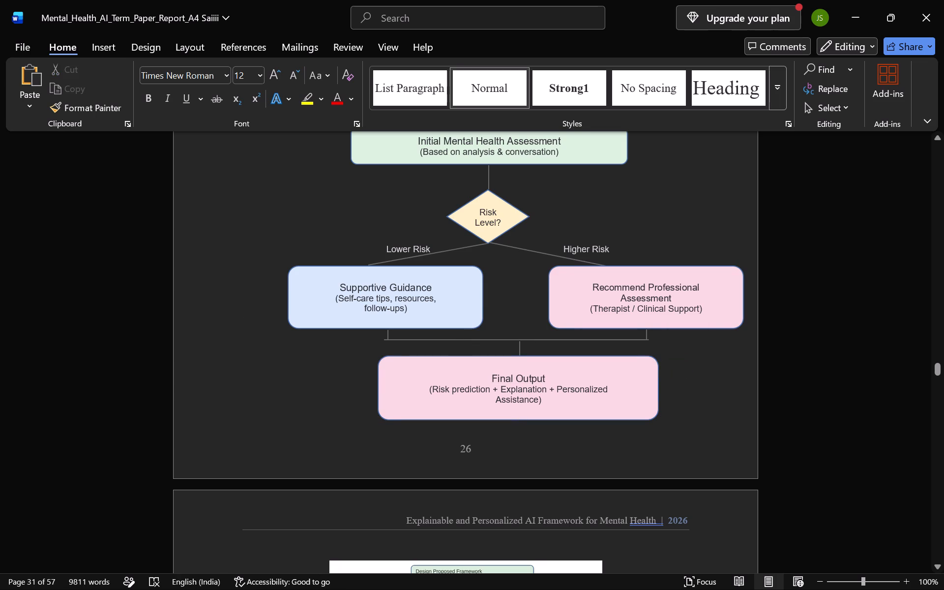
left_click(388, 336)
left_click_drag(388, 336, 384, 338)
left_click(386, 330)
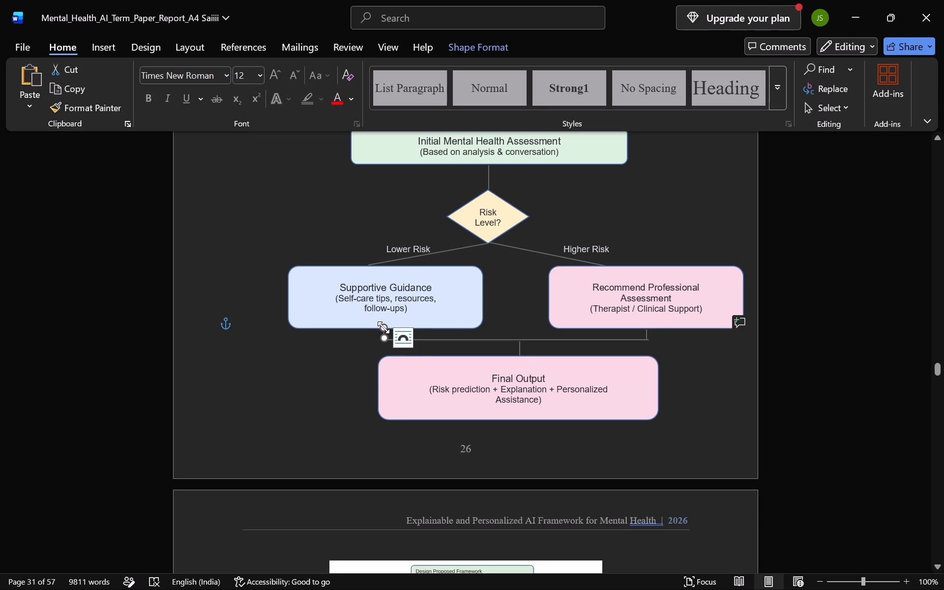
left_click(510, 312)
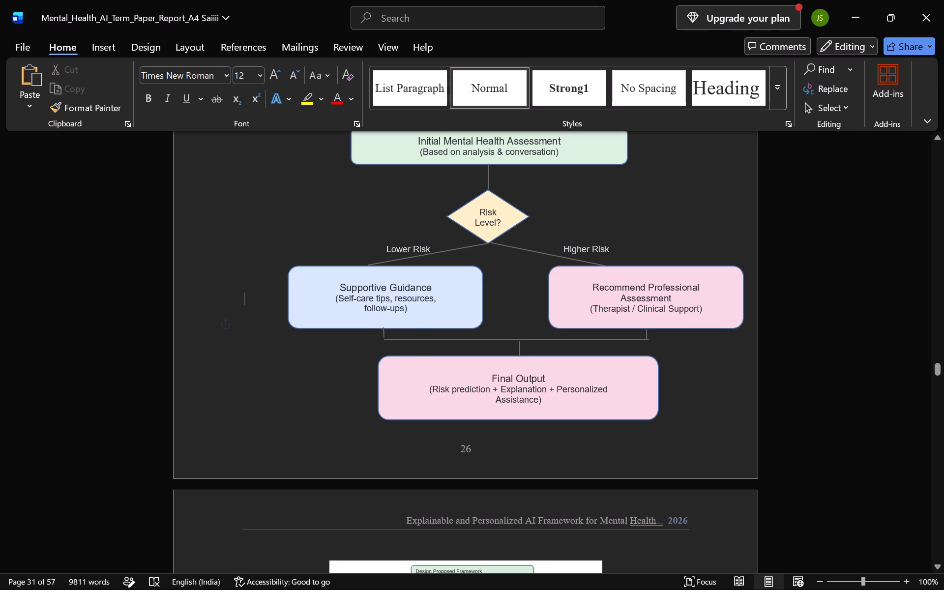
left_click(383, 335)
left_click(383, 332)
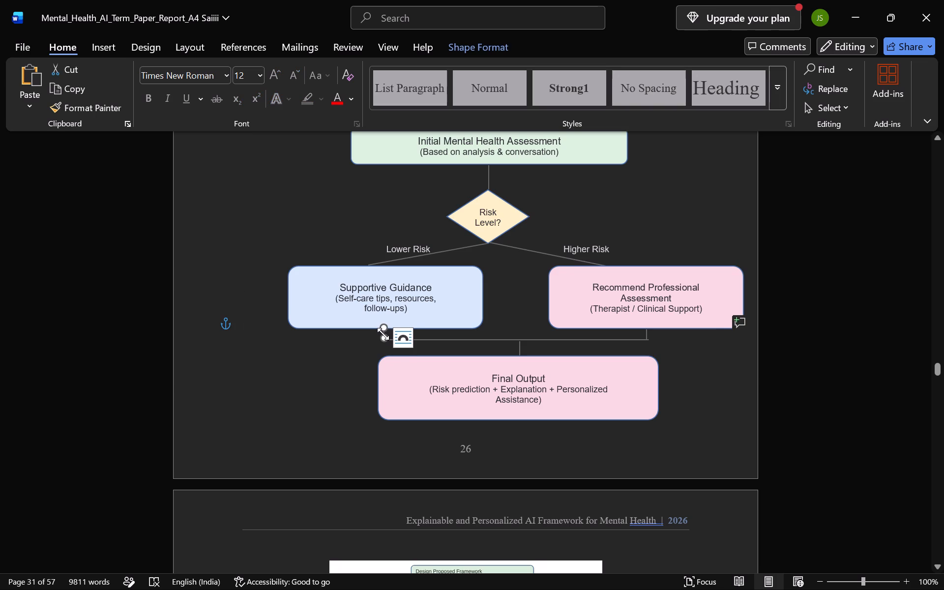
left_click(383, 339)
left_click(360, 342)
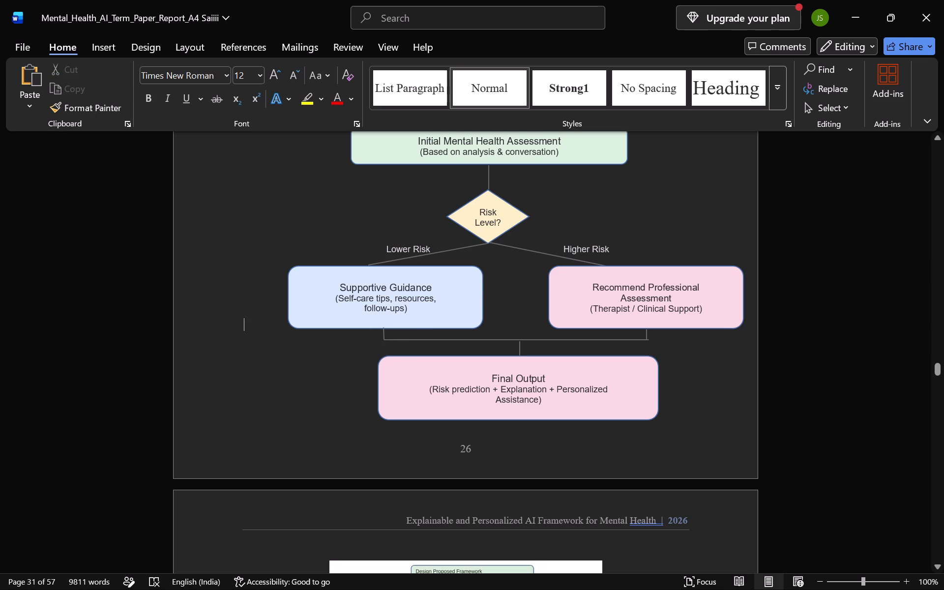
Review the rearranged flowchart from the Final Output box up to its first boxes.
scroll(688, 354, "down", 1)
scroll(688, 354, "up", 9)
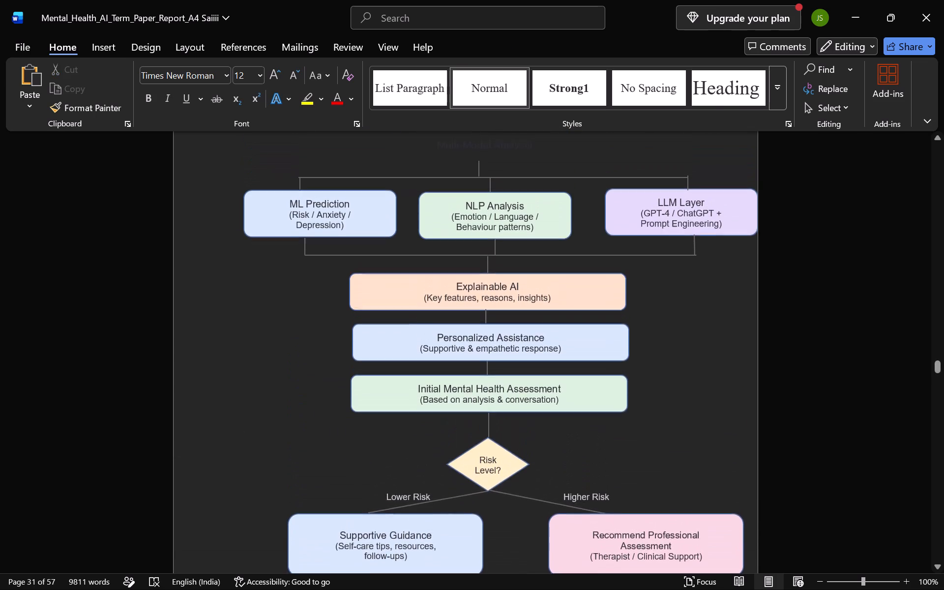
scroll(688, 354, "up", 7)
scroll(689, 352, "down", 4)
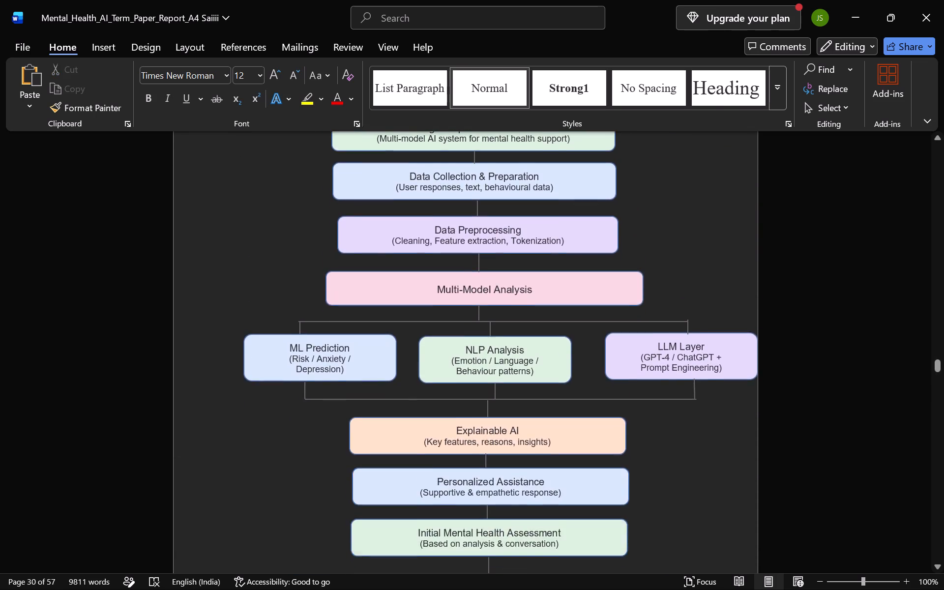
Delete the two picture copies of the Fig 9 flowchart on the pages following the editable version.
scroll(689, 351, "down", 20)
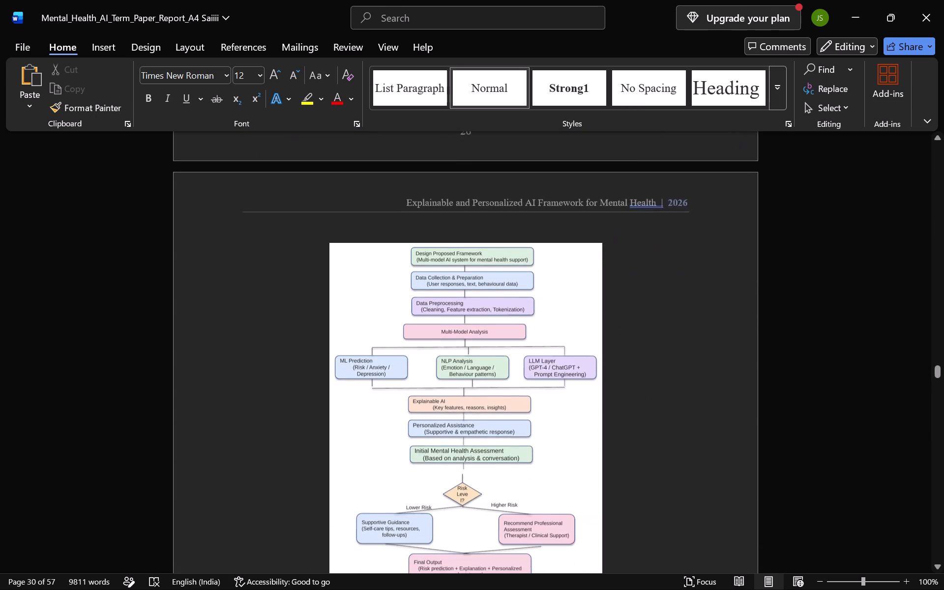
scroll(689, 350, "down", 2)
left_click(524, 310)
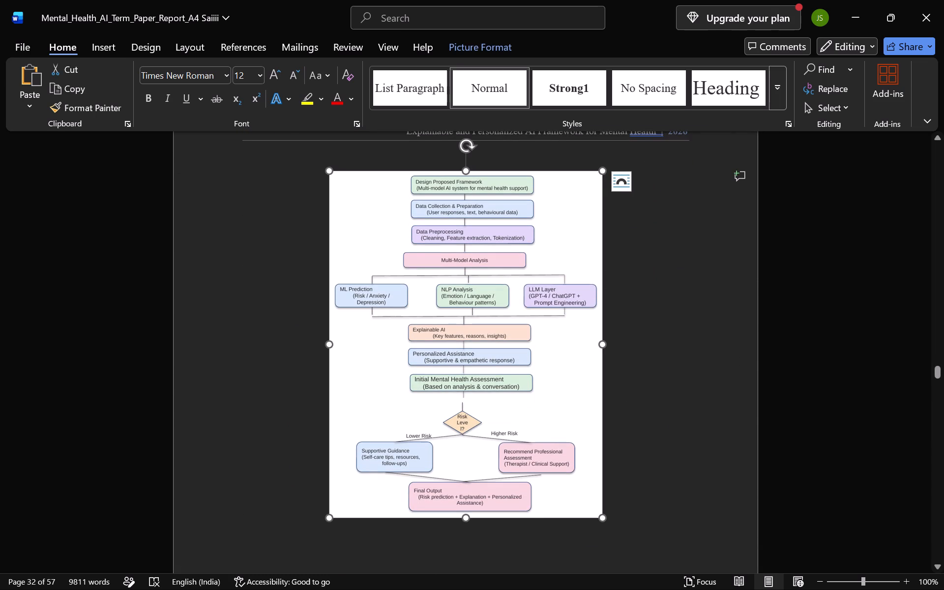
key("BackSpace")
scroll(527, 306, "down", 6)
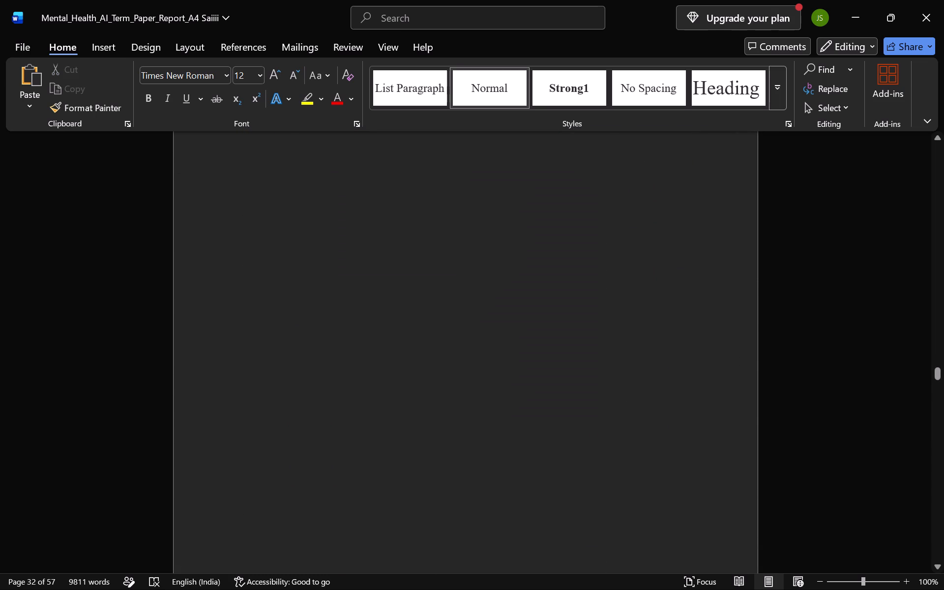
scroll(527, 306, "down", 12)
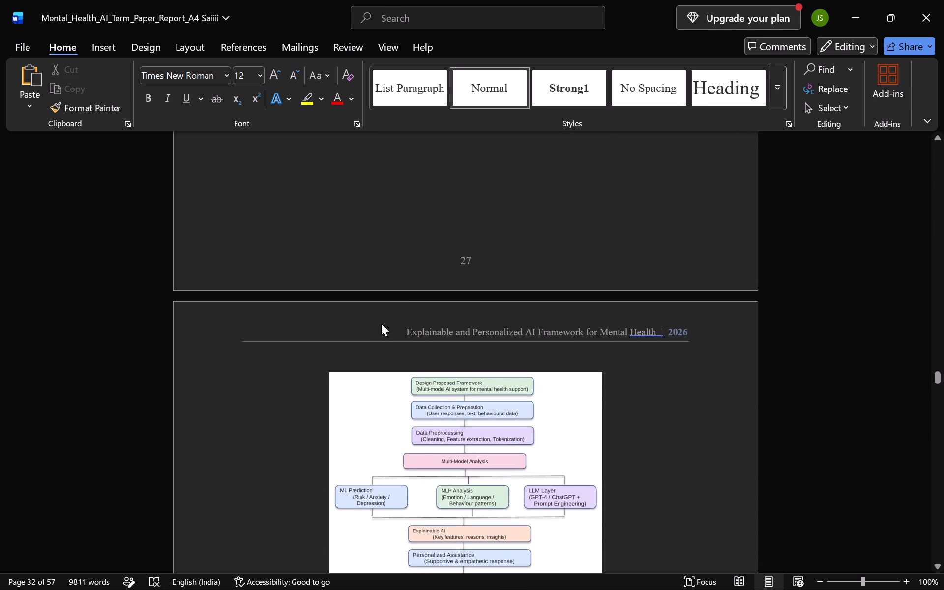
left_click(370, 450)
key("BackSpace")
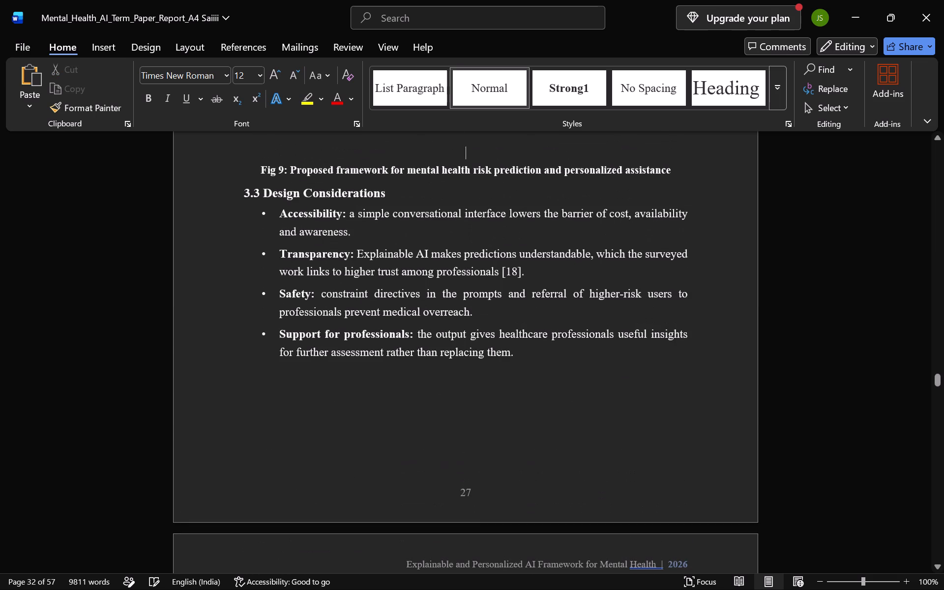
Remove the blank lines above the Fig 9 caption, keeping the caption at the top of the page after the editable flowchart.
scroll(378, 418, "up", 7)
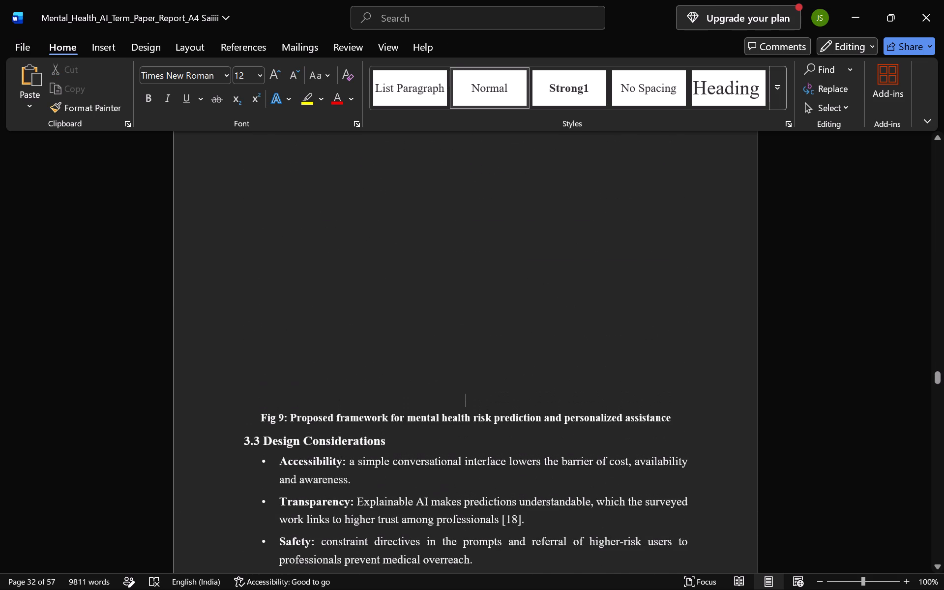
key("BackSpace")
key("BackSpace")
key("BackSpace")
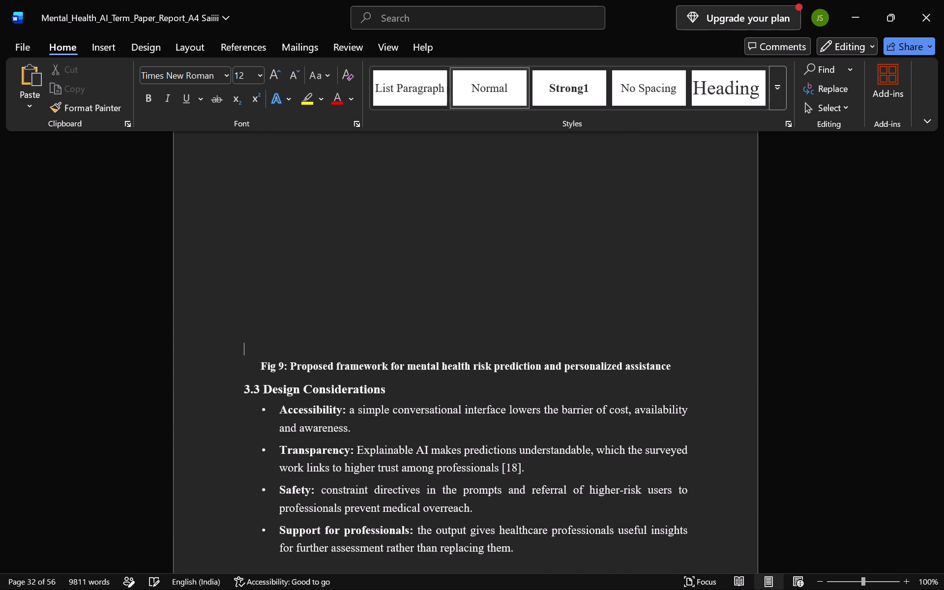
key("BackSpace")
key("BackSpace")
key("BackSpace")
scroll(385, 405, "up", 5)
key("BackSpace")
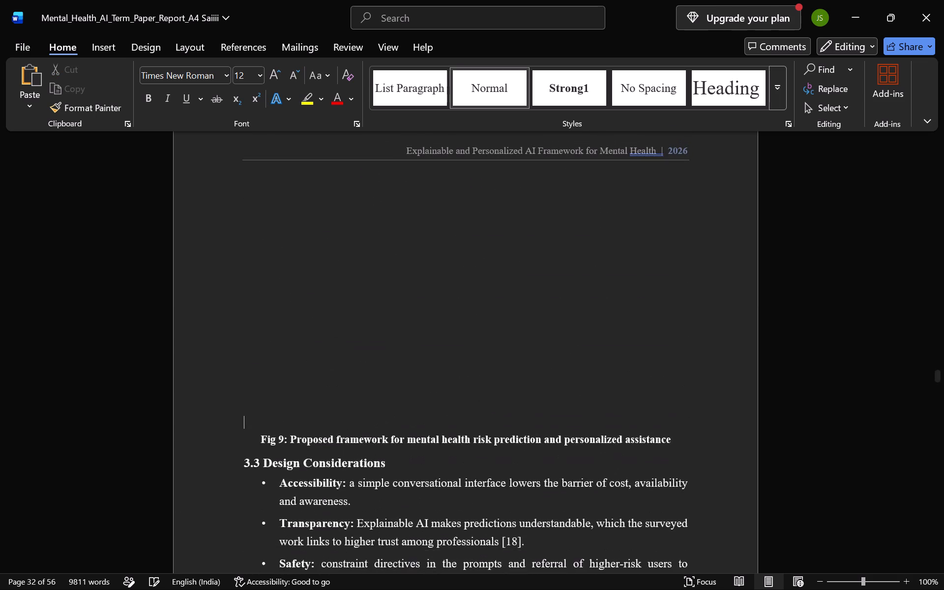
key("BackSpace")
key("BackSpace")
key("BackSpace")
key("BackSpace")
key("BackSpace")
key("BackSpace")
key("BackSpace")
key("BackSpace")
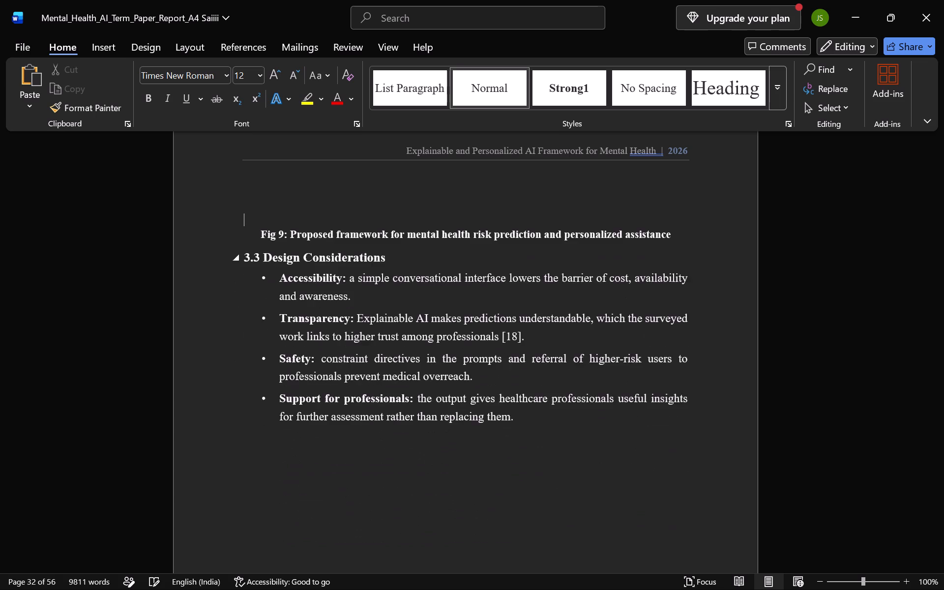
key("BackSpace")
key("BackSpace")
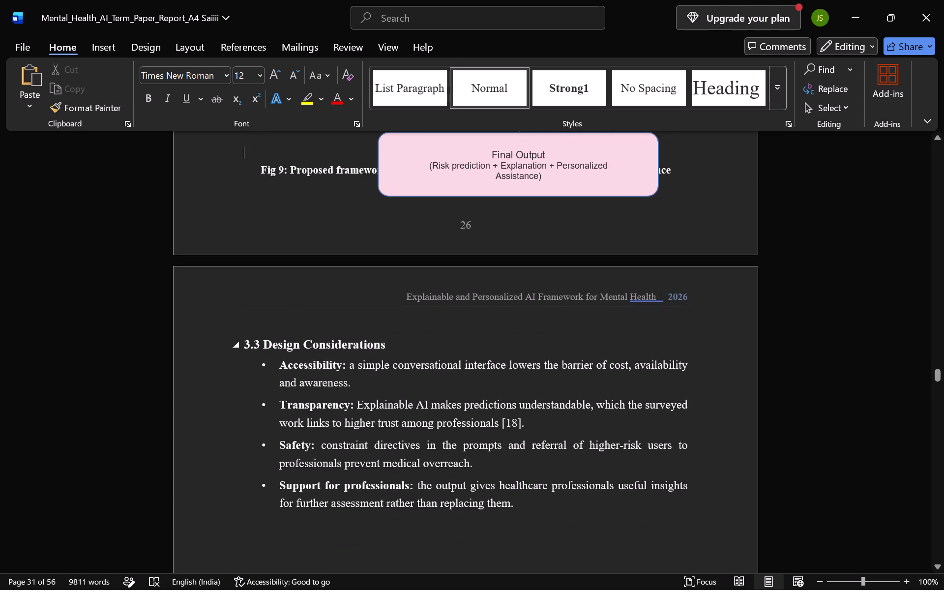
key("Return")
scroll(386, 404, "up", 3)
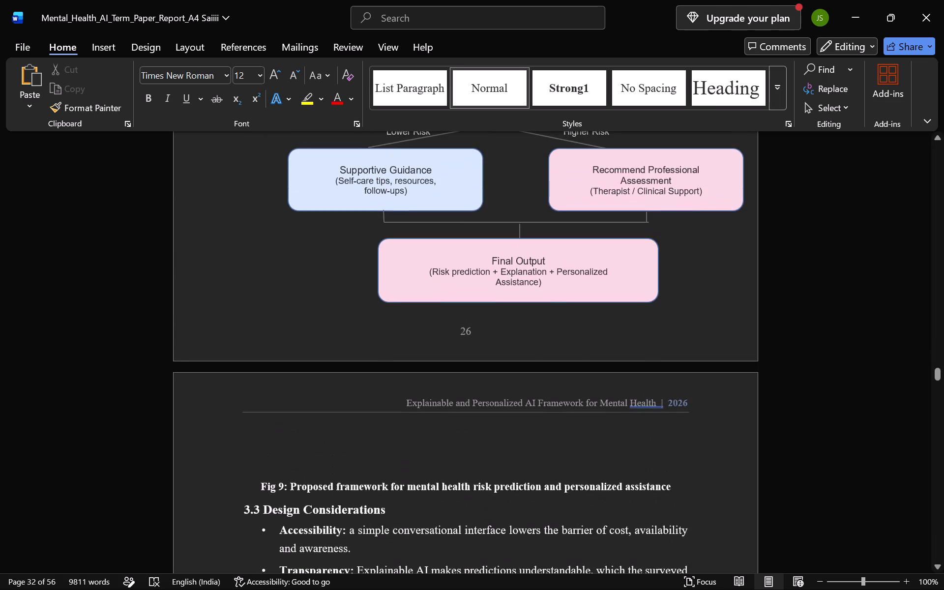
scroll(386, 404, "down", 13)
scroll(386, 404, "down", 9)
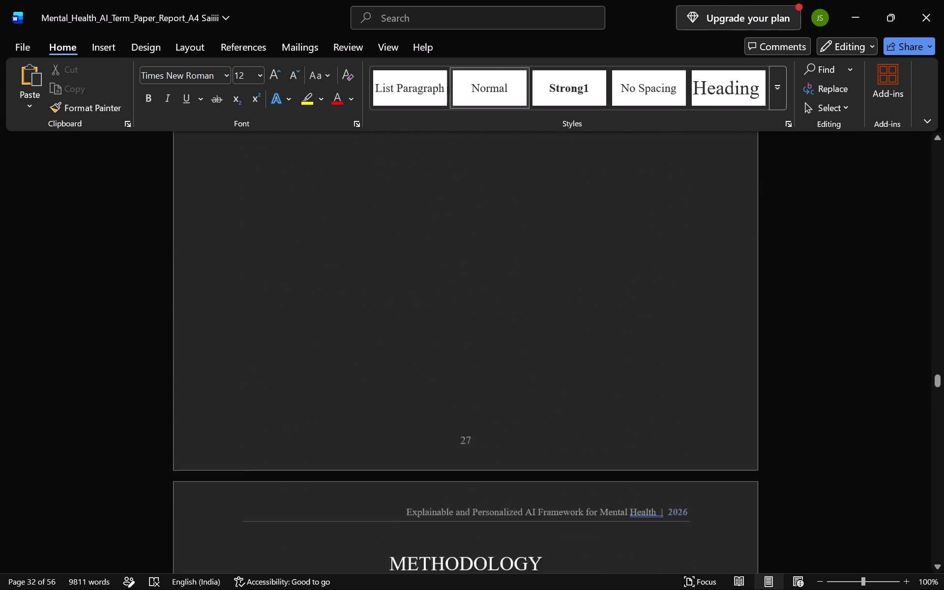
scroll(386, 404, "down", 16)
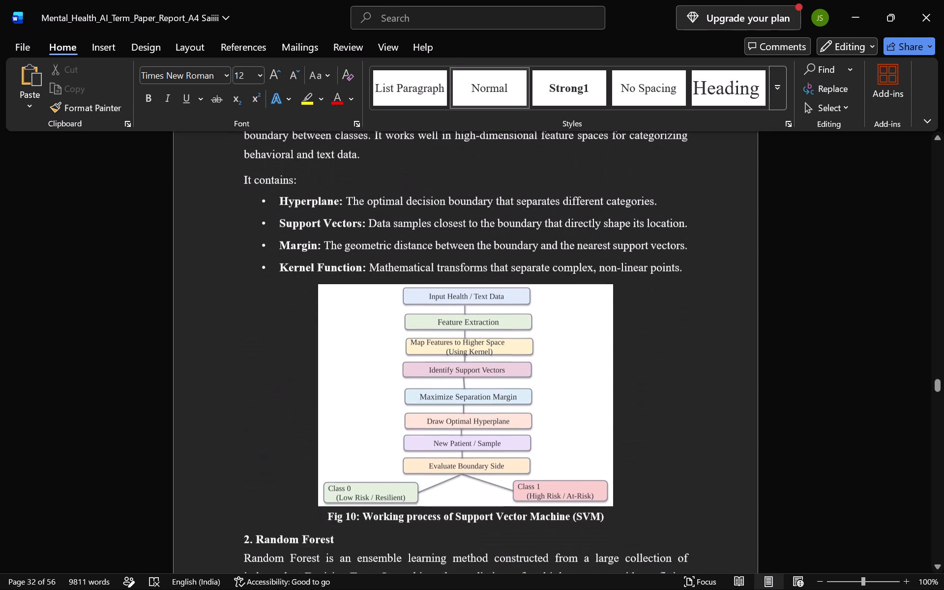
left_click(428, 423)
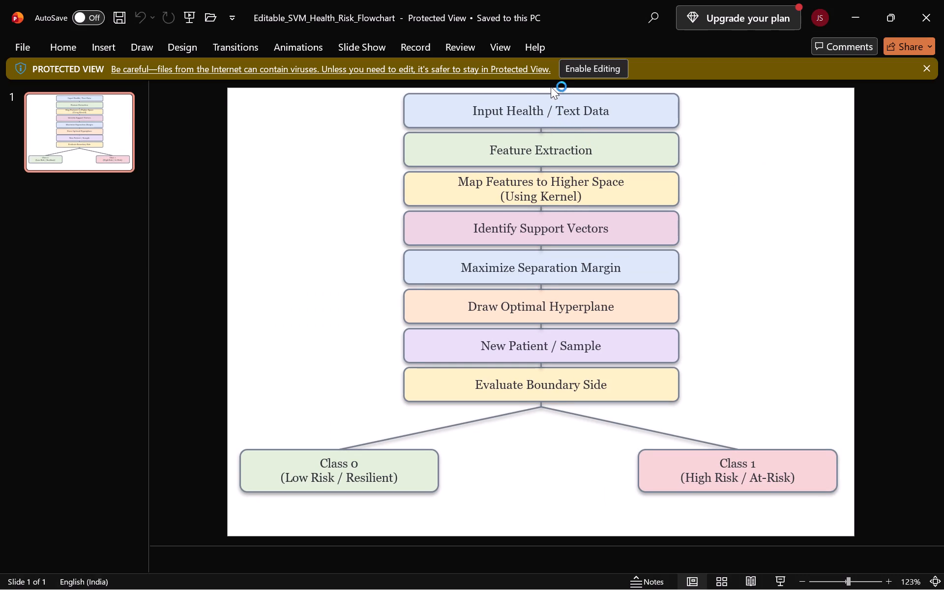
left_click_drag(574, 63, 579, 69)
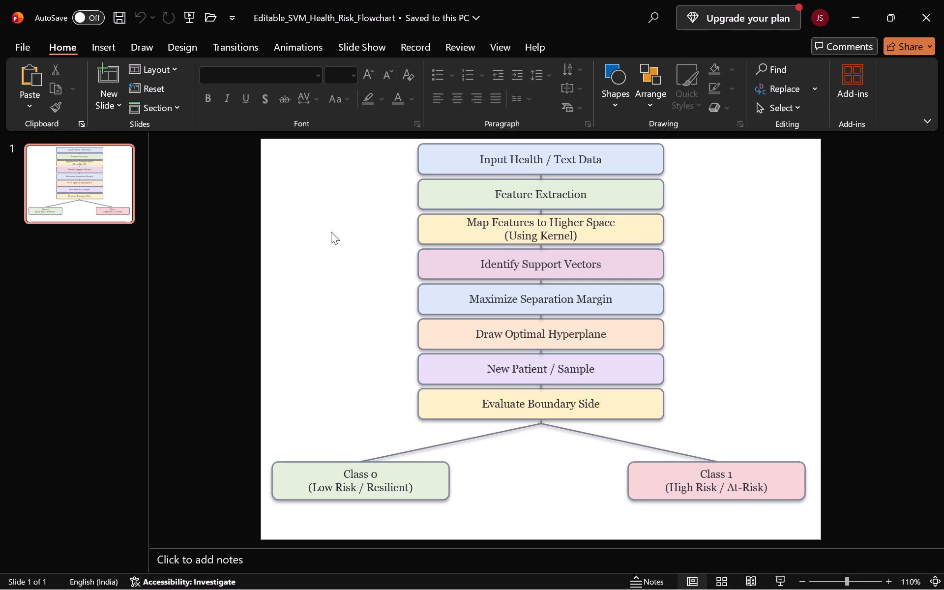
key("ctrl+s")
key("ctrl+s")
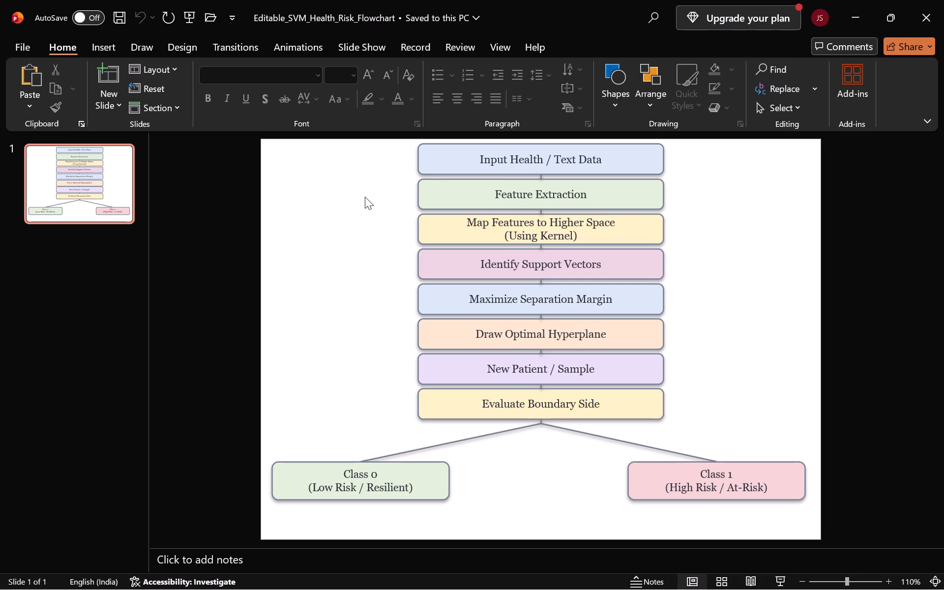
Copy all shapes and connectors of the SVM flowchart slide.
left_click(365, 197)
key("ctrl+a")
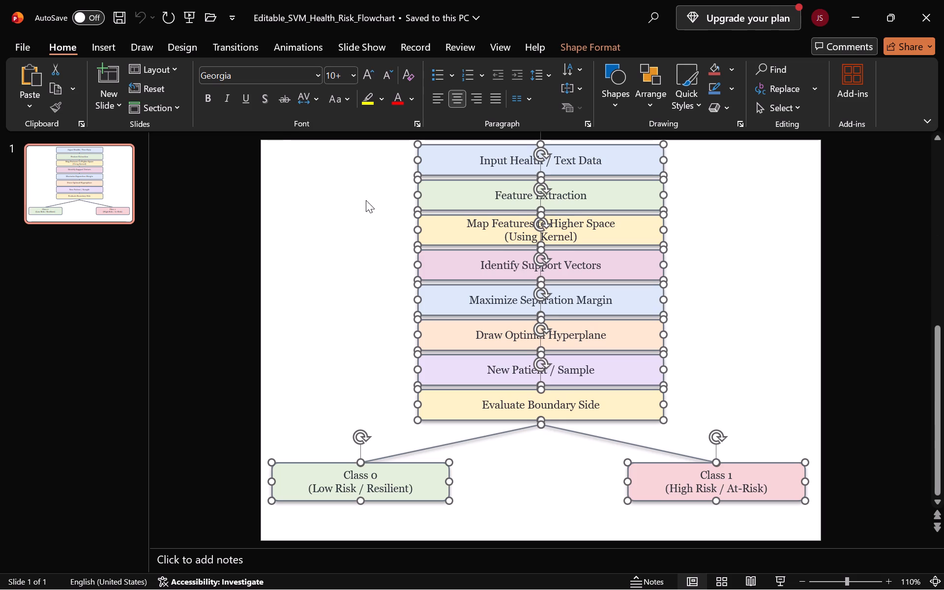
key("ctrl+c")
key("ctrl+c")
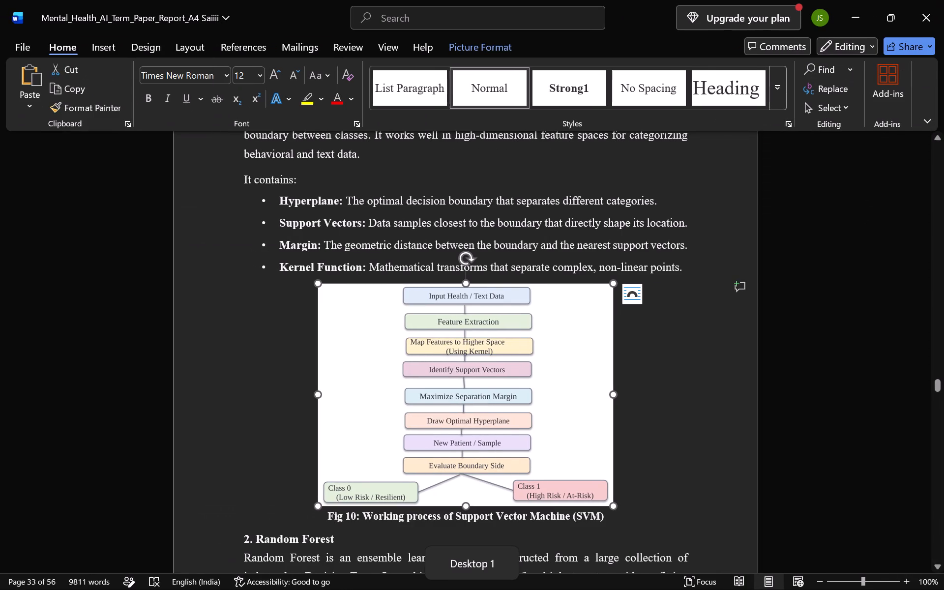
Back in the Word report, add blank lines after the Kernel Function bullet to make room above the Fig 10 picture.
left_click(692, 262)
key("Return")
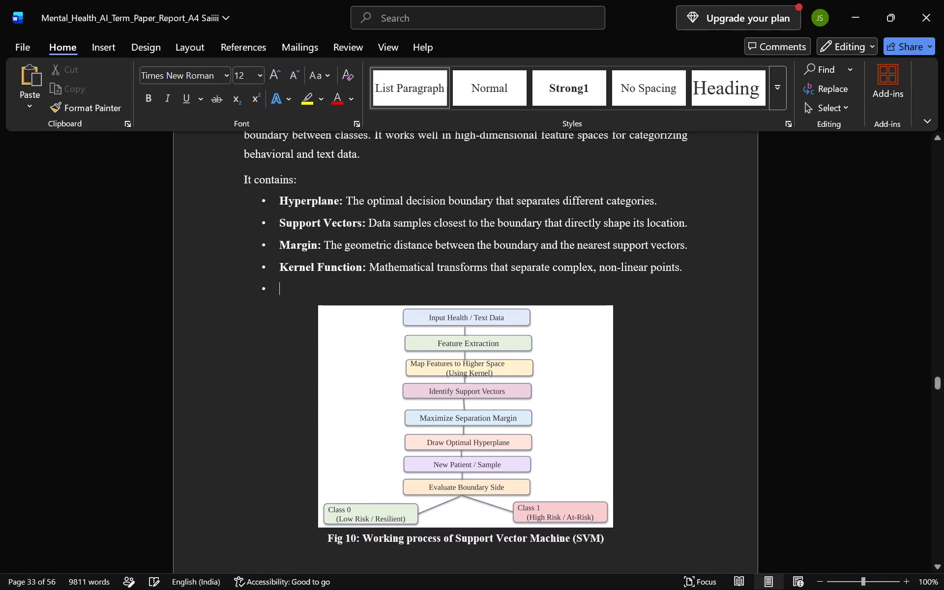
key("Return")
key("Return")
key("Return")
key("Return")
key("Return")
key("Return")
key("Return")
key("Return")
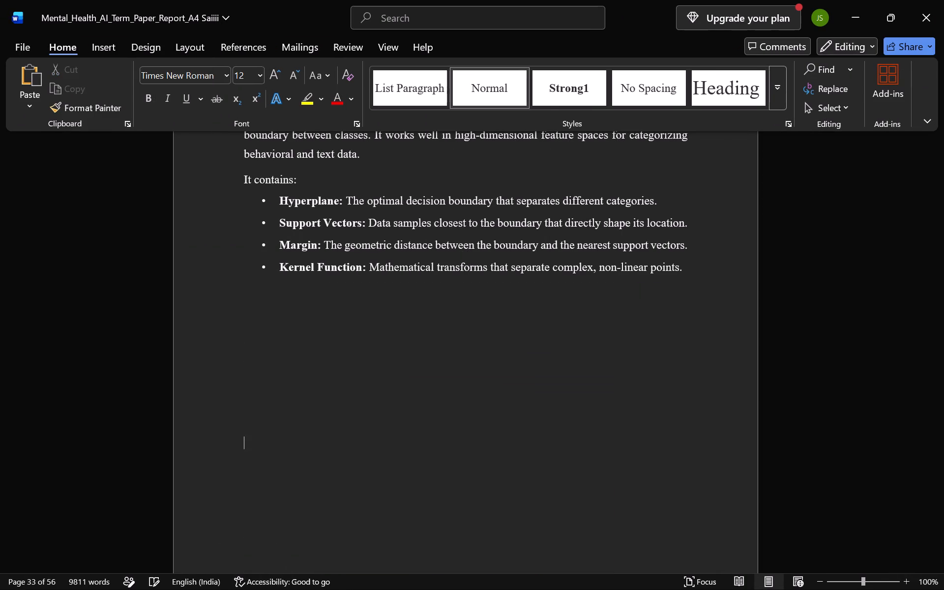
scroll(692, 262, "down", 2)
scroll(692, 262, "up", 1)
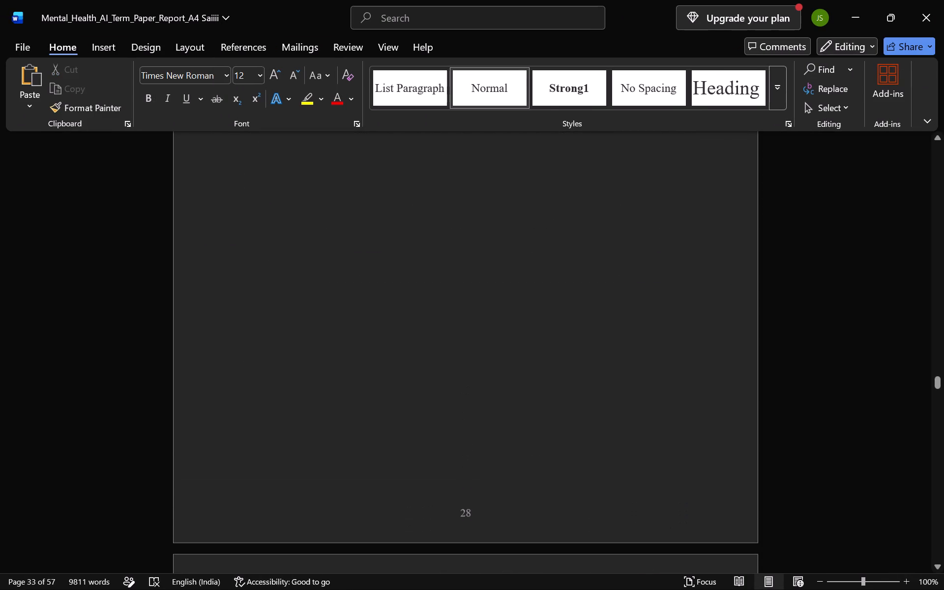
Paste the editable SVM flowchart shapes into the blank space just beneath the Kernel Function bullet.
key("Up")
key("Up")
key("Up")
key("Up")
scroll(692, 262, "up", 1)
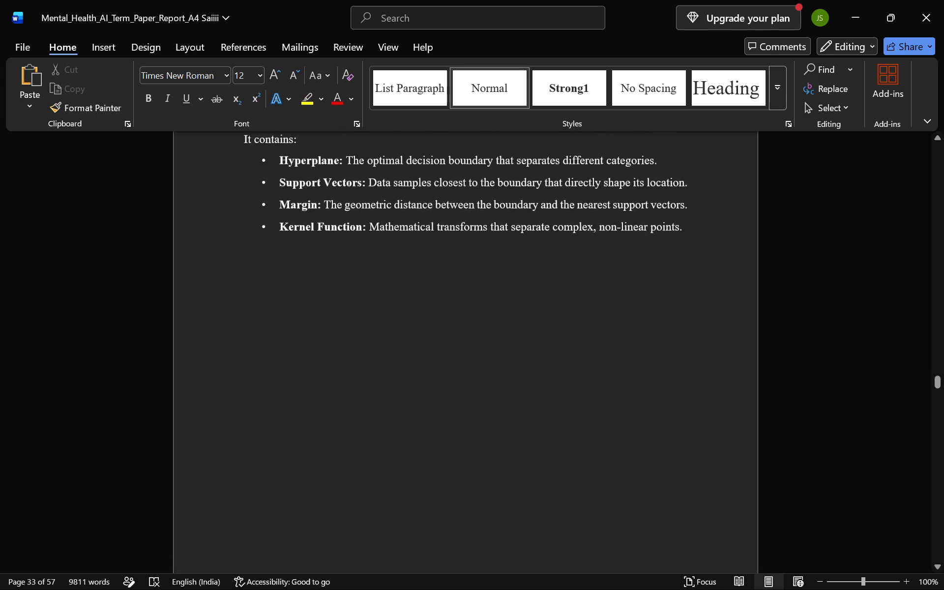
scroll(692, 262, "up", 1)
key("Up")
key("Up")
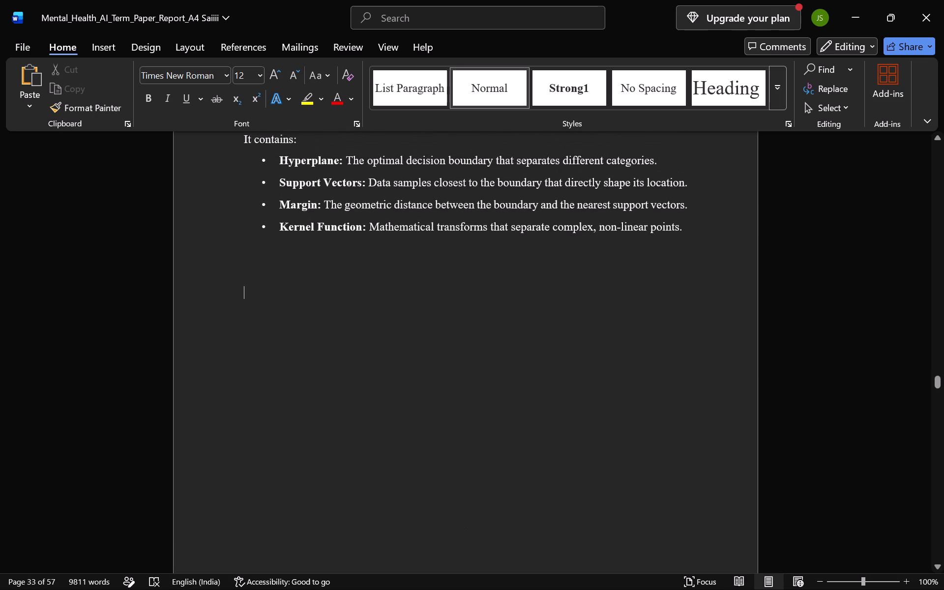
key("Up")
key("ctrl+v")
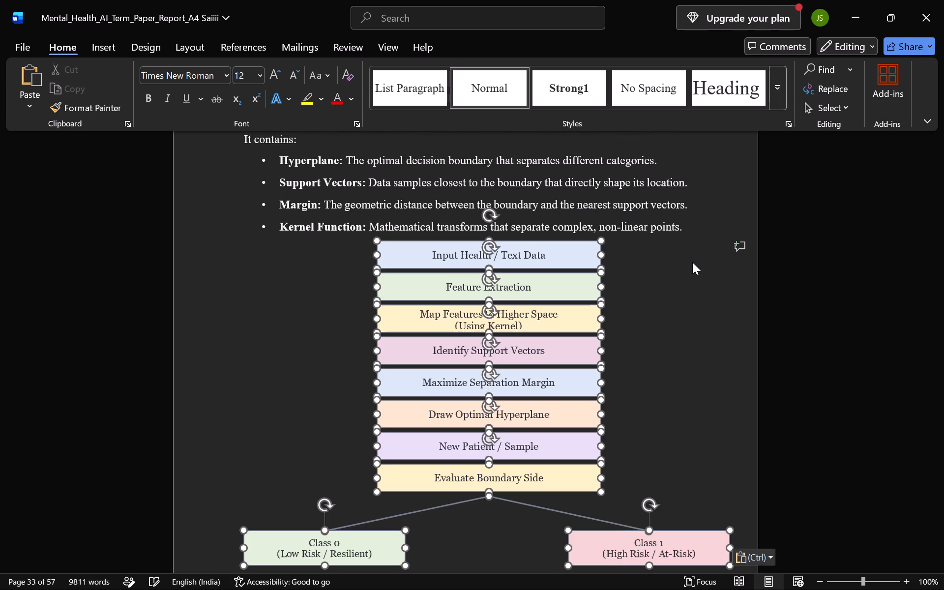
scroll(692, 262, "down", 1)
left_click(692, 262)
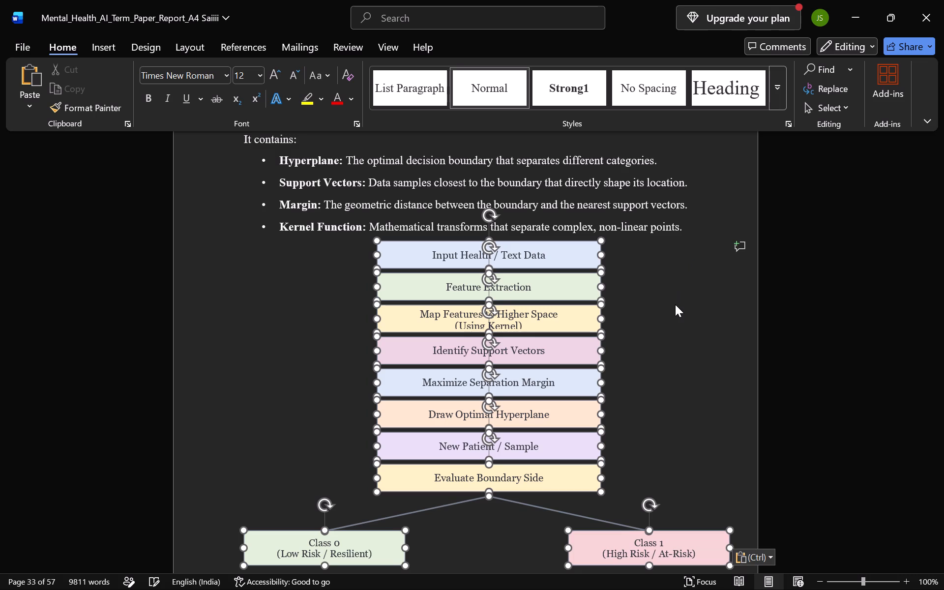
left_click(675, 304)
scroll(675, 304, "down", 1)
scroll(684, 352, "down", 2)
Delete the old Fig 10 flowchart picture on the page following the pasted SVM shapes.
scroll(690, 279, "down", 1)
scroll(676, 341, "down", 7)
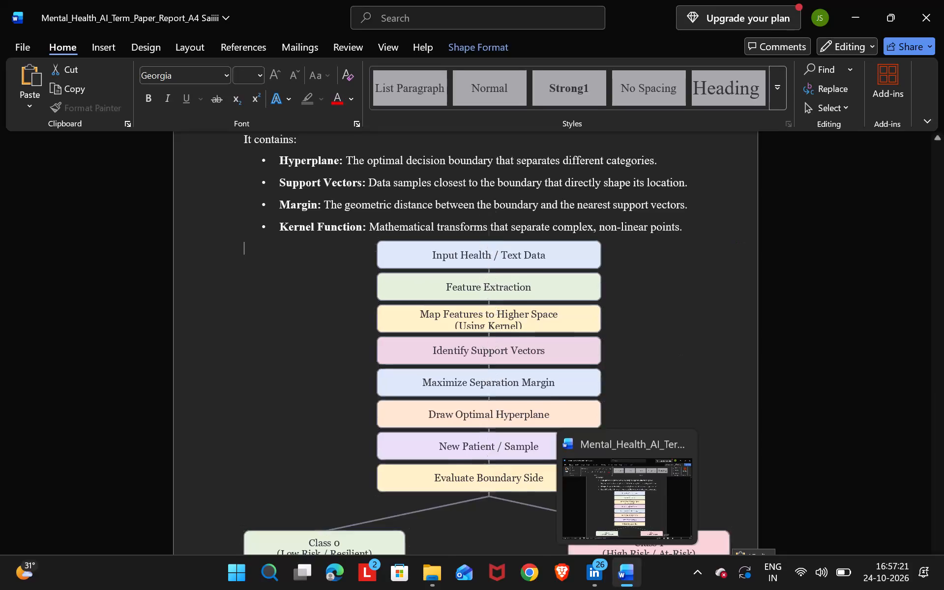
left_click(677, 341)
scroll(677, 339, "down", 1)
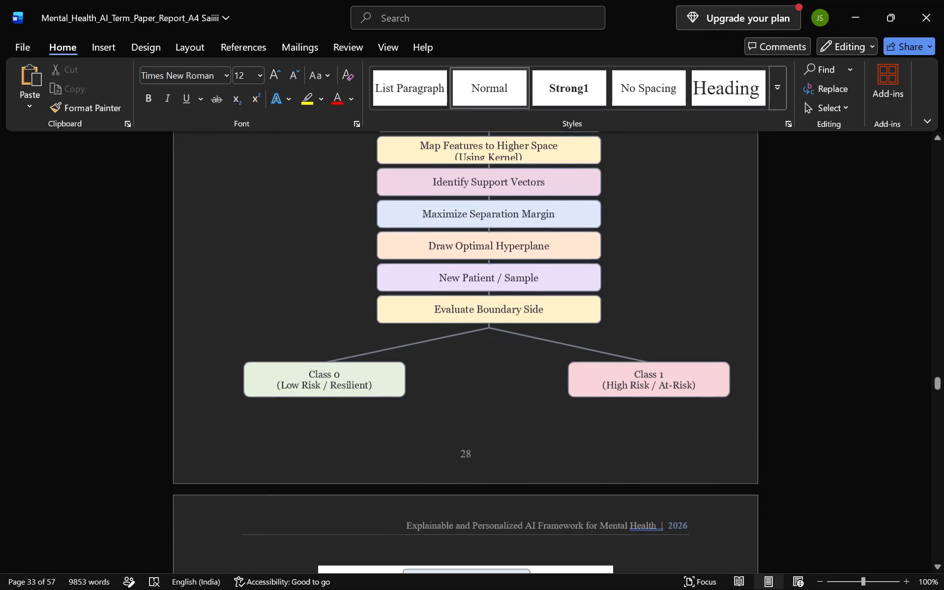
scroll(677, 336, "down", 1)
scroll(677, 336, "up", 4)
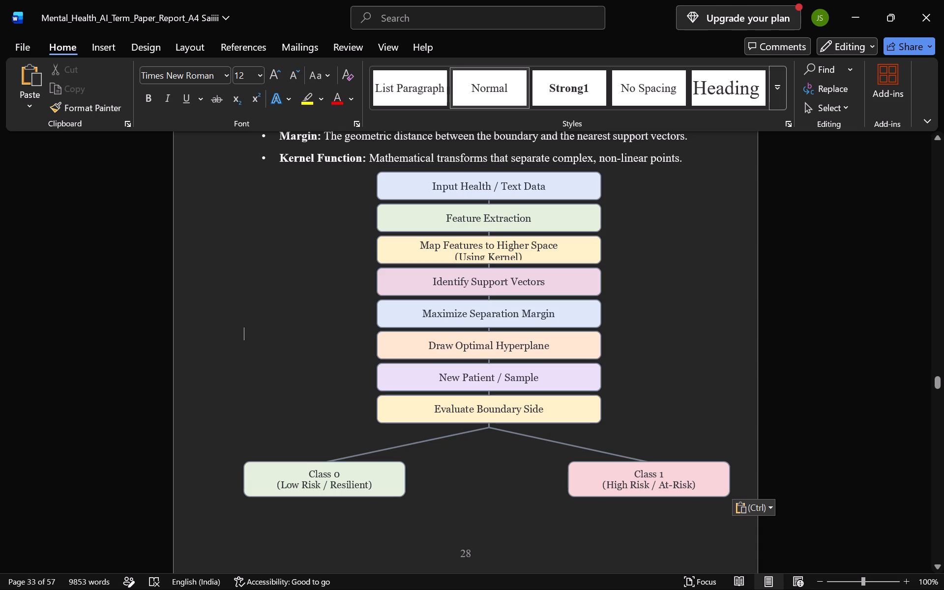
scroll(628, 336, "down", 5)
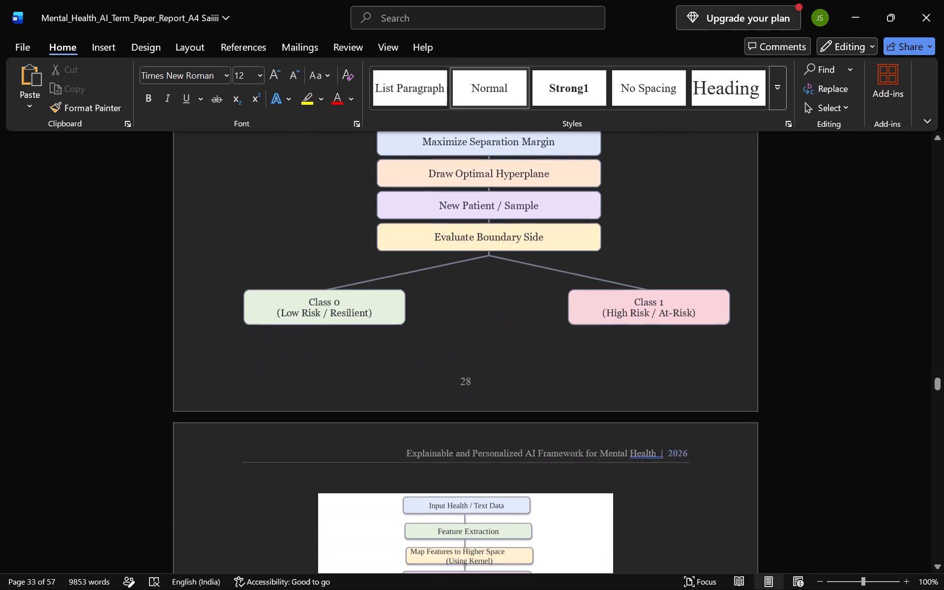
scroll(628, 336, "down", 4)
left_click(529, 450)
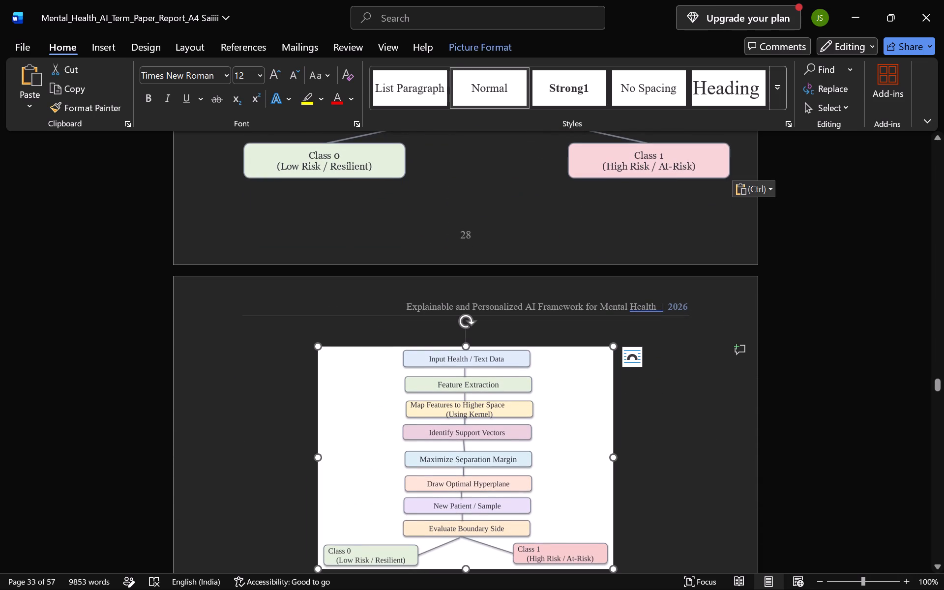
key("BackSpace")
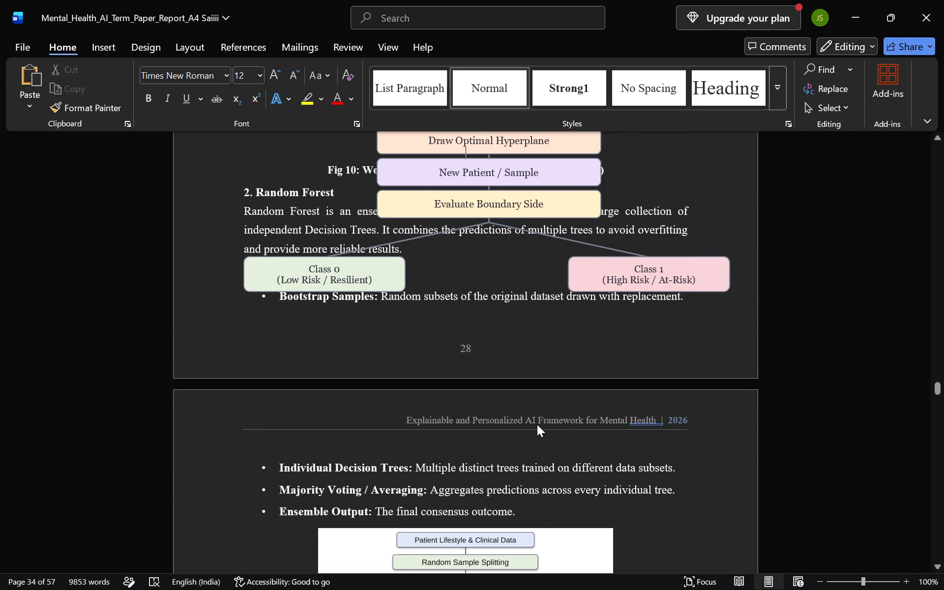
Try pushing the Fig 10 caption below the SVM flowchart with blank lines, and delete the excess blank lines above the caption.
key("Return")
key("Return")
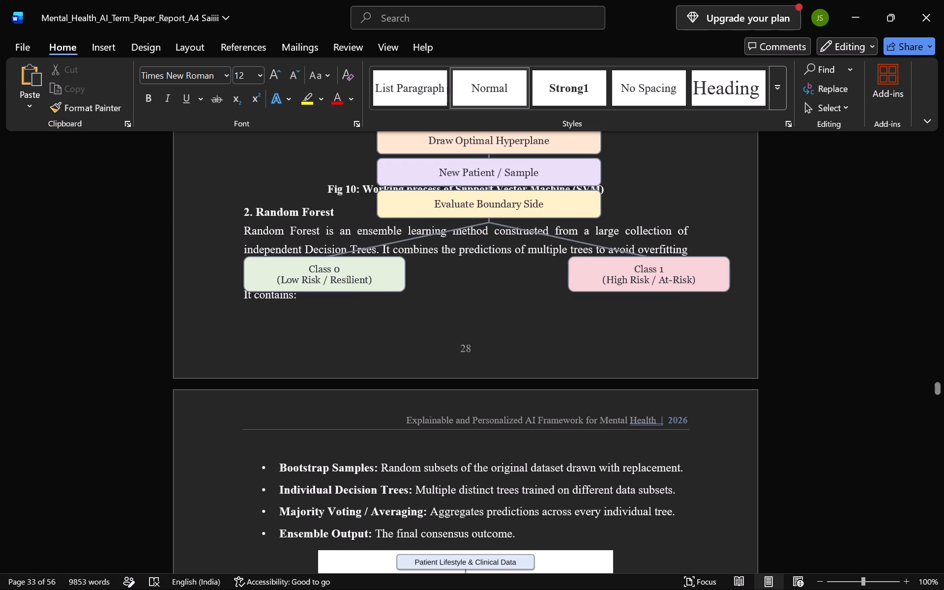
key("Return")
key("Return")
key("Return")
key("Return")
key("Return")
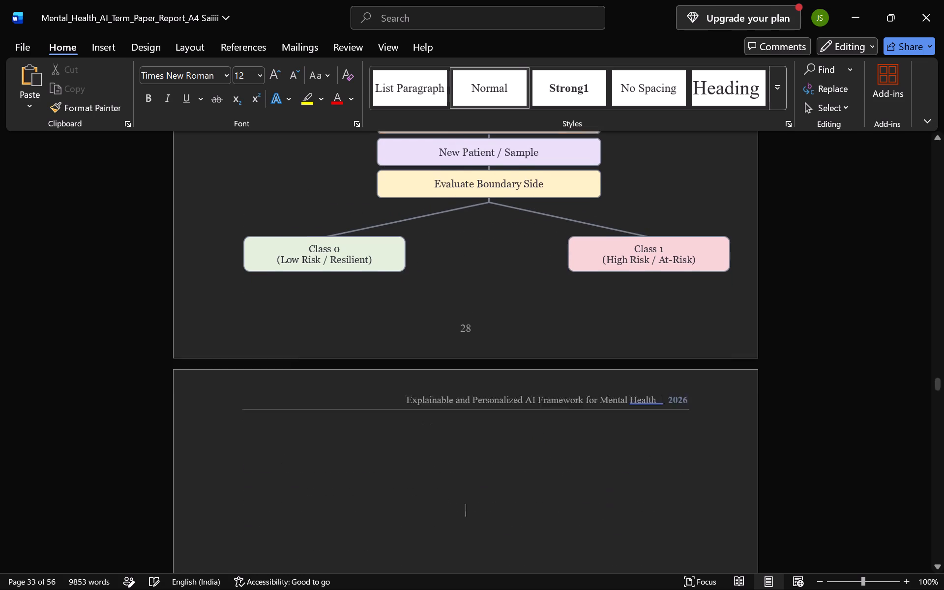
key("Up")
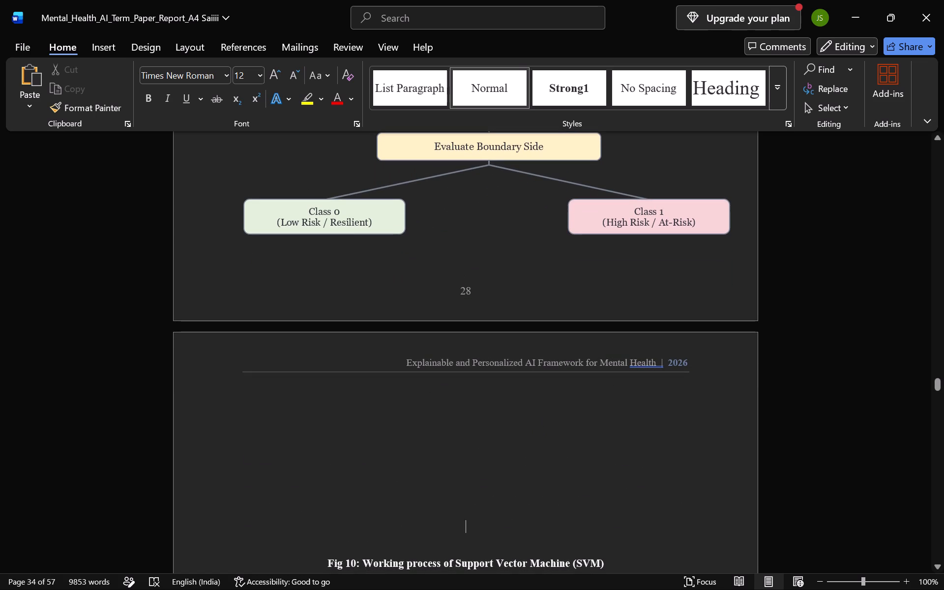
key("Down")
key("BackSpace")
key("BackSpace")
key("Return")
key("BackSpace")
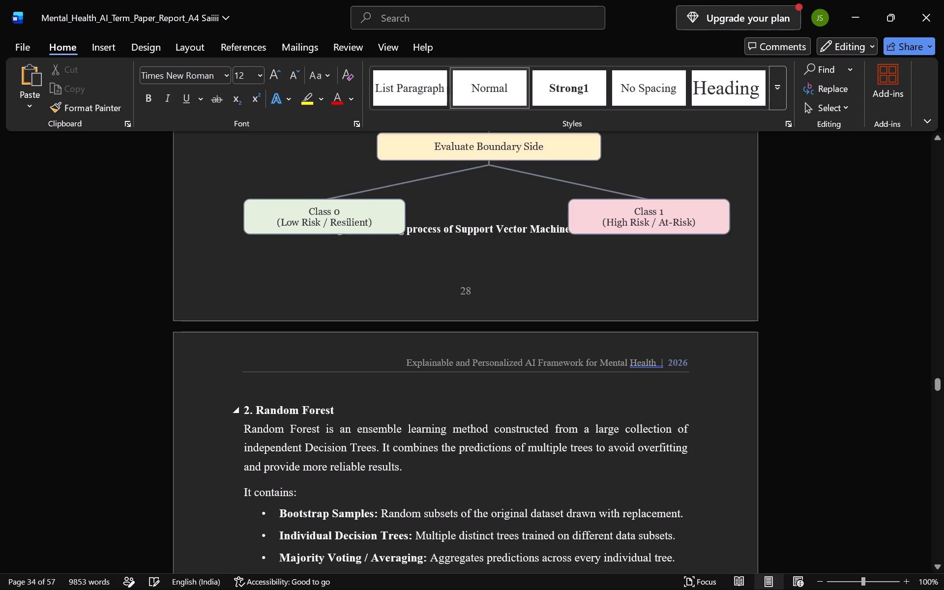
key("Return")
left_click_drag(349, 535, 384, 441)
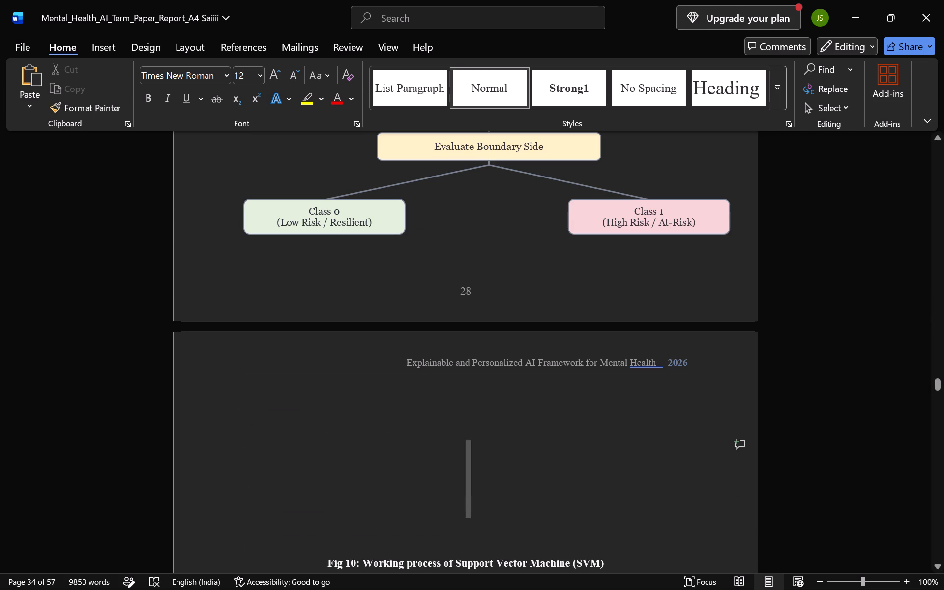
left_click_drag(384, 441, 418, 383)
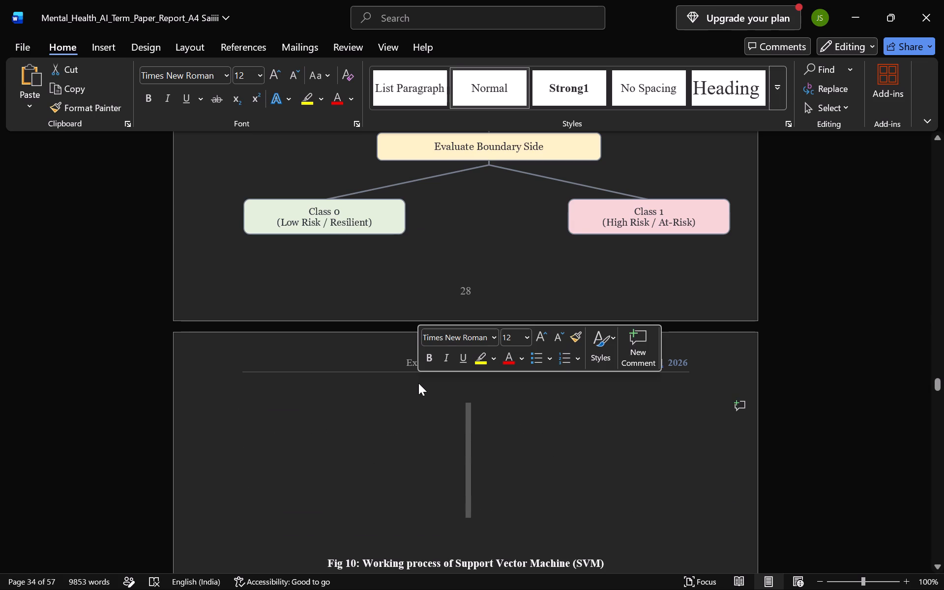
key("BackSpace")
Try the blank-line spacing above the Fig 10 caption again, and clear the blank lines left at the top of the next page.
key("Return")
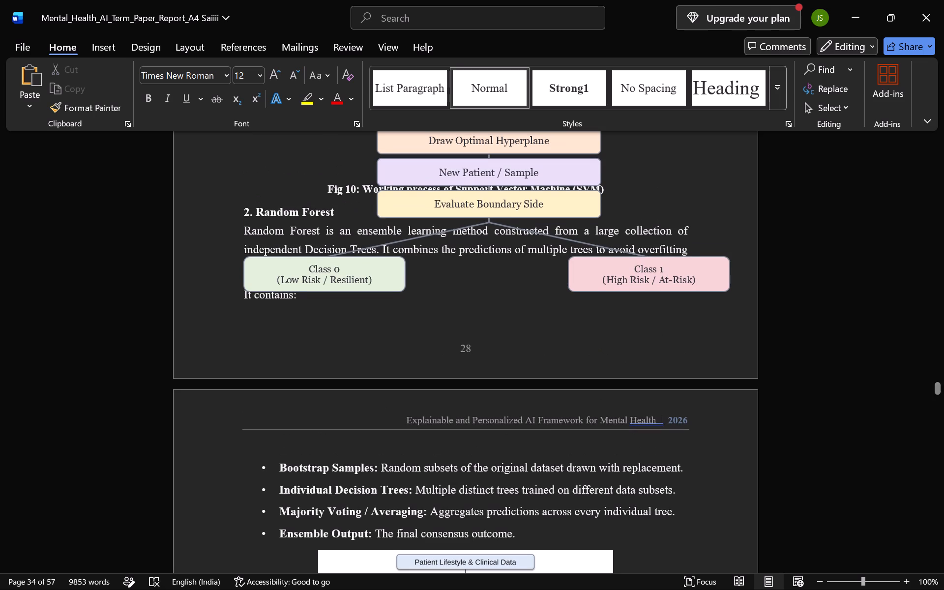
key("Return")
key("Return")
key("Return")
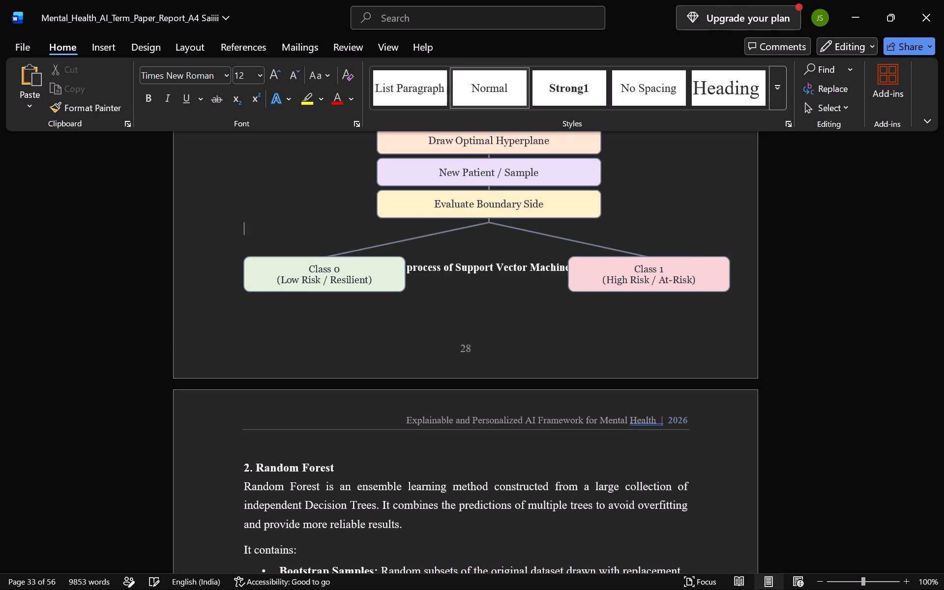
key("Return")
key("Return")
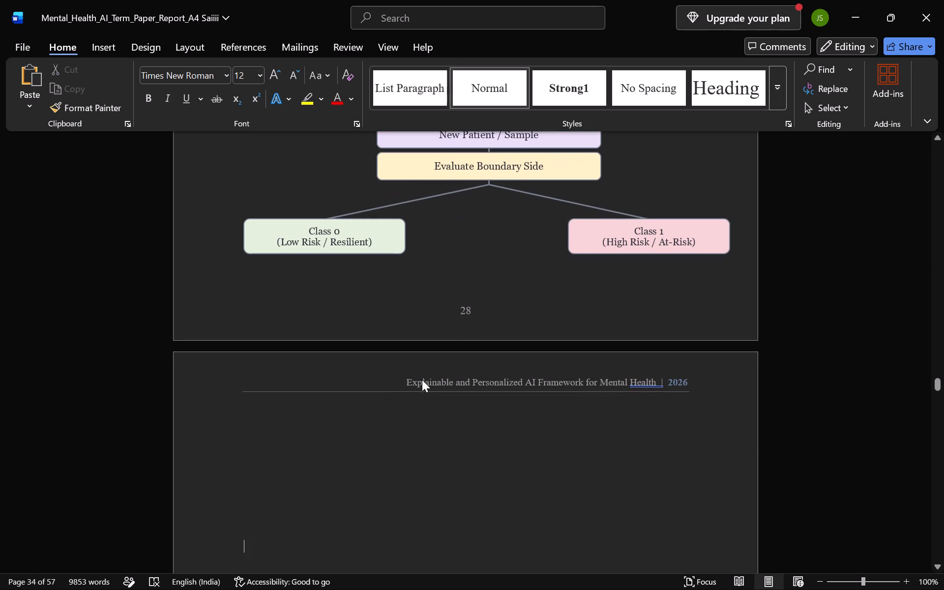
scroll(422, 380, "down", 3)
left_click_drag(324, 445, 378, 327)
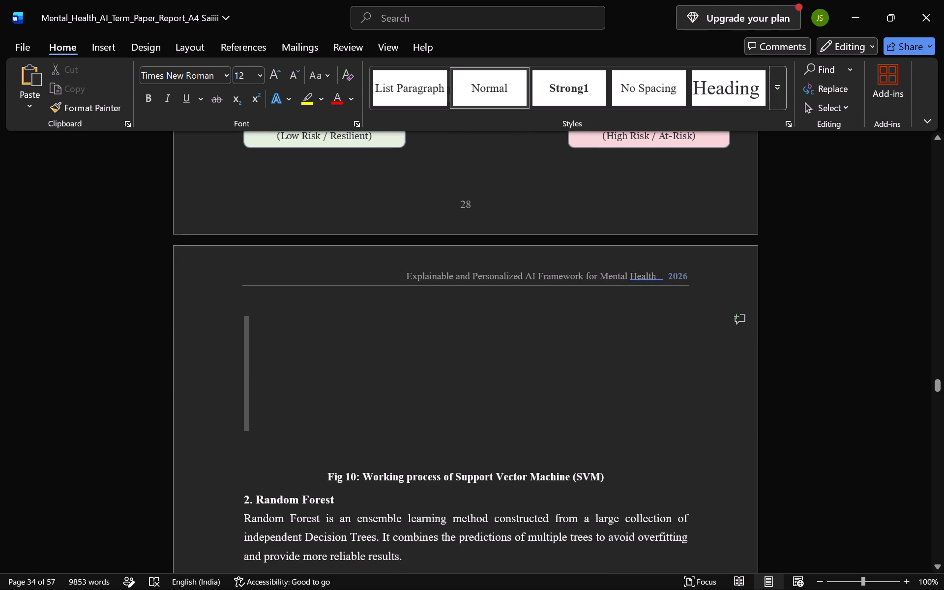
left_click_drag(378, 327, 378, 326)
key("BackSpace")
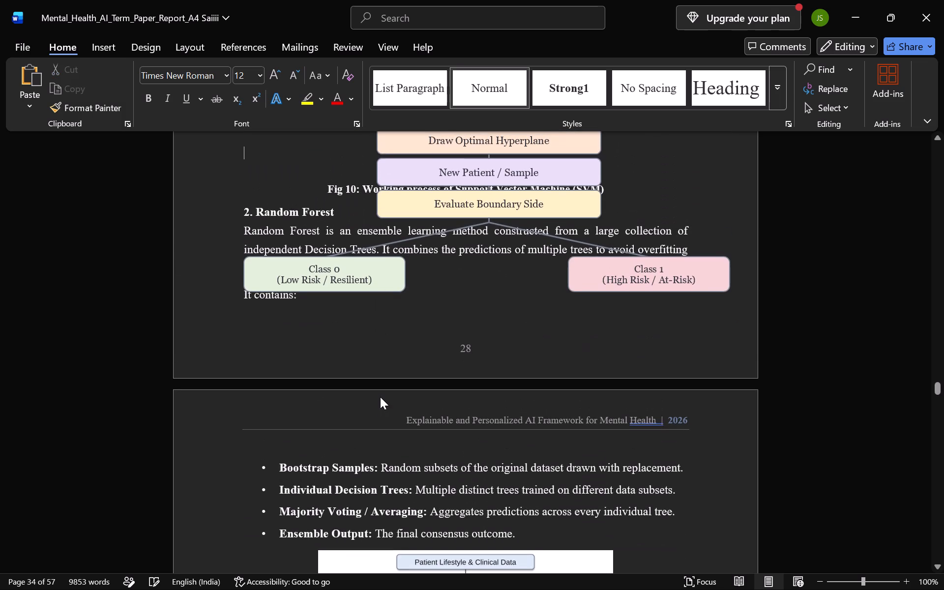
Add blank lines above the Fig 10 caption to bring it down level with the flowchart's Class 0 and Class 1 boxes.
key("Return")
key("Return")
key("Return")
key("Return")
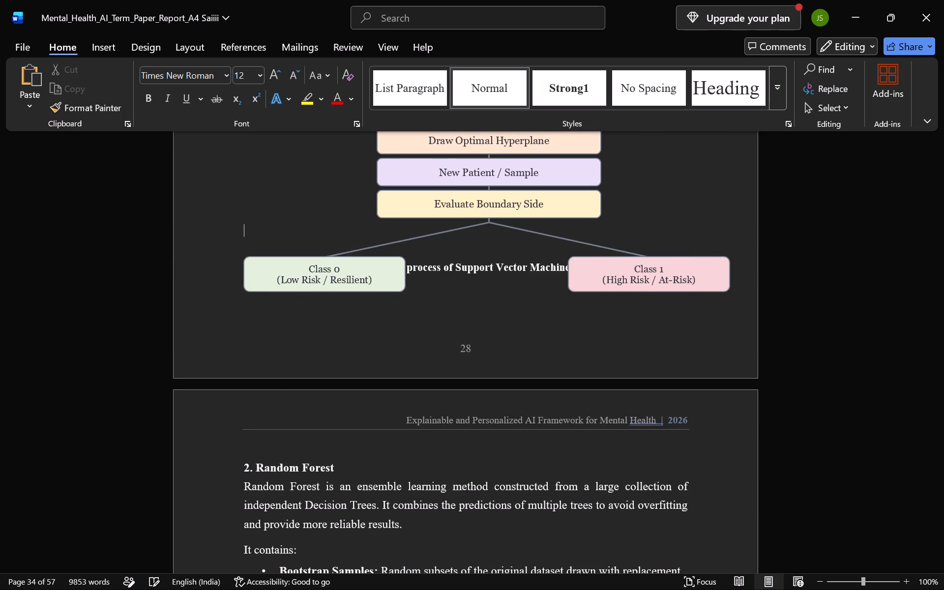
key("Return")
key("Return")
scroll(380, 397, "down", 1)
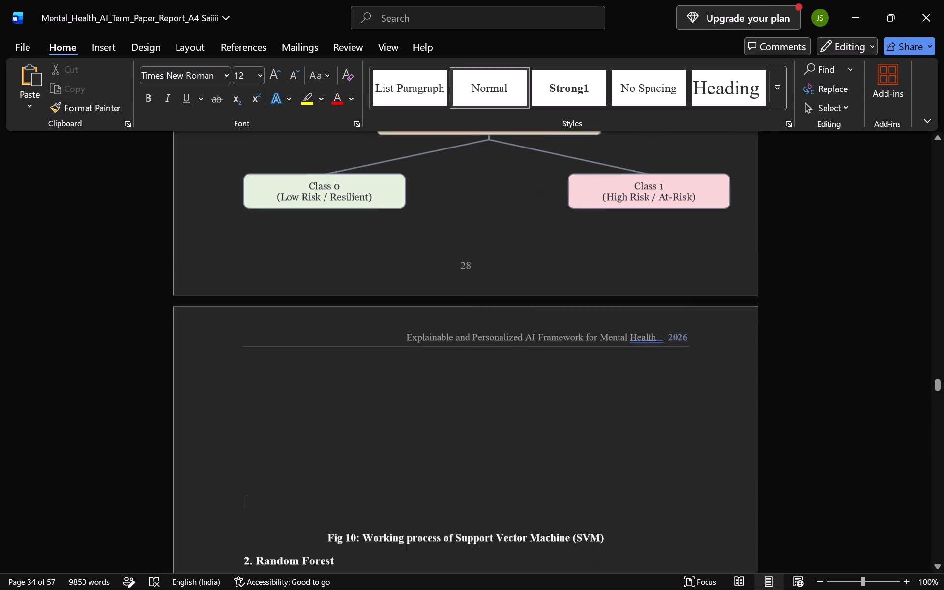
scroll(380, 397, "down", 1)
key("BackSpace")
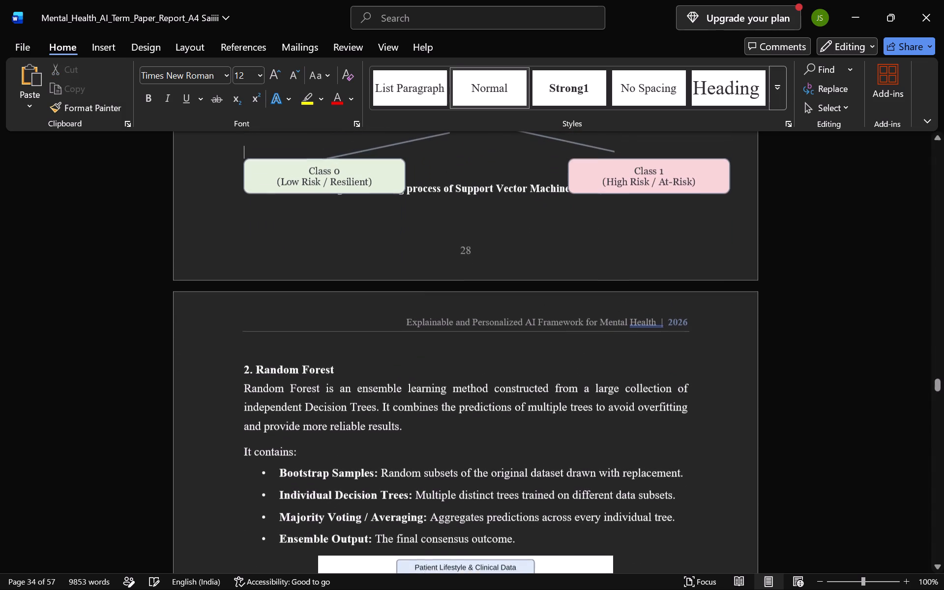
key("Return")
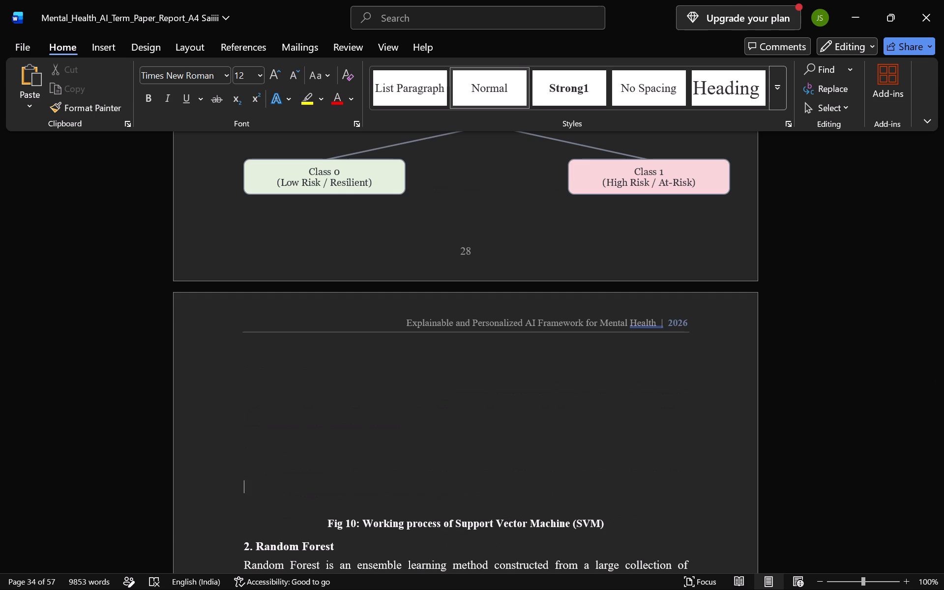
key("BackSpace")
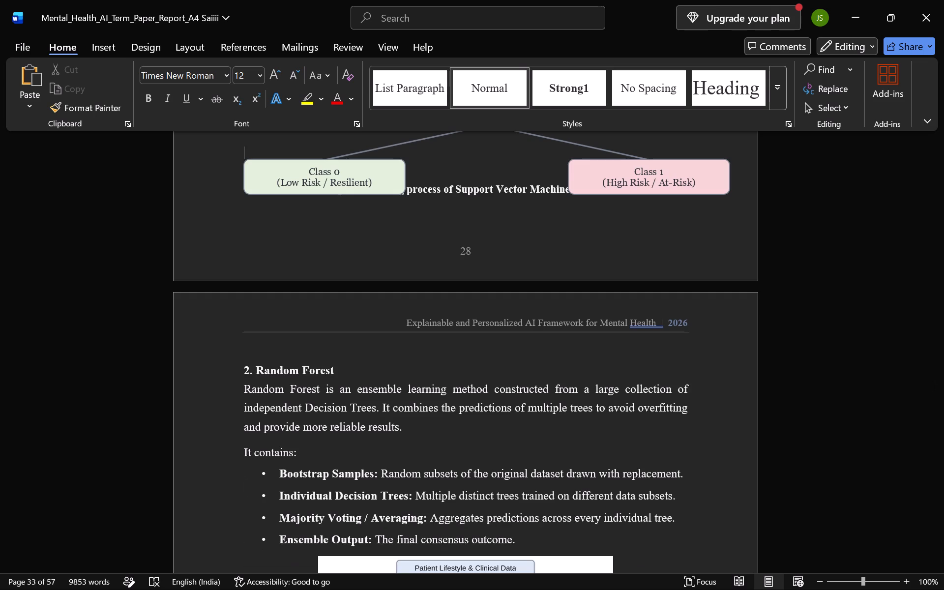
Adjust the spacing before the Fig 10 caption and remove the blank lines directly above it.
key("space")
key("space")
key("space")
key("space")
key("Return")
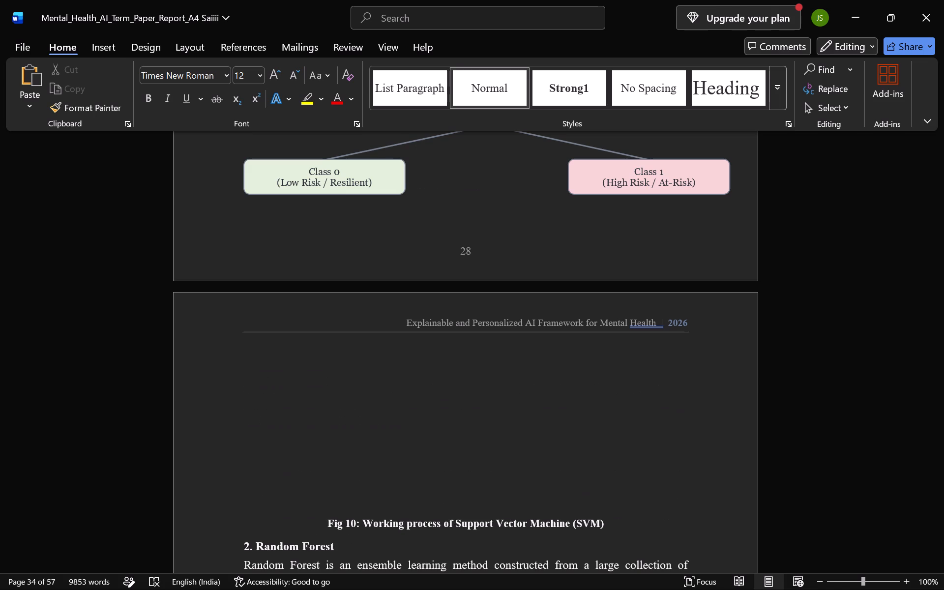
key("Down")
key("Down")
key("BackSpace")
key("BackSpace")
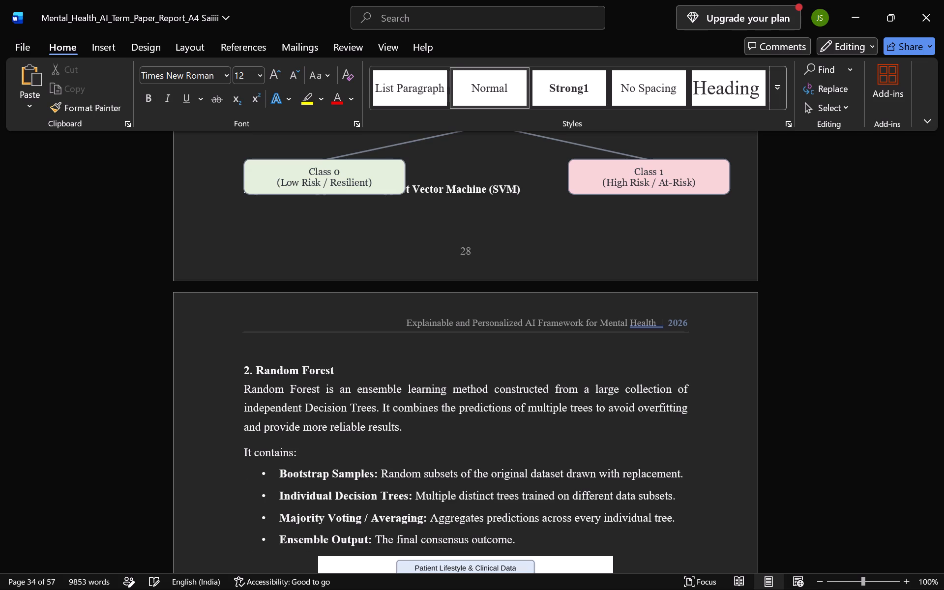
Move the Fig 10 caption to the top of the next page and indent it with spaces until it is roughly centred.
key("Return")
key("space")
key("space")
key("space")
key("space")
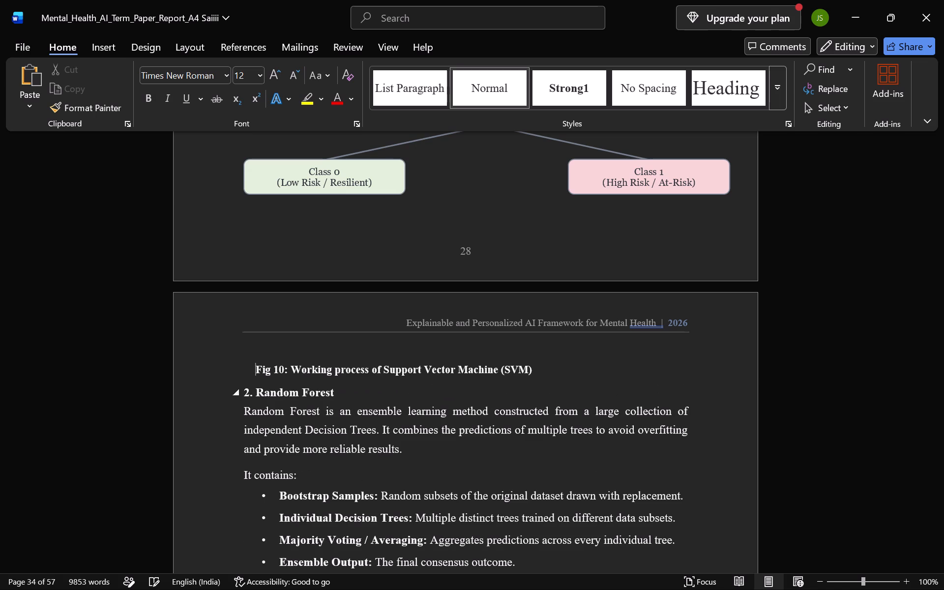
key("space")
key("space")
key("space")
key("space")
key("space")
key("space")
key("space")
key("space")
key("space")
key("space")
key("space")
key("space")
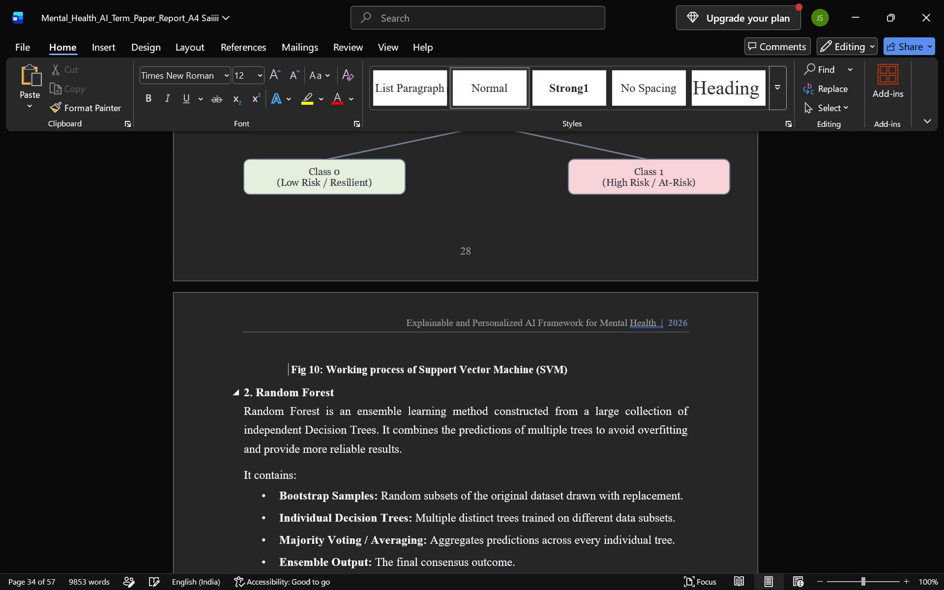
key("space")
key("space")
key("space")
key("space")
key("space")
key("space")
key("space")
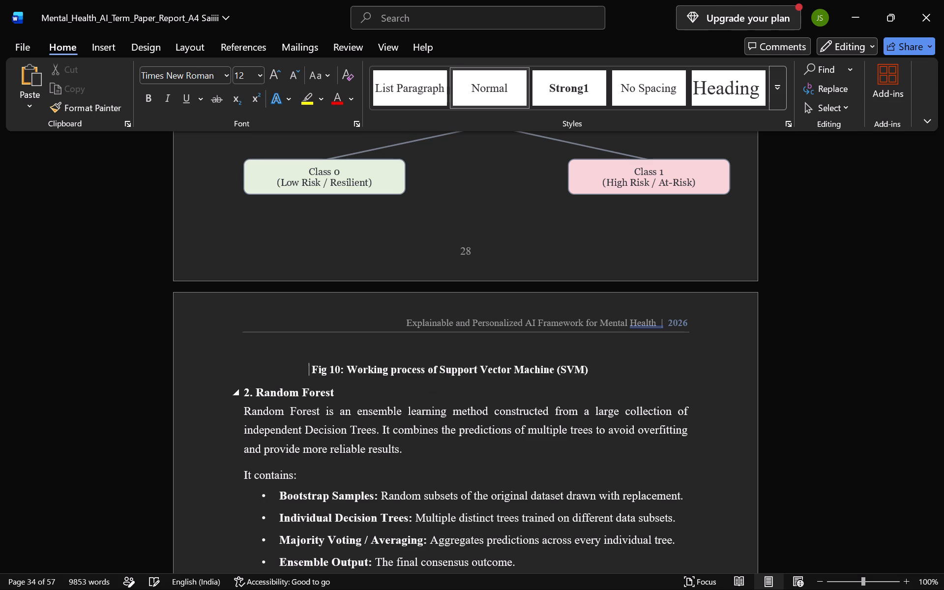
Copy the Fig 11 Random Forest flowchart picture from the report.
scroll(380, 397, "down", 1)
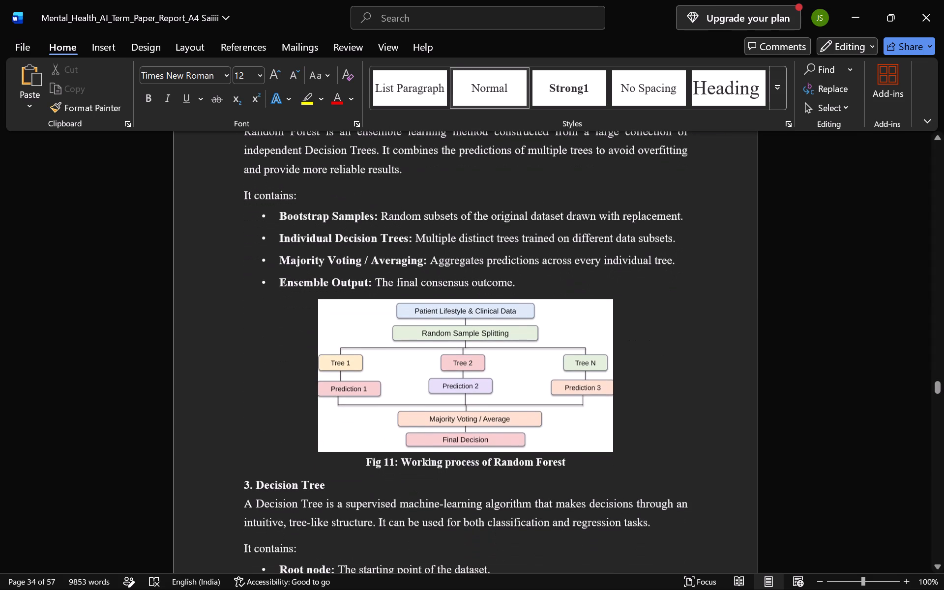
left_click(525, 424)
key("ctrl+c")
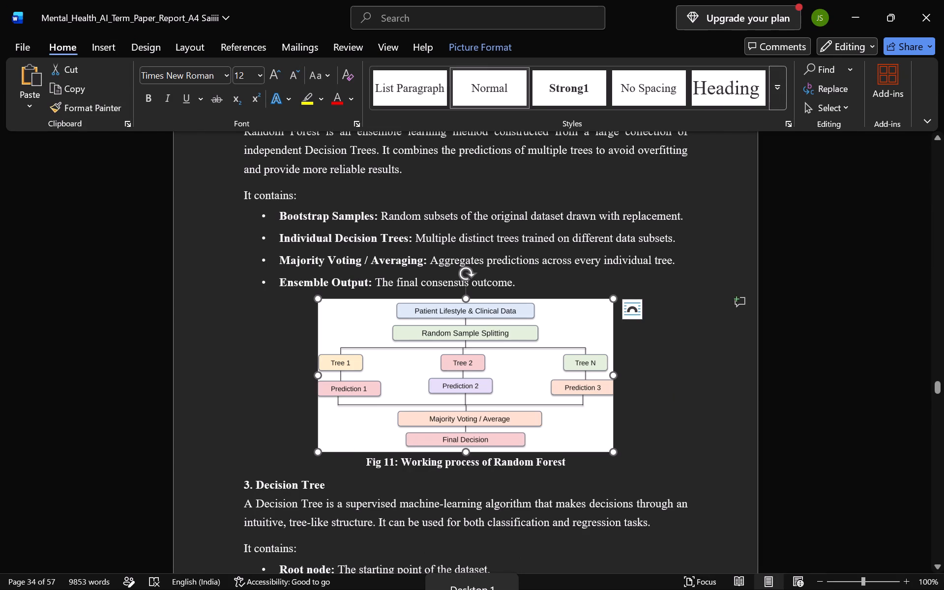
In the Word report's page 24 flowchart, narrow the "6. PREDICTION & PERSONALIZED ASSISTANCE" box from both sides to roughly match box 5's width.
scroll(672, 393, "up", 2)
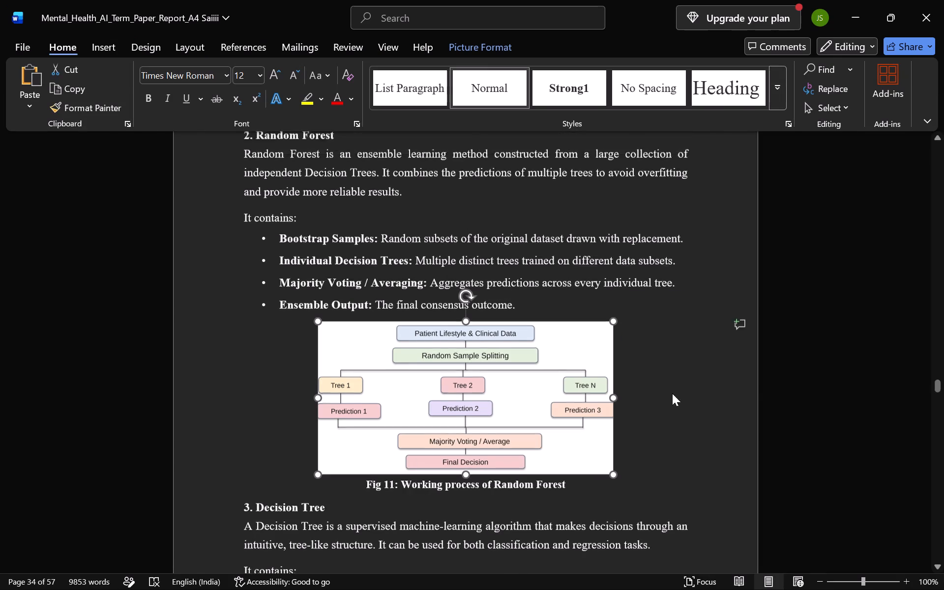
scroll(672, 393, "up", 8)
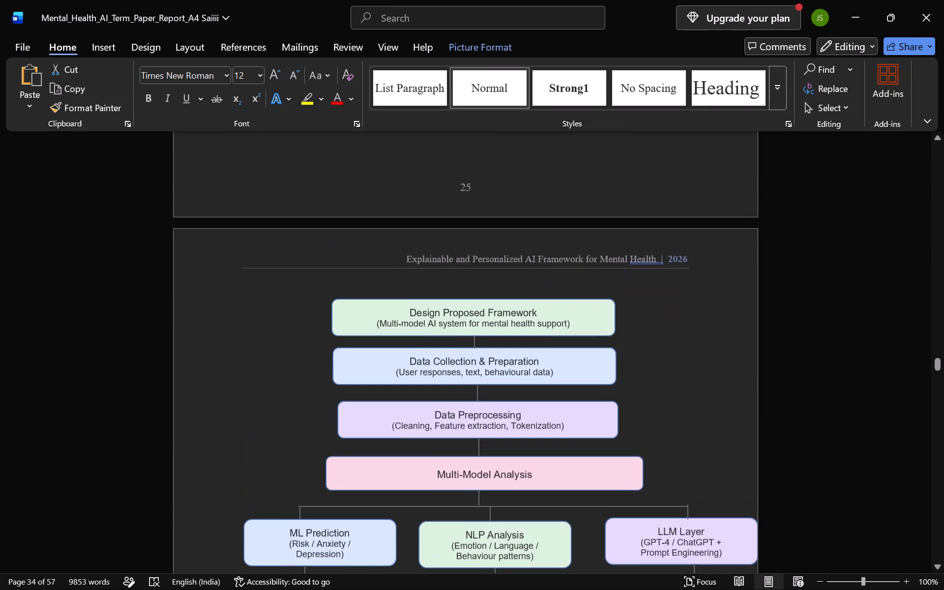
scroll(672, 393, "up", 5)
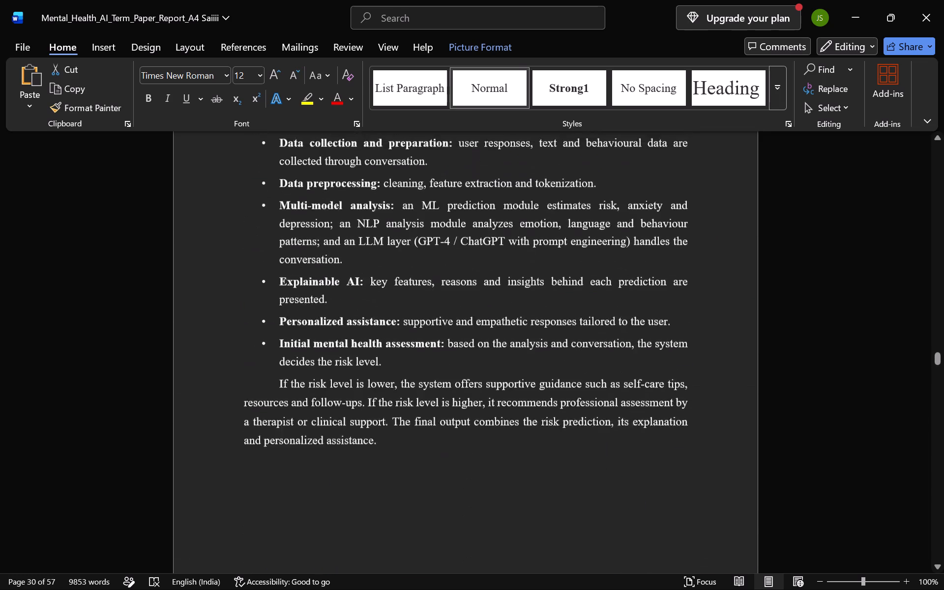
scroll(672, 393, "up", 1)
scroll(672, 393, "left", 1)
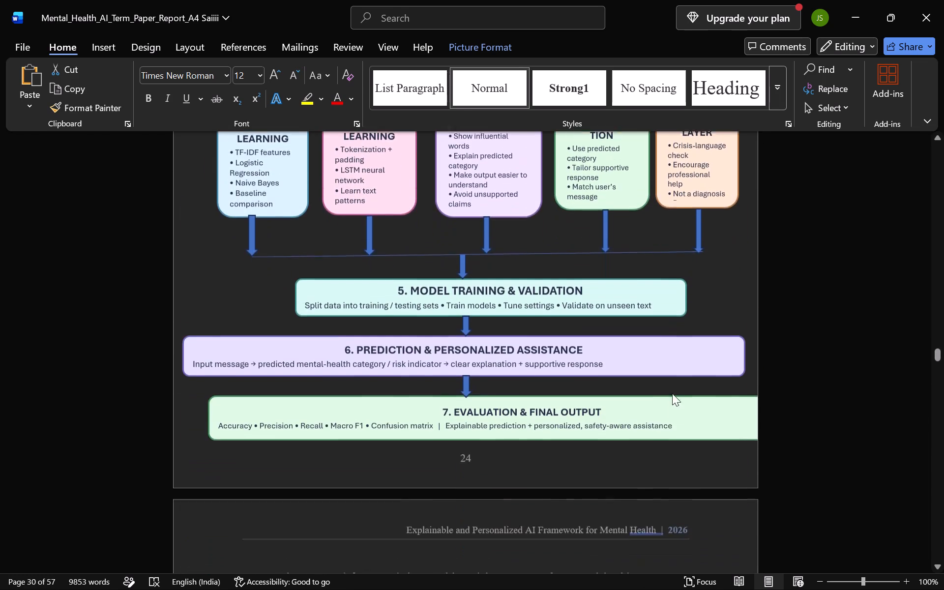
scroll(672, 393, "left", 1)
scroll(672, 393, "down", 2)
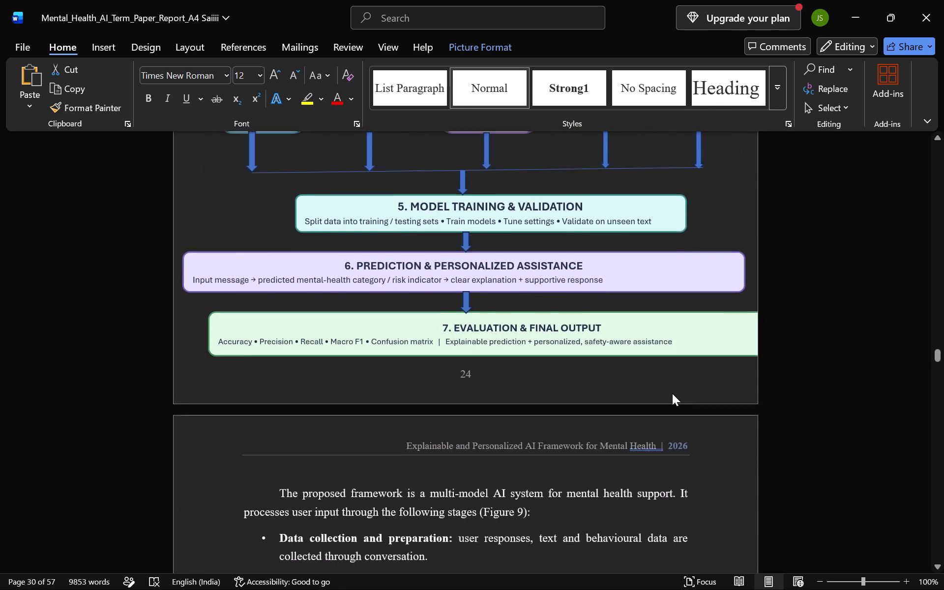
scroll(672, 393, "down", 1)
left_click(664, 269)
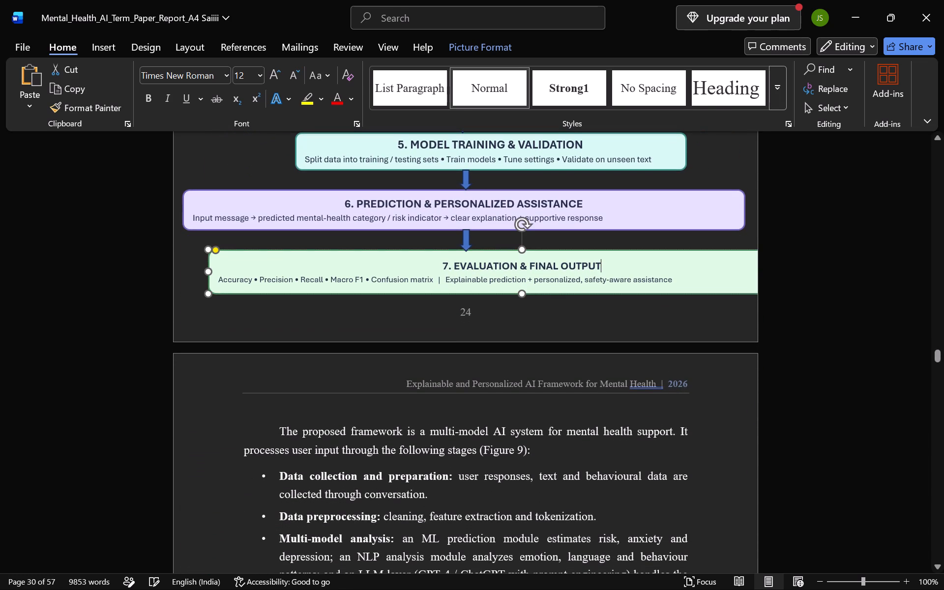
left_click(279, 208)
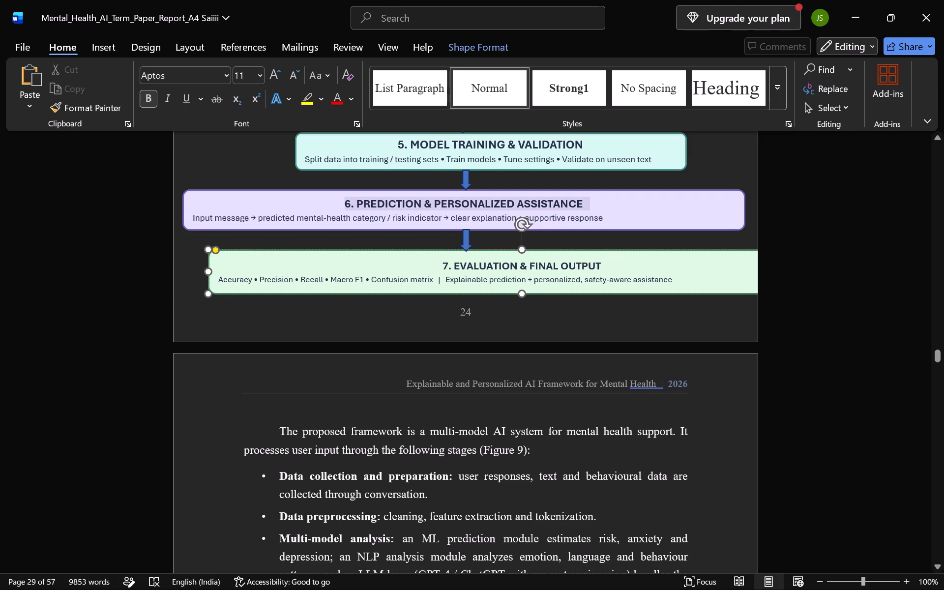
left_click_drag(183, 207, 282, 224)
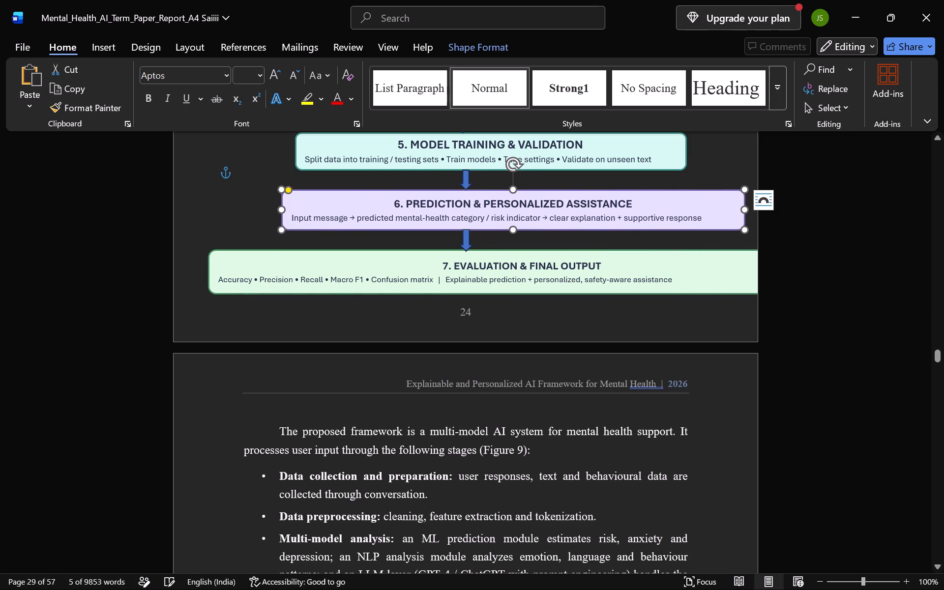
left_click_drag(745, 213, 692, 185)
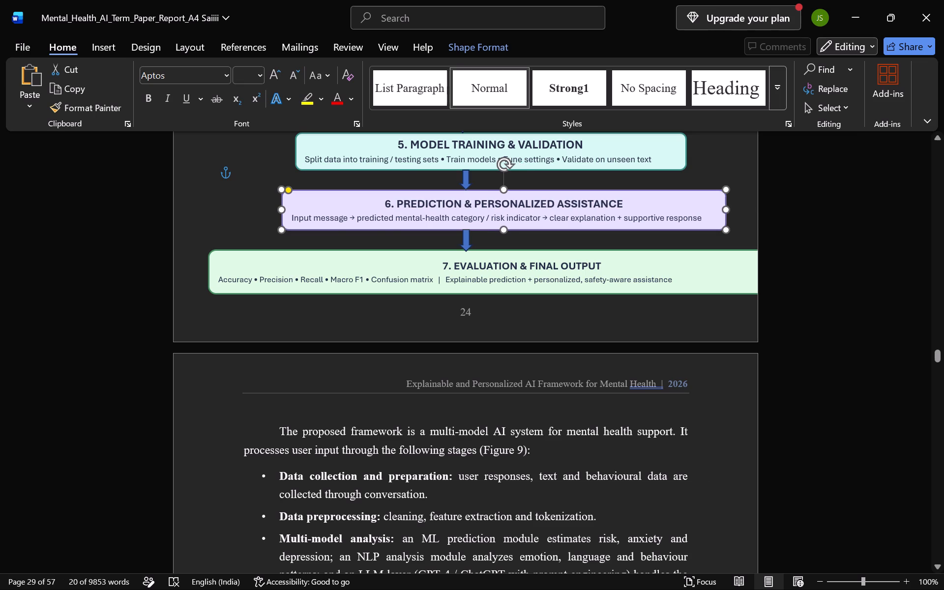
left_click_drag(692, 185, 693, 195)
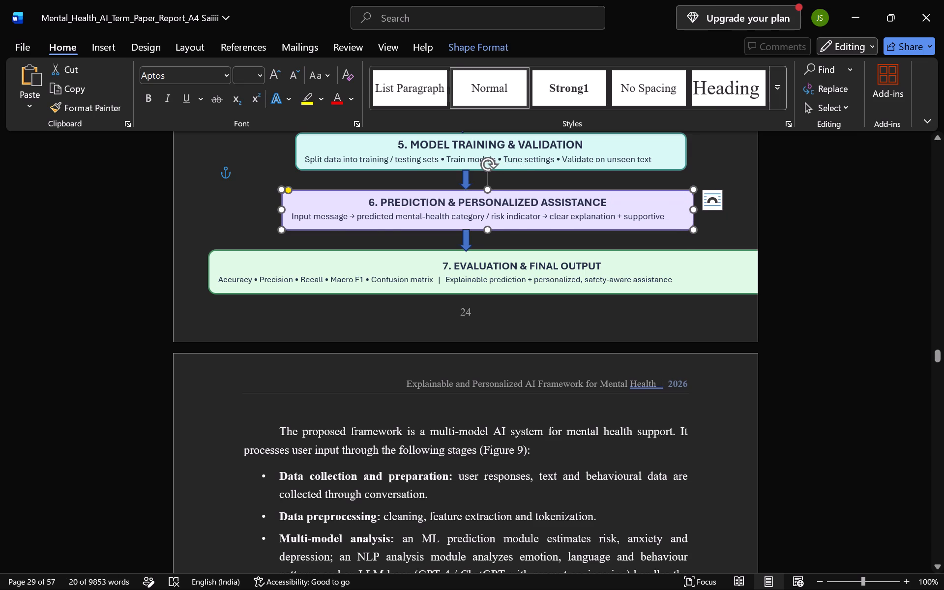
left_click_drag(284, 212, 296, 208)
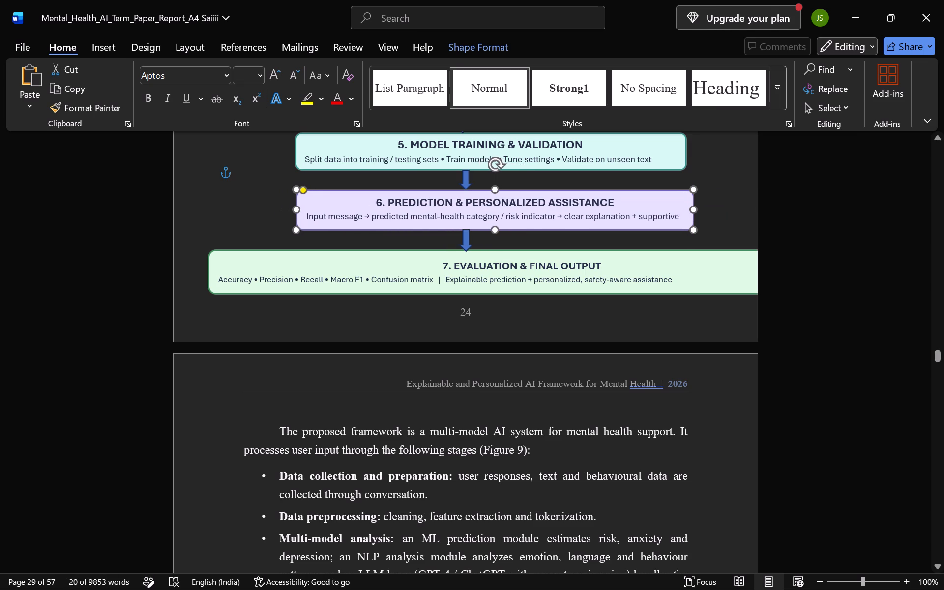
left_click_drag(296, 208, 296, 210)
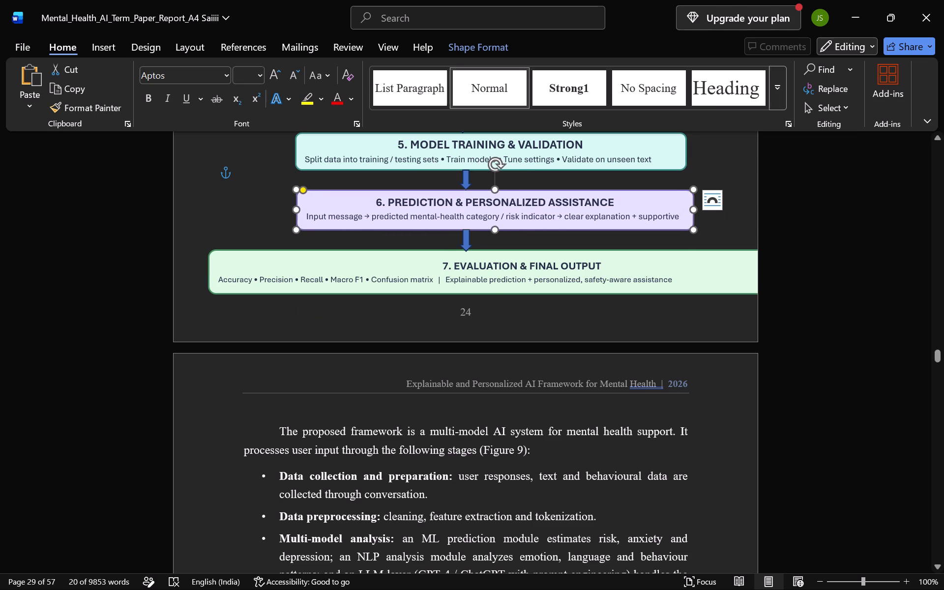
Shorten the "7. EVALUATION & FINAL OUTPUT" box from both ends, shifting it sideways to reach its off-page edge.
left_click(223, 274)
left_click_drag(206, 269, 205, 269)
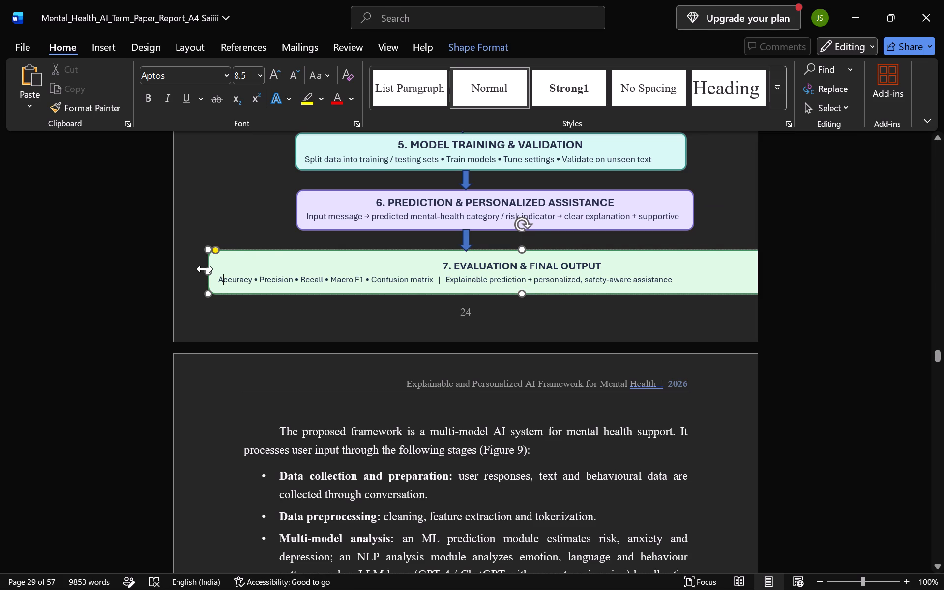
left_click_drag(205, 269, 290, 282)
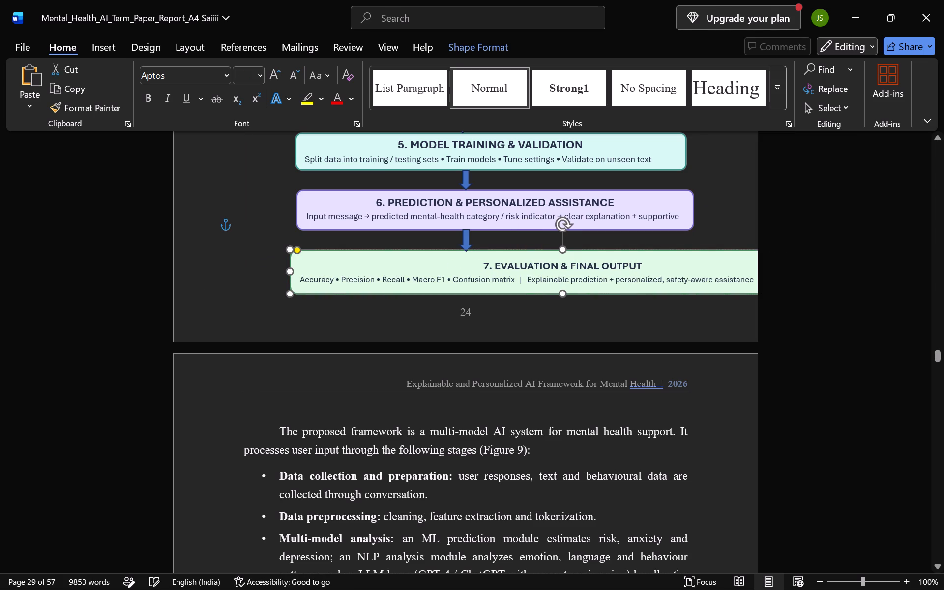
left_click(612, 255)
left_click(717, 281)
left_click_drag(696, 247, 581, 241)
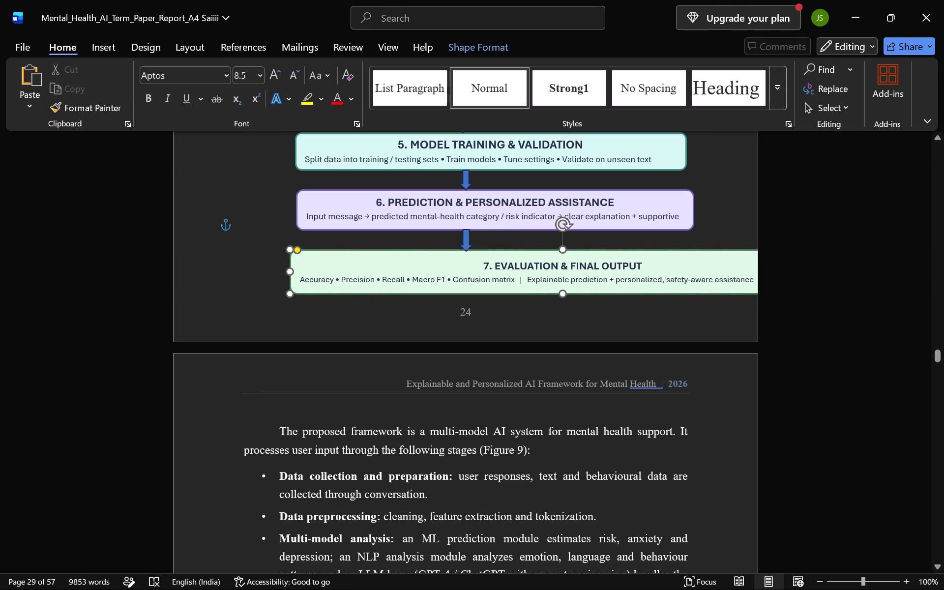
left_click_drag(581, 241, 562, 244)
left_click_drag(700, 266, 662, 263)
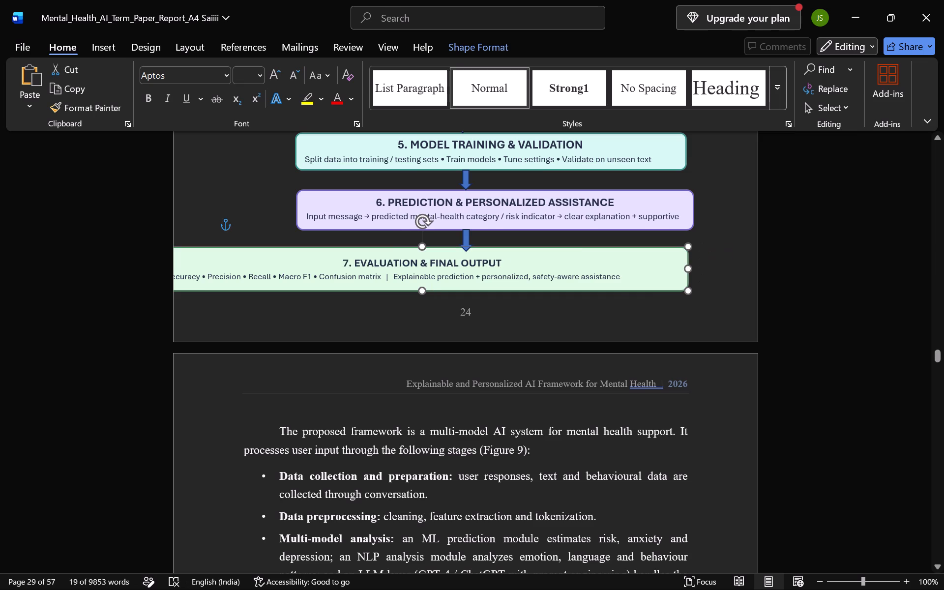
left_click_drag(662, 263, 574, 266)
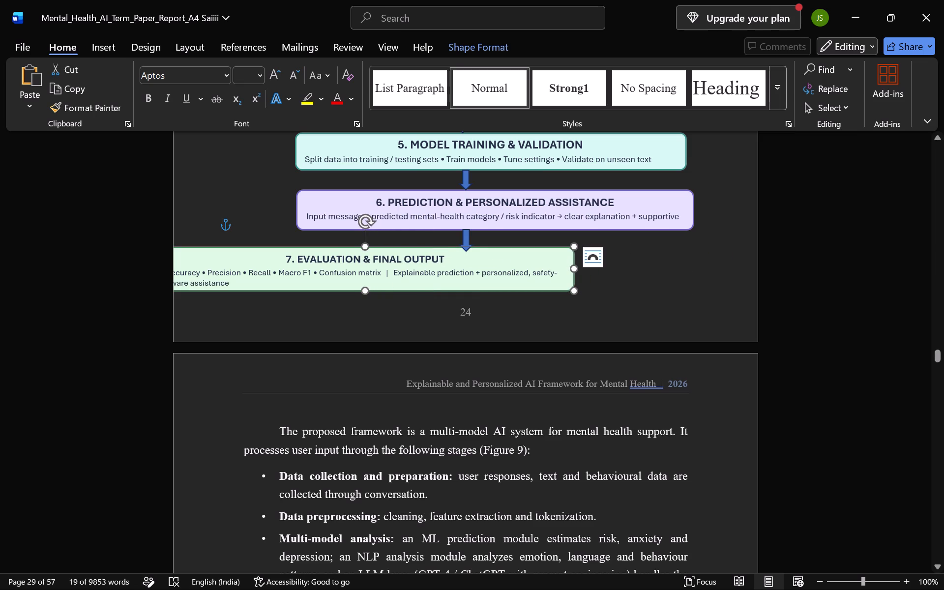
Move the "7. EVALUATION & FINAL OUTPUT" box under box 6 and trim both sides to line up with the boxes above.
right_click_drag(382, 244, 369, 253)
left_click(218, 316)
left_click_drag(324, 249, 449, 253)
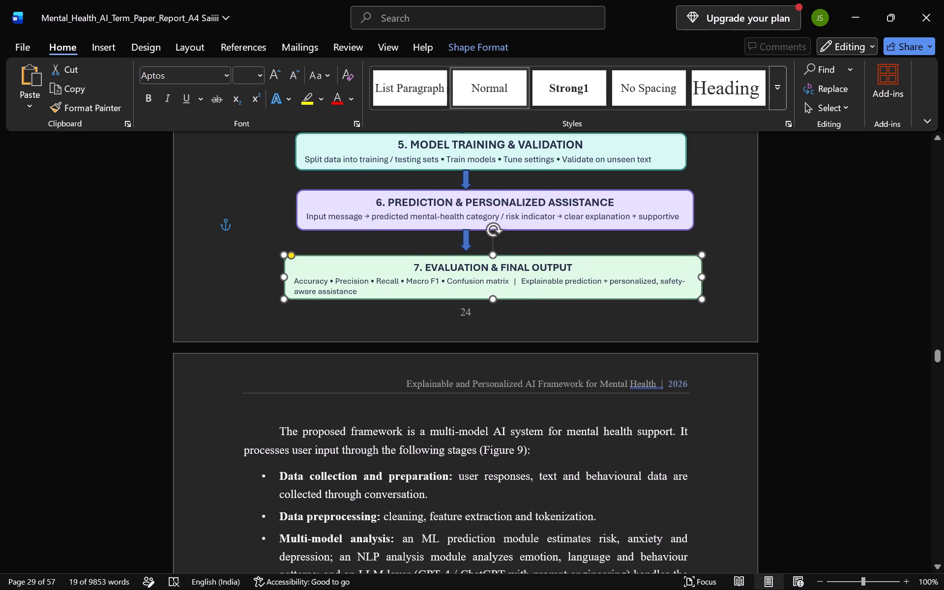
left_click_drag(449, 253, 444, 255)
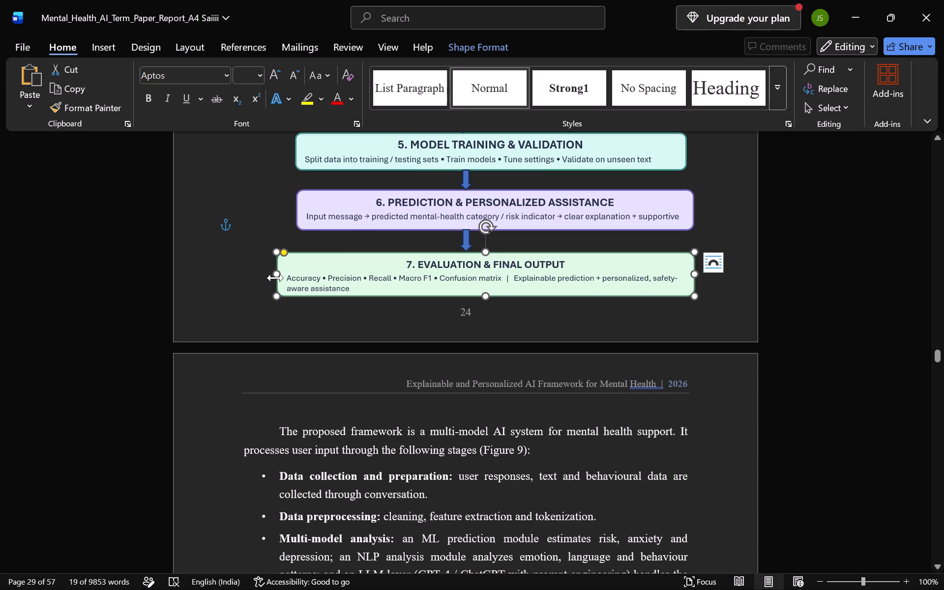
left_click_drag(275, 278, 292, 279)
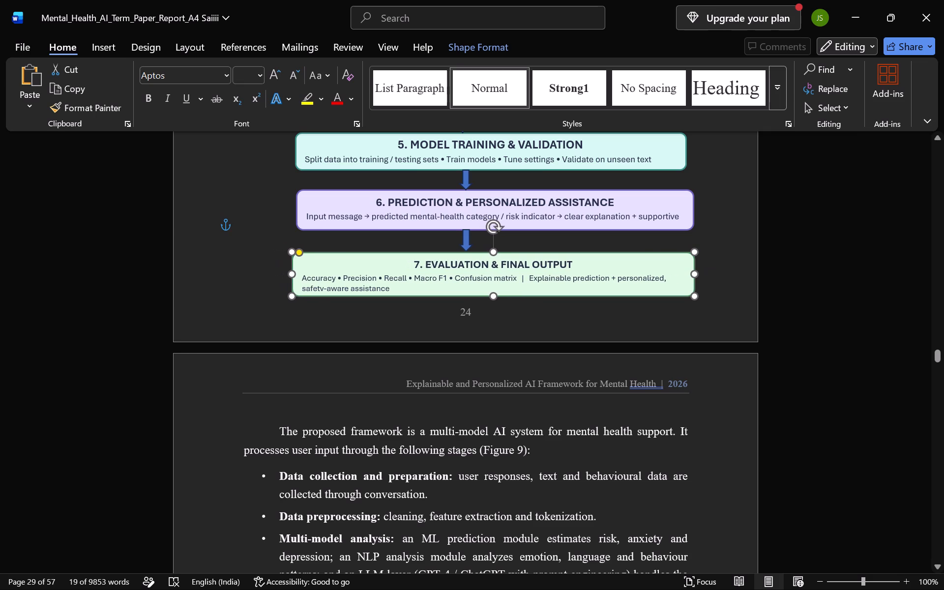
left_click_drag(292, 279, 291, 280)
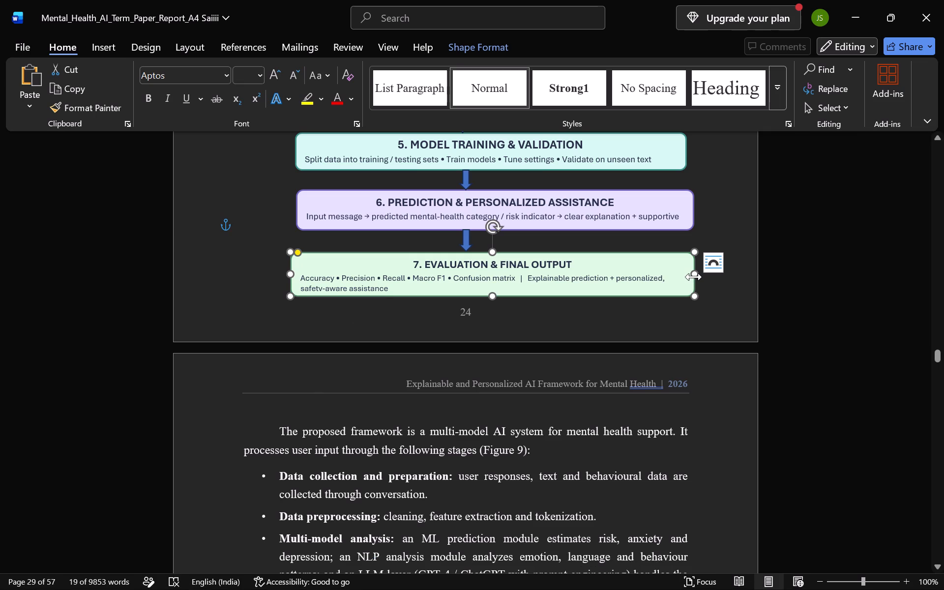
left_click_drag(693, 277, 683, 272)
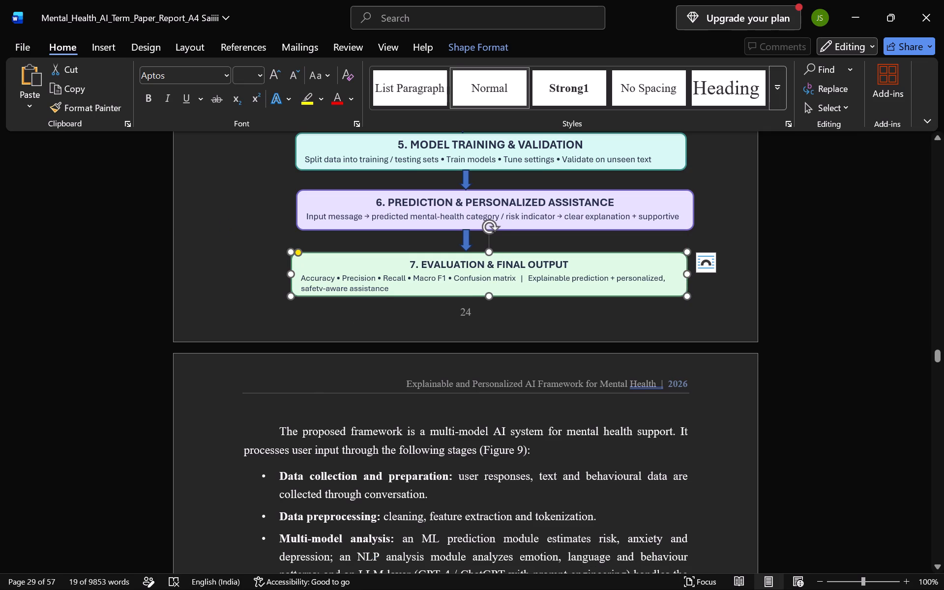
left_click(480, 252)
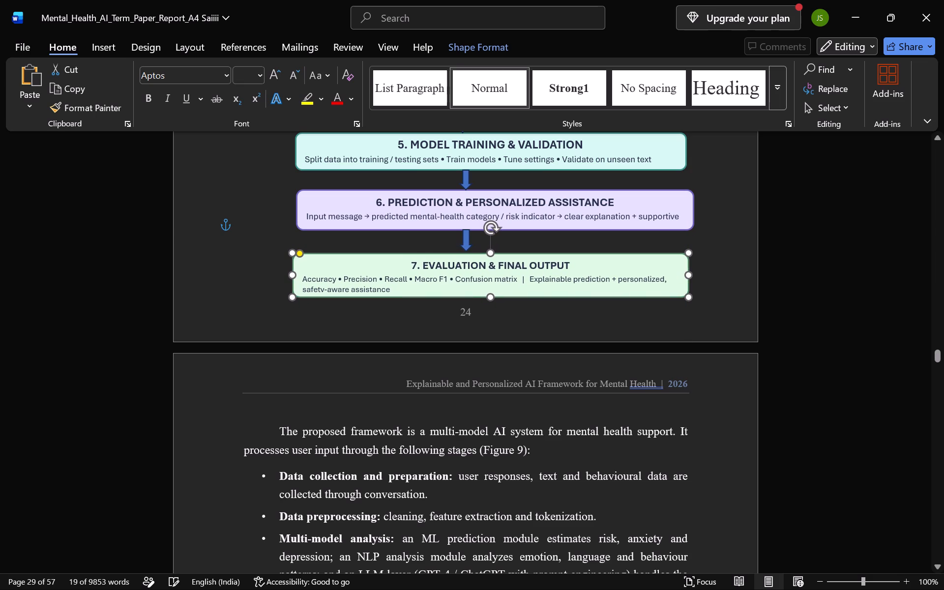
Shift the page 24 flowchart's "5. MODEL TRAINING & VALIDATION" box left and trim its right side to line up with the preprocessing boxes above.
scroll(480, 254, "up", 4)
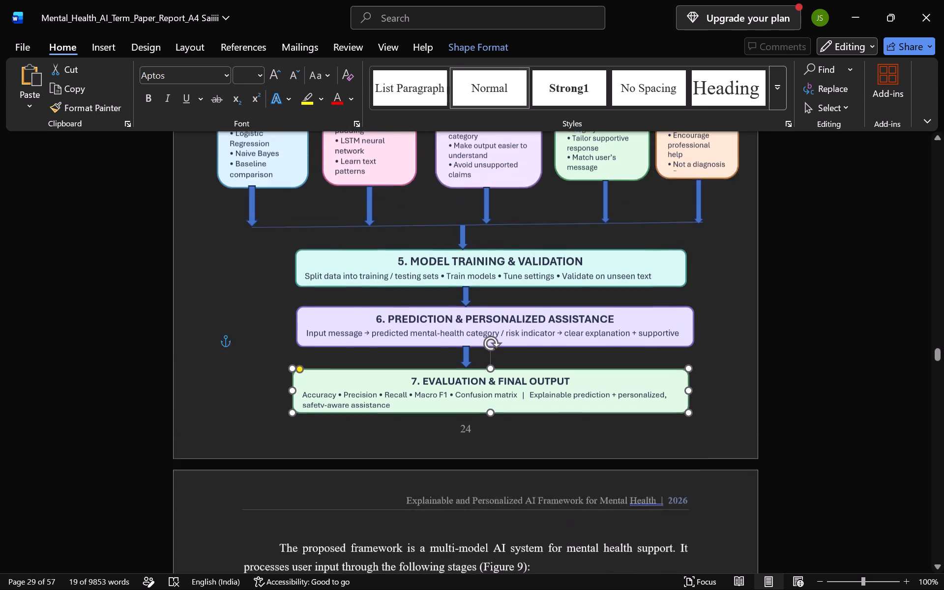
scroll(479, 254, "up", 4)
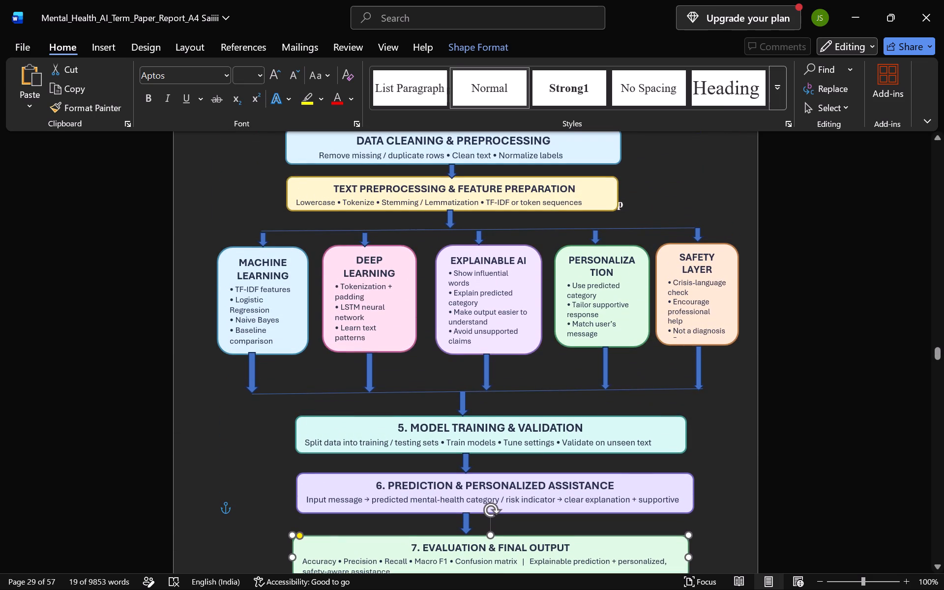
scroll(561, 342, "up", 2)
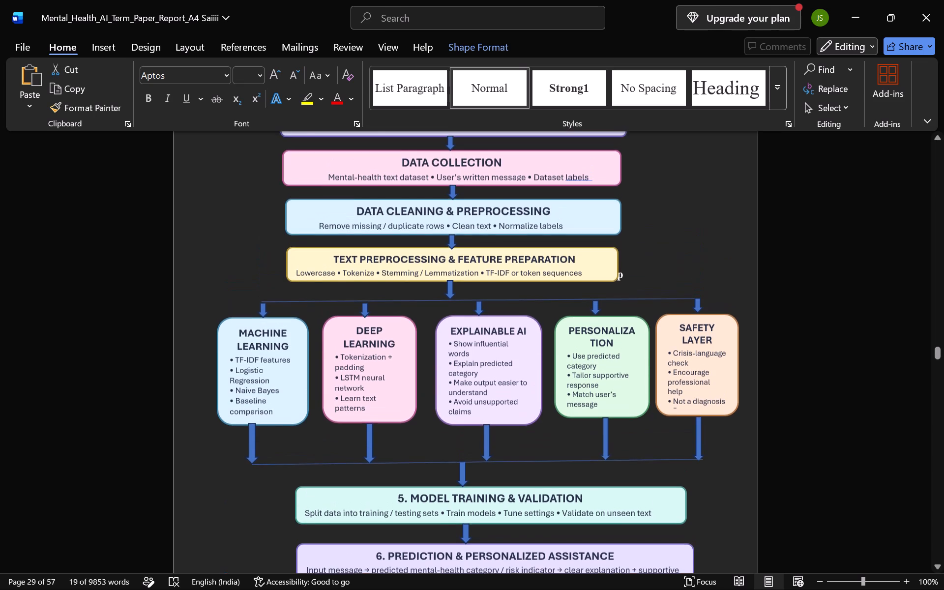
scroll(560, 342, "up", 4)
scroll(560, 341, "down", 6)
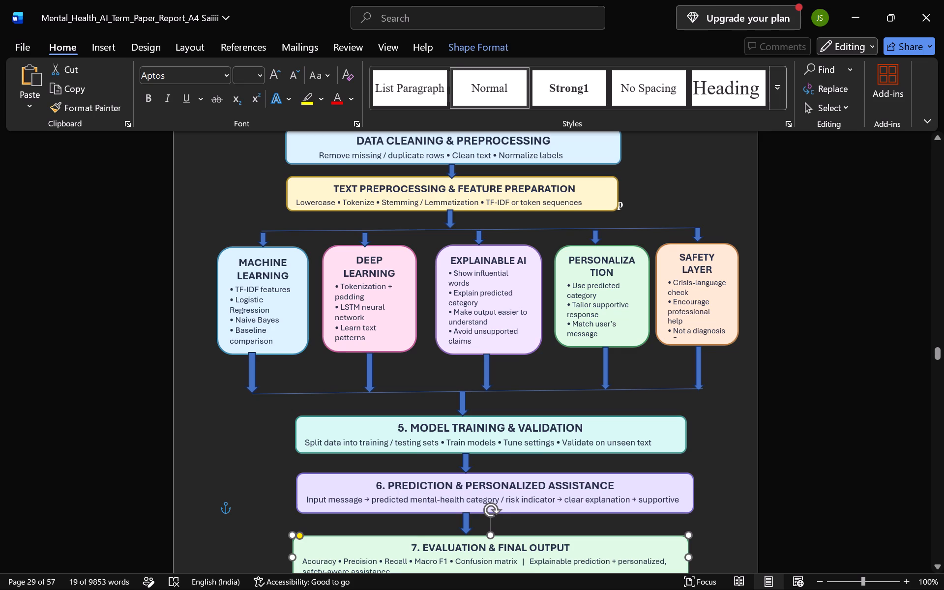
left_click_drag(331, 418, 332, 419)
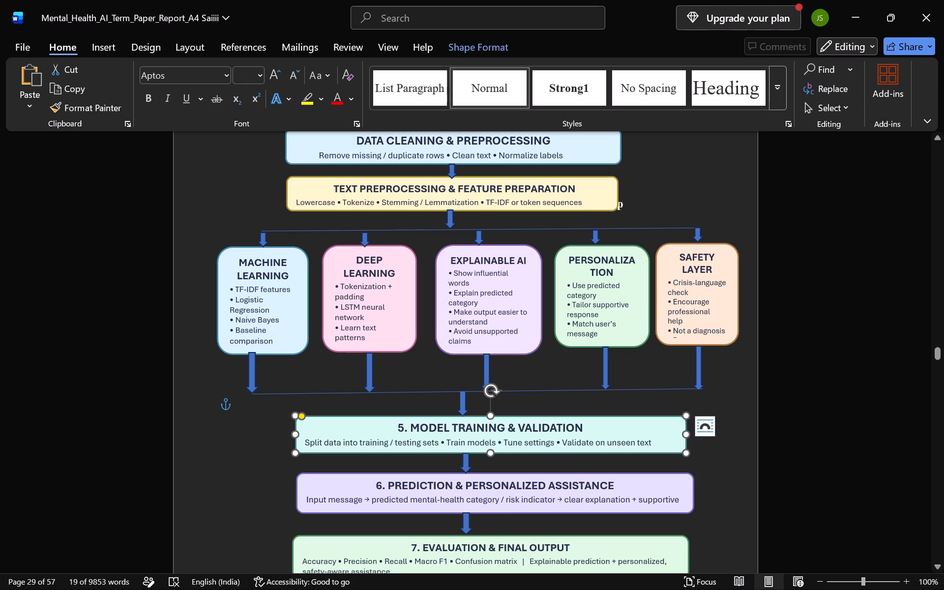
left_click_drag(332, 419, 318, 417)
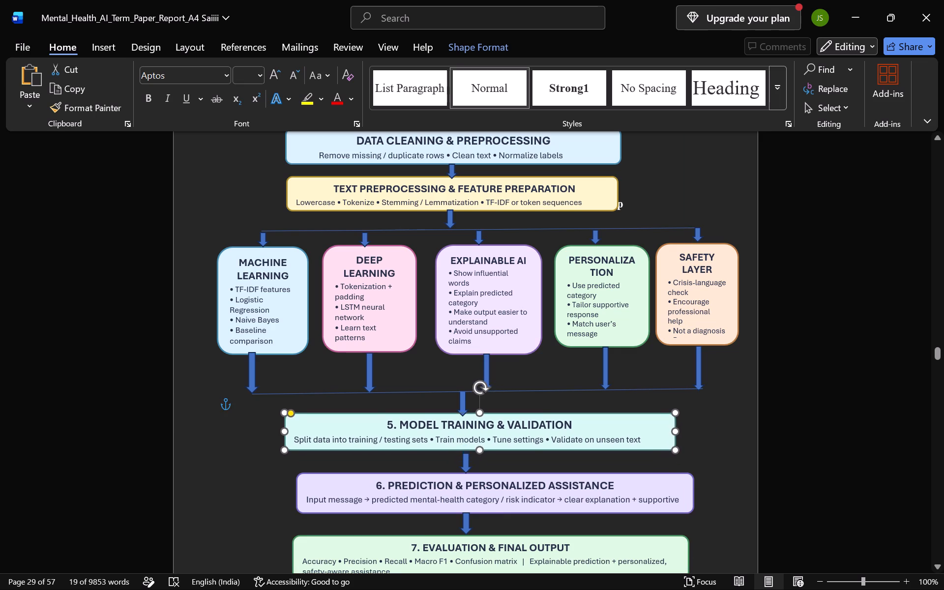
left_click_drag(318, 417, 317, 418)
left_click_drag(671, 434, 659, 437)
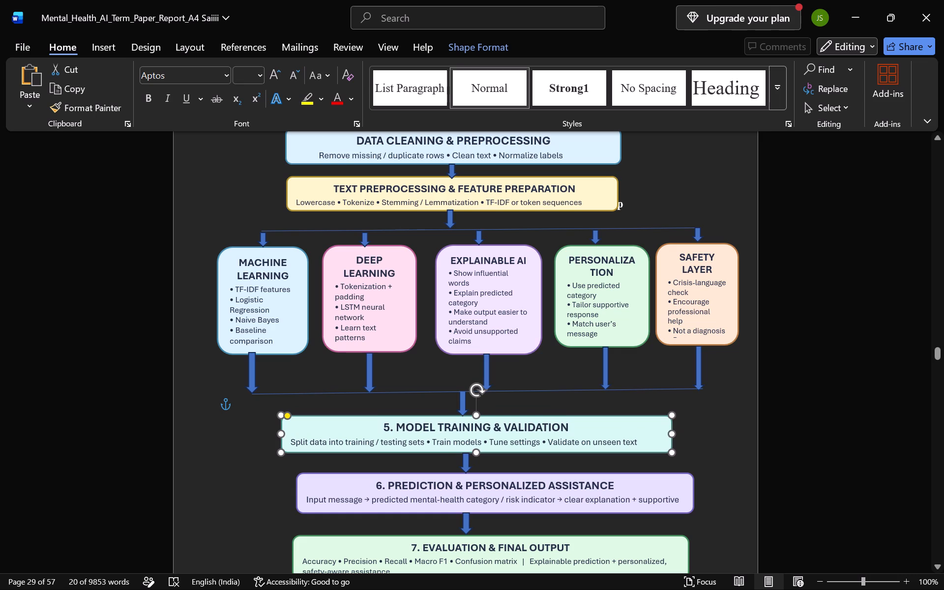
left_click_drag(659, 437, 642, 445)
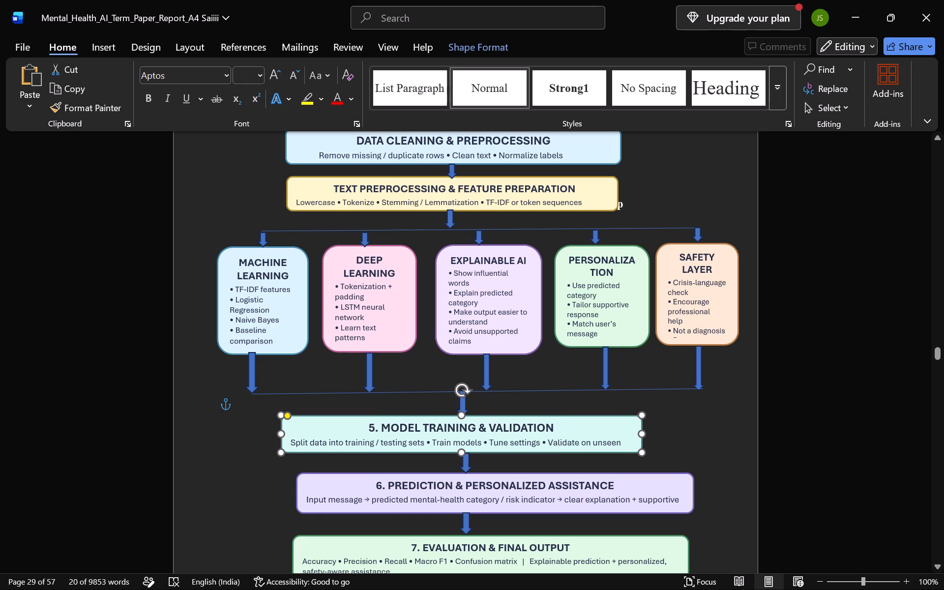
left_click_drag(642, 445, 623, 452)
Extend the "6. PREDICTION & PERSONALIZED ASSISTANCE" box's left edge and pull in its right edge to roughly line up with box 5.
left_click(292, 491)
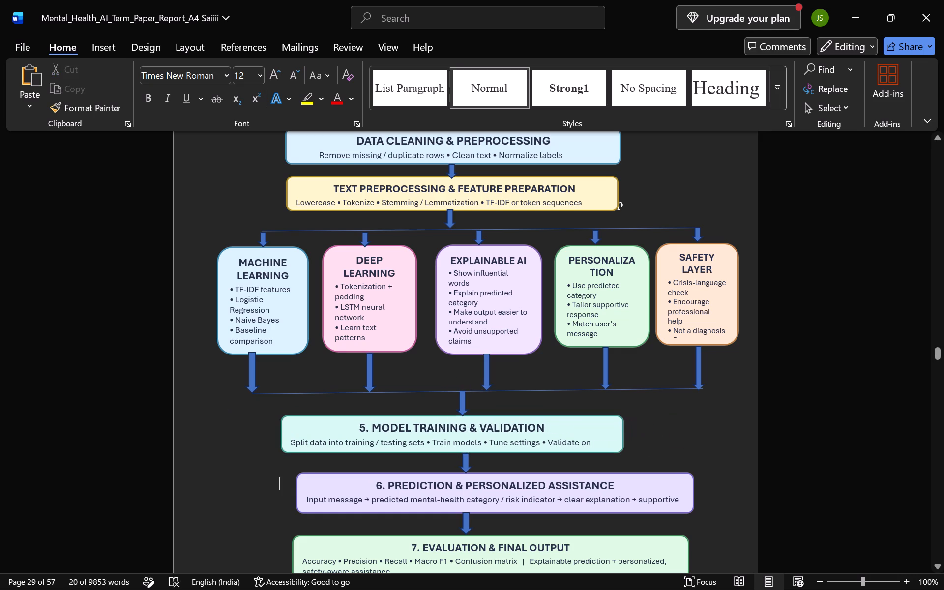
left_click(316, 498)
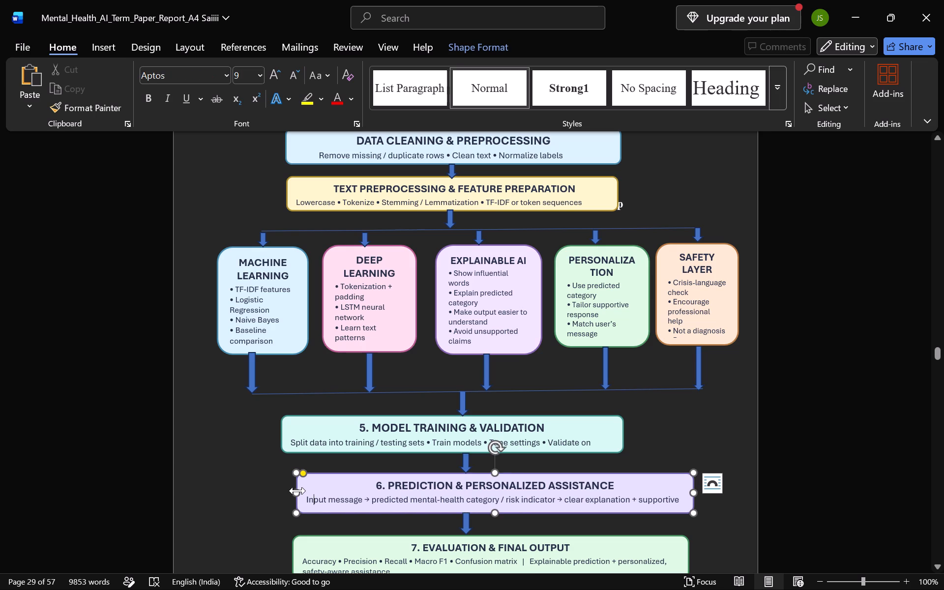
left_click_drag(297, 491, 286, 491)
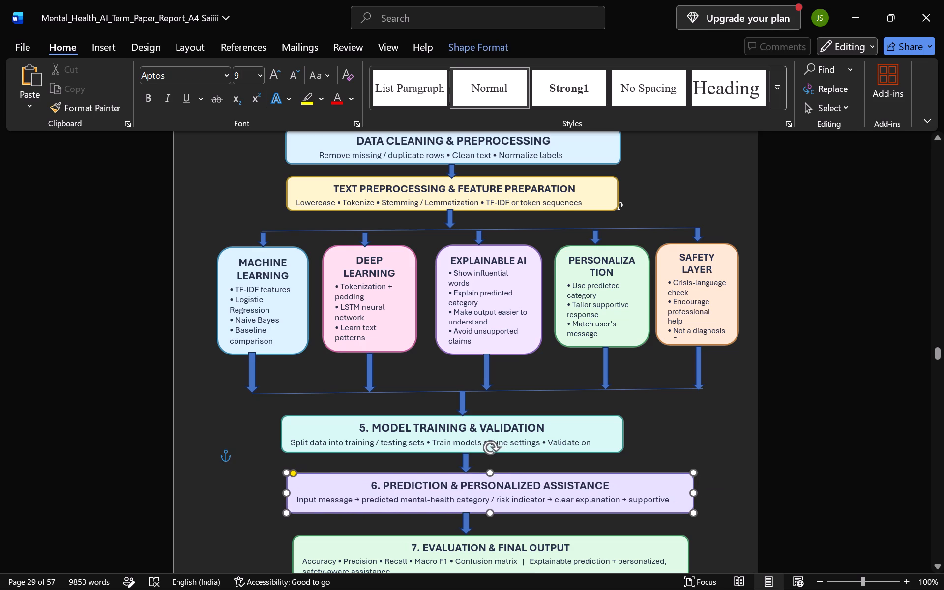
left_click_drag(286, 491, 285, 491)
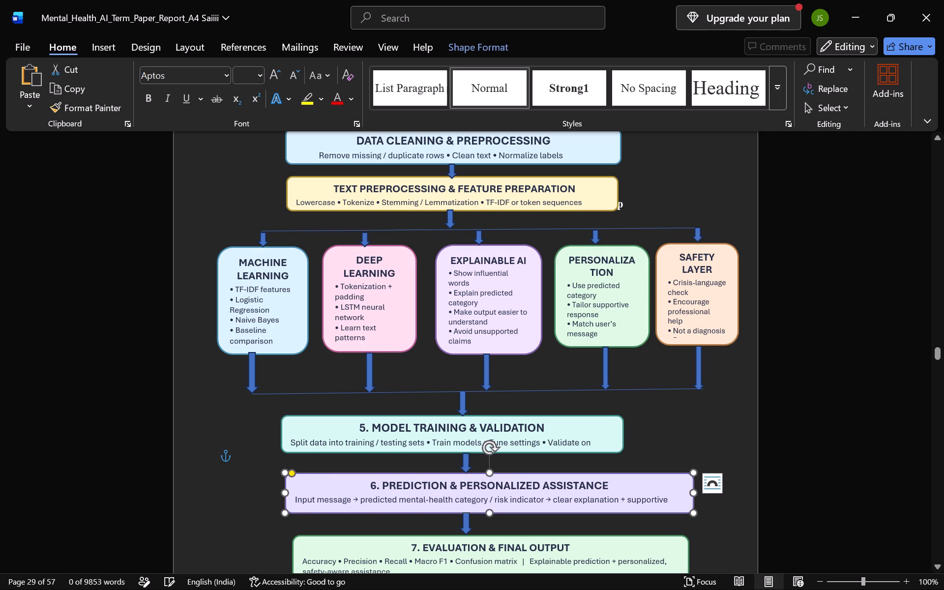
left_click_drag(695, 494, 628, 494)
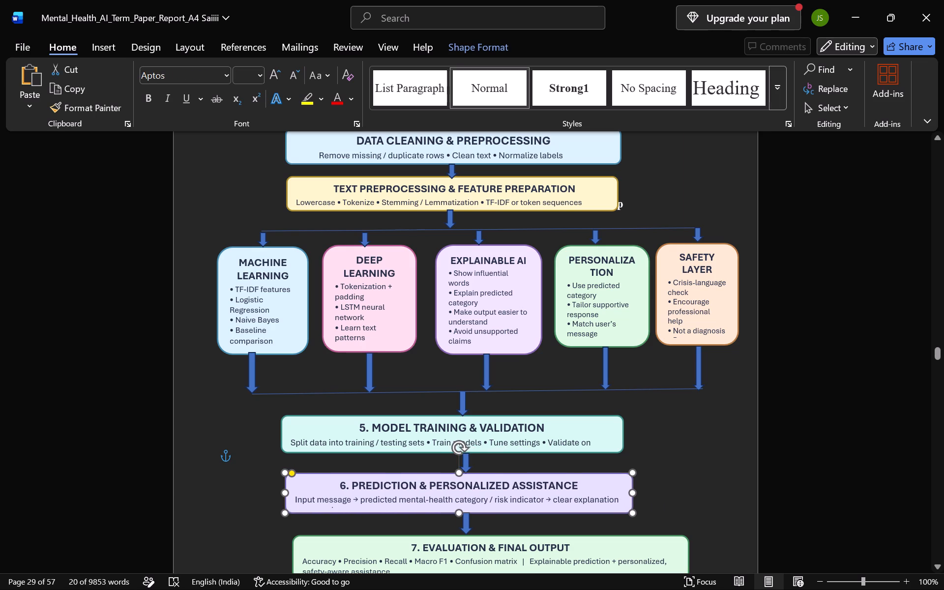
left_click_drag(628, 494, 628, 493)
Extend the "7. EVALUATION & FINAL OUTPUT" box's left edge slightly and pull in its right edge to line up with box 6.
scroll(522, 527, "down", 2)
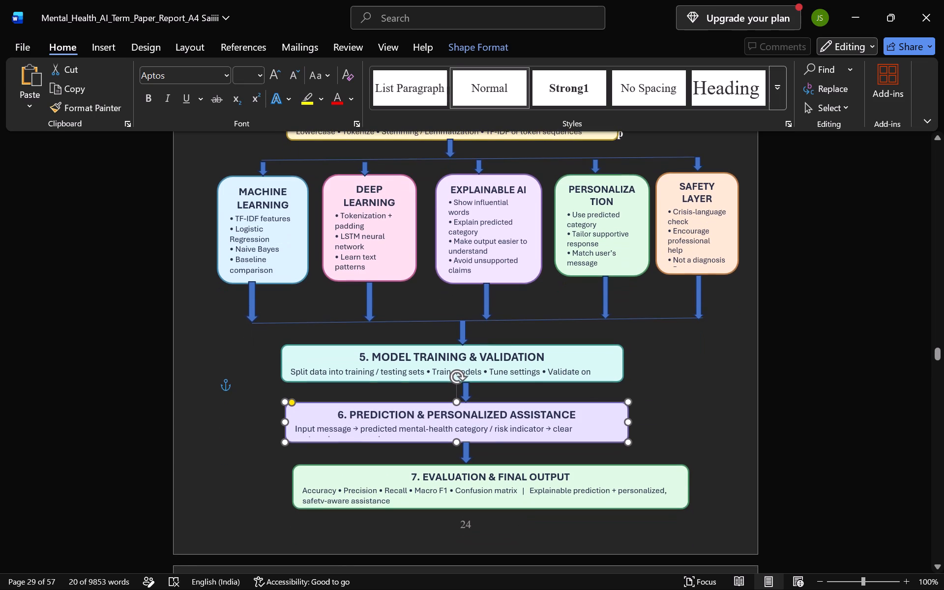
left_click(335, 487)
left_click_drag(292, 491, 286, 488)
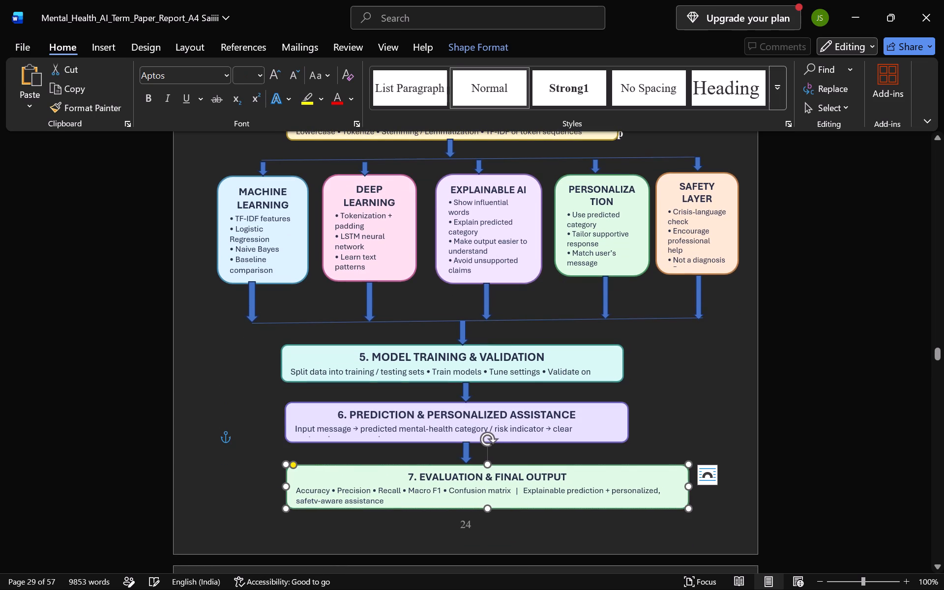
left_click_drag(689, 487, 679, 493)
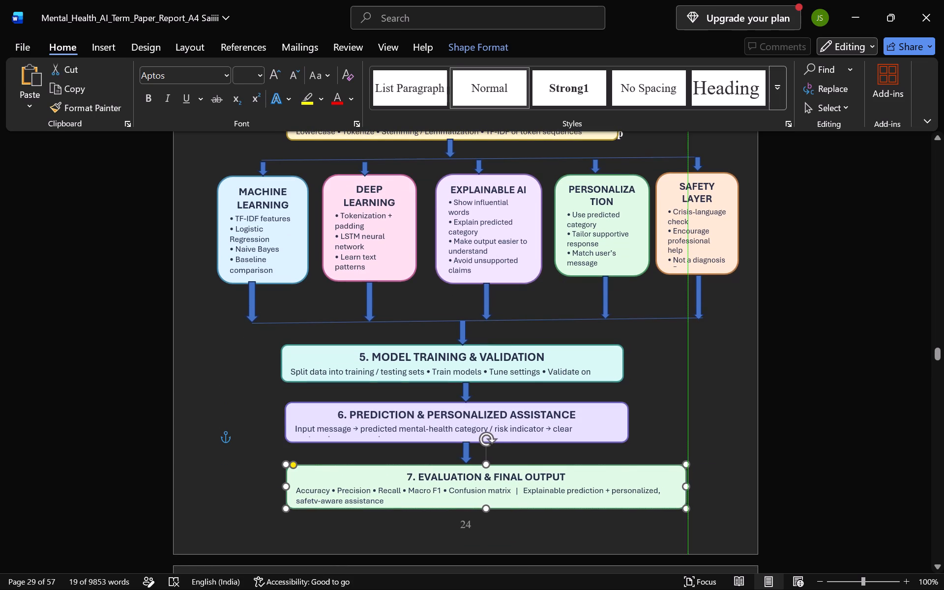
left_click_drag(679, 493, 640, 496)
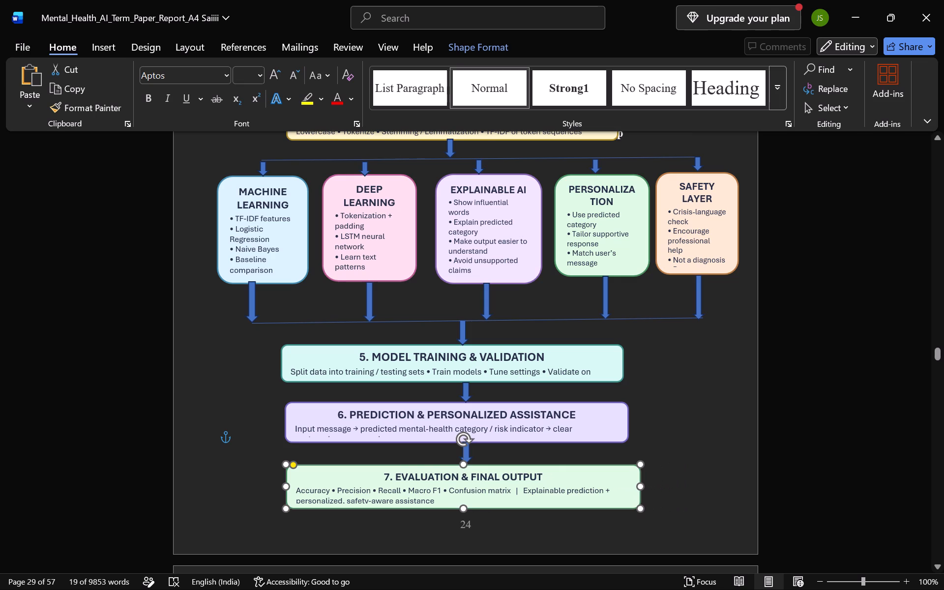
left_click_drag(640, 496, 630, 489)
Review the pages following the methodology flowchart, through the Fig 9 framework flowchart and the start of section 3.3 Design Considerations.
scroll(628, 483, "down", 3)
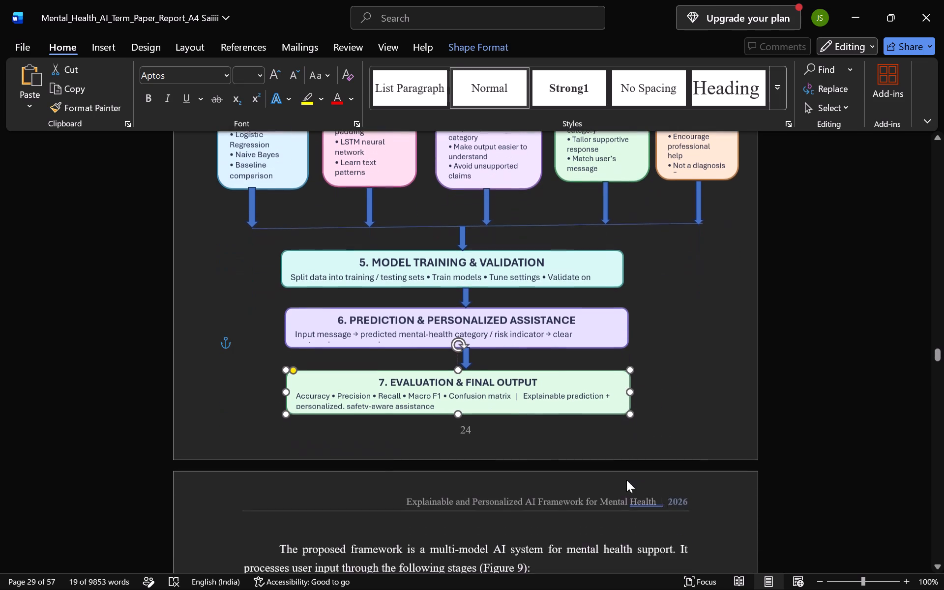
scroll(585, 429, "down", 11)
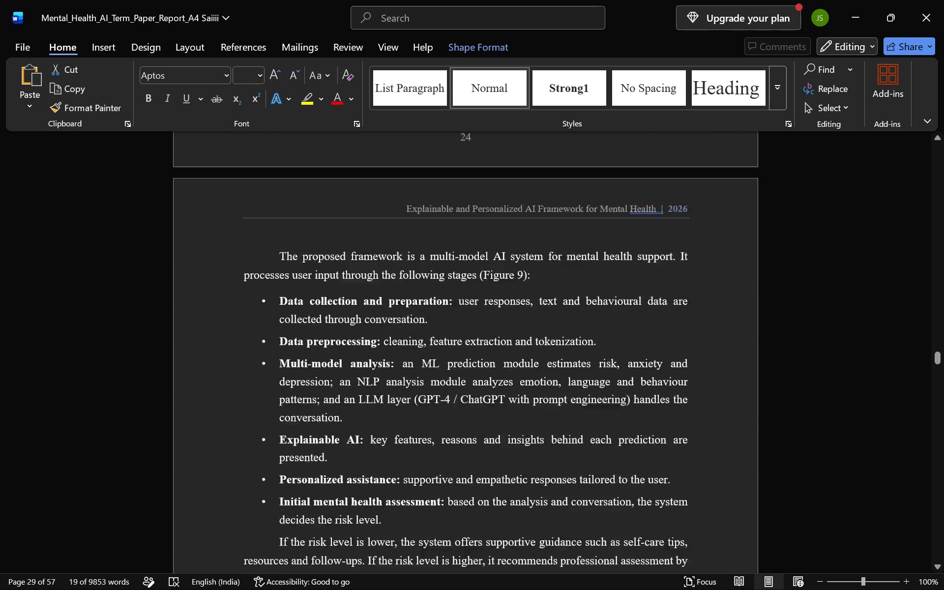
scroll(584, 429, "down", 17)
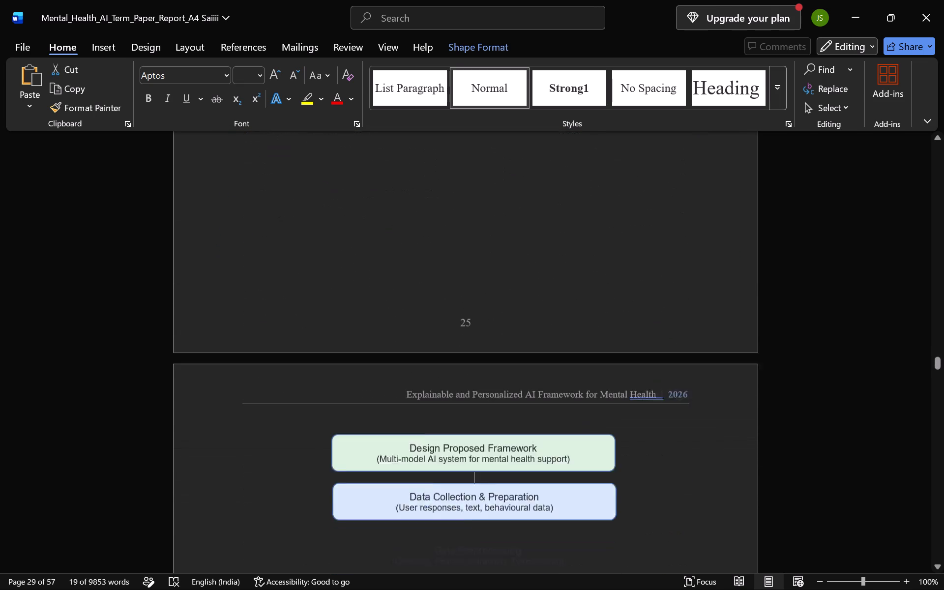
scroll(584, 427, "down", 13)
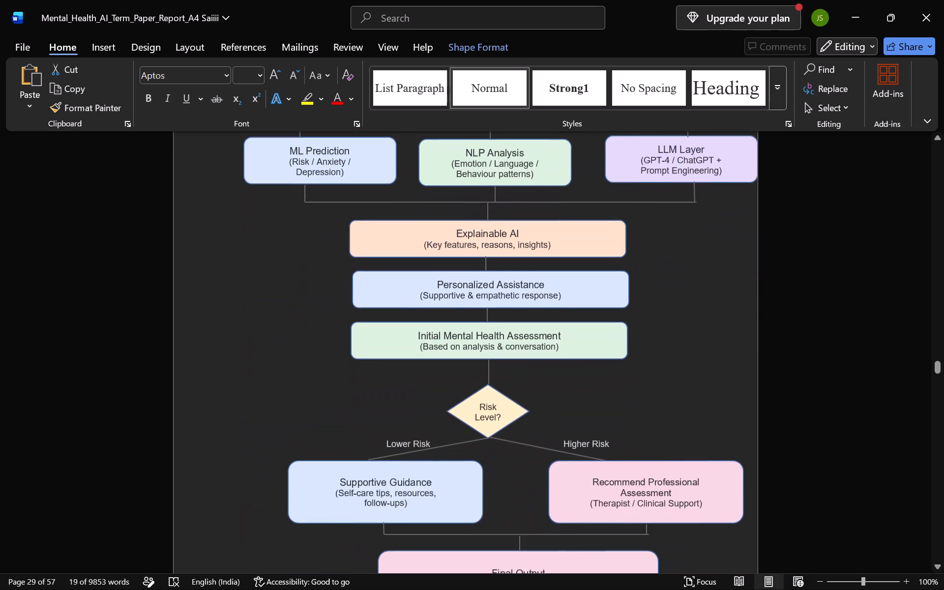
scroll(584, 426, "down", 13)
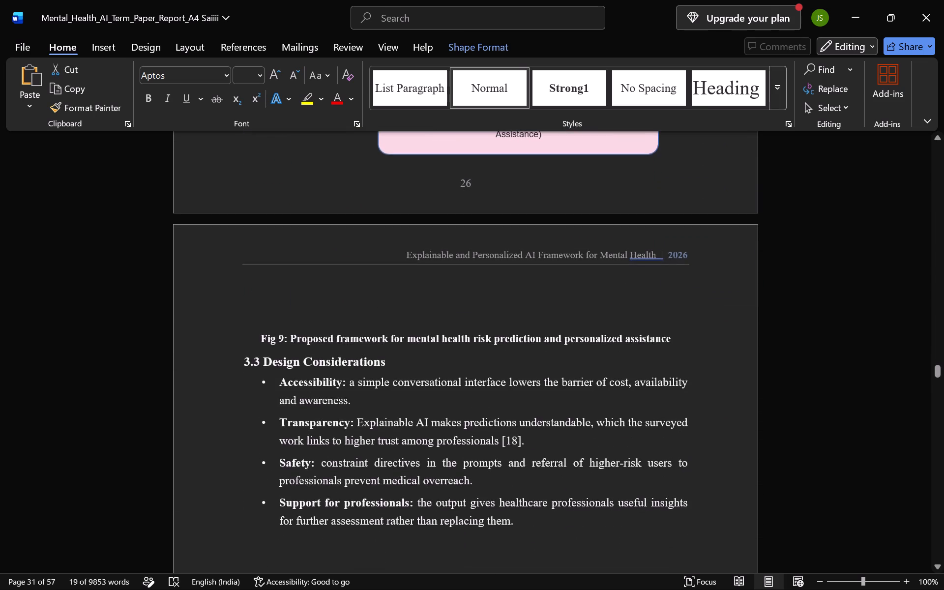
scroll(583, 426, "up", 5)
Minimize the Word report and close the LinkedIn window.
key("alt+Tab")
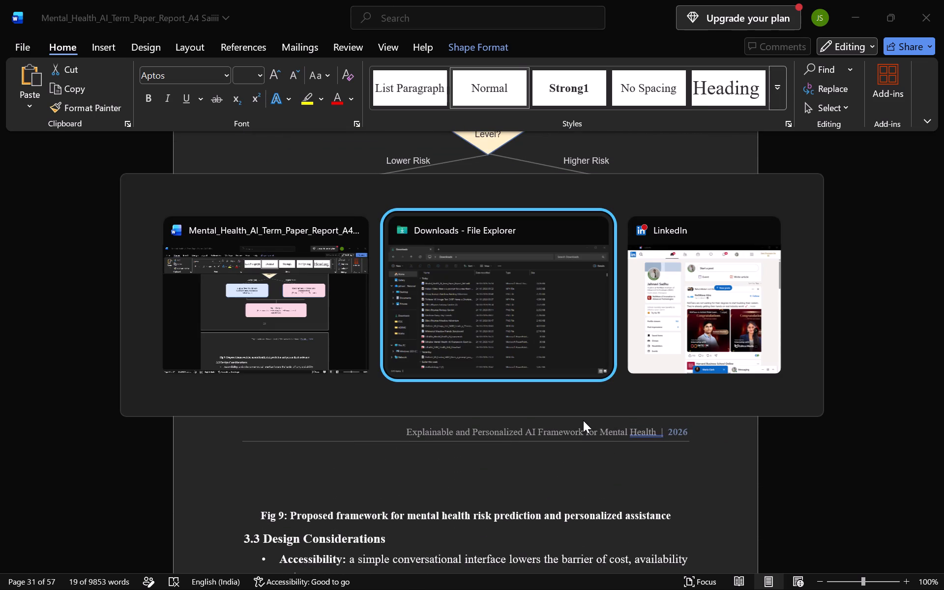
key("alt+Tab")
key("alt+Tab")
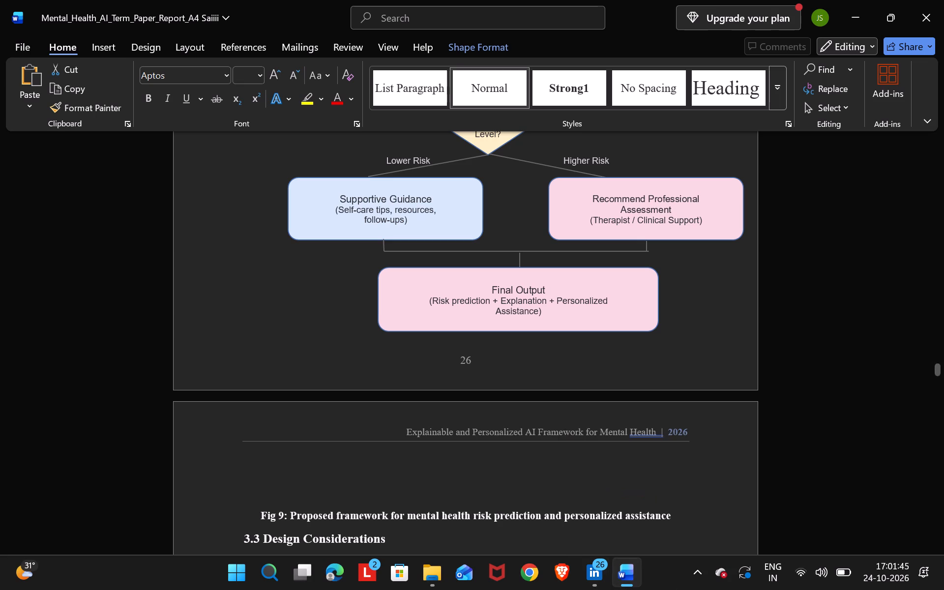
left_click(848, 1)
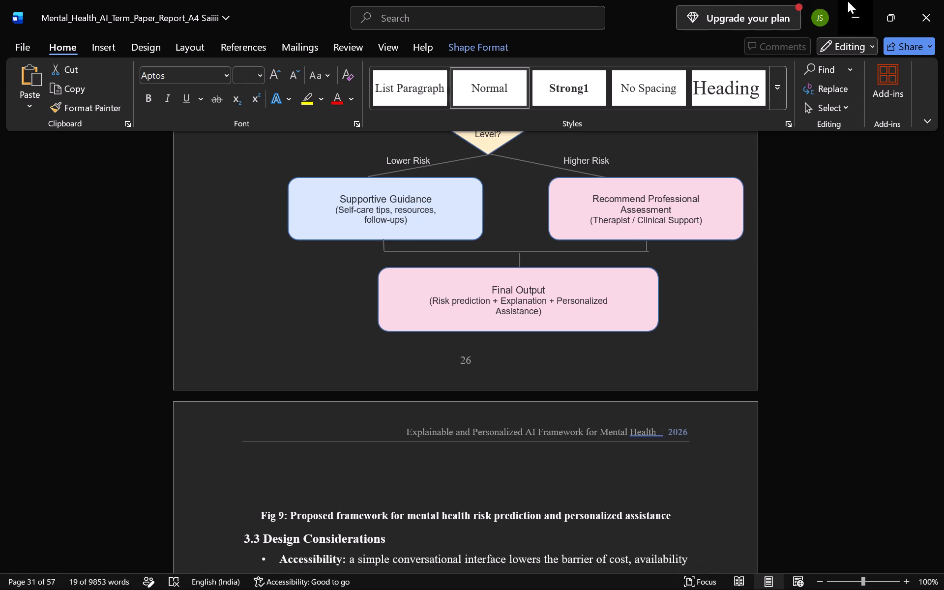
left_click(849, 64)
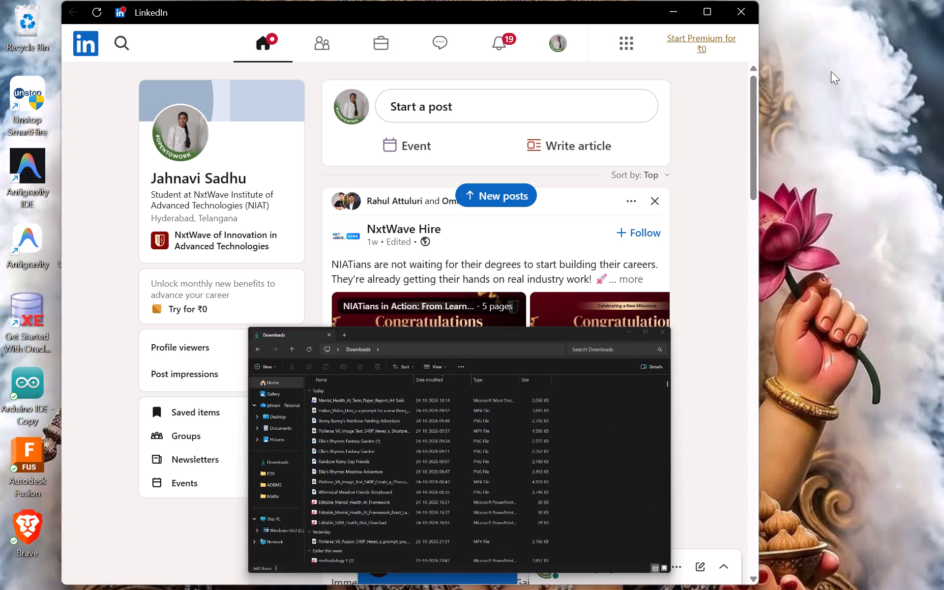
left_click(741, 17)
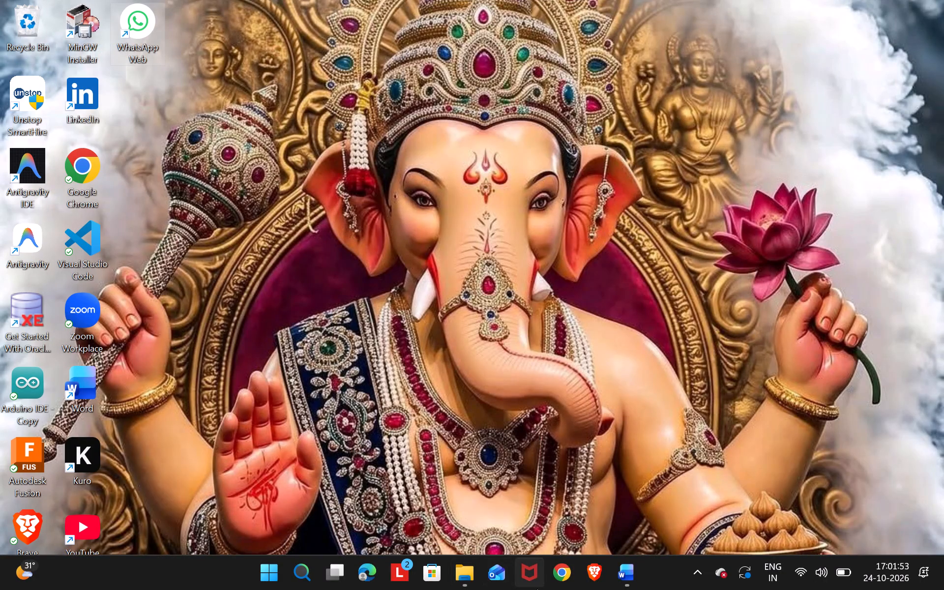
Switch back to the mental health AI term paper report in Word.
key("alt+Tab")
key("alt+Tab")
key("alt+Tab")
key("alt+Tab")
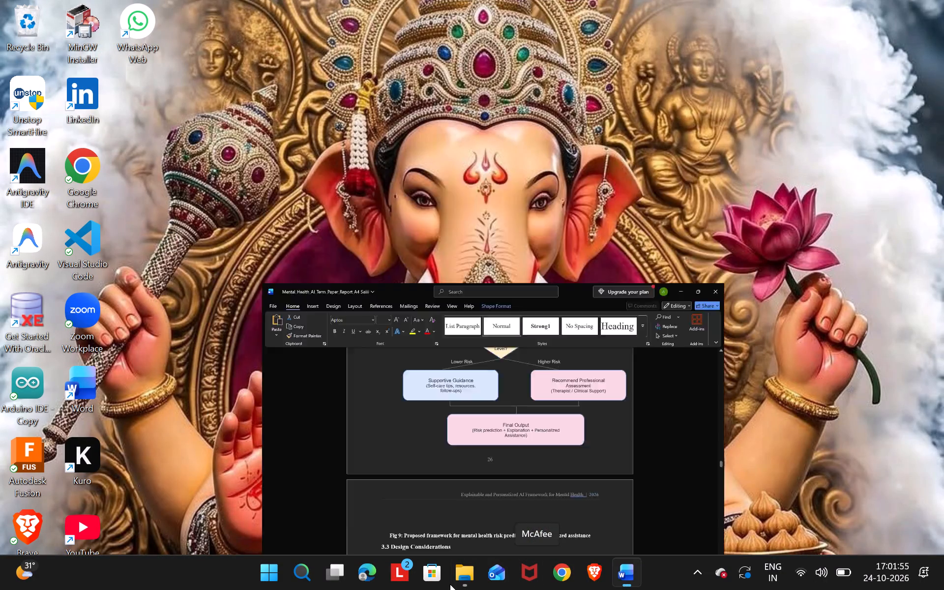
Launch the WhatsApp app from the Windows search top apps.
left_click(296, 575)
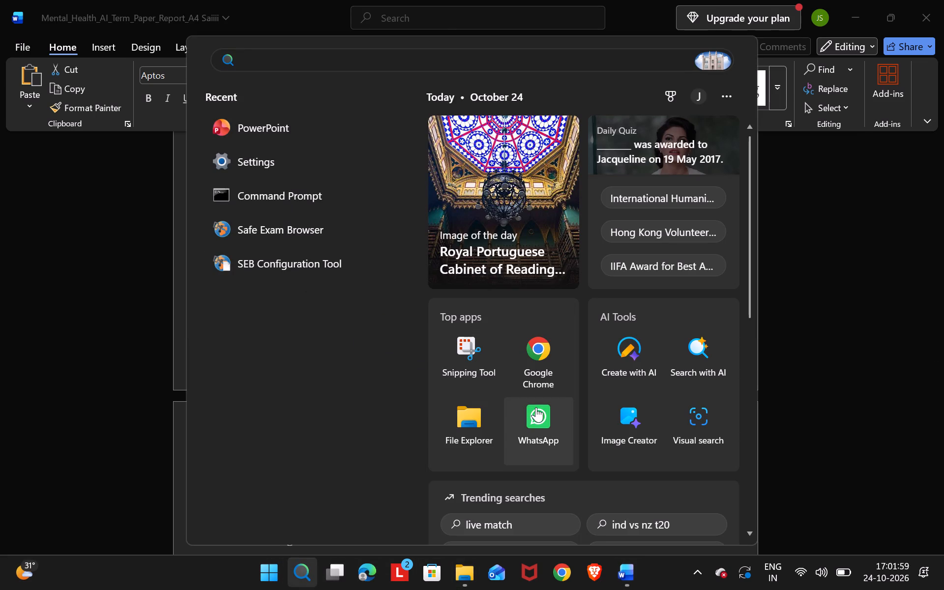
left_click(537, 410)
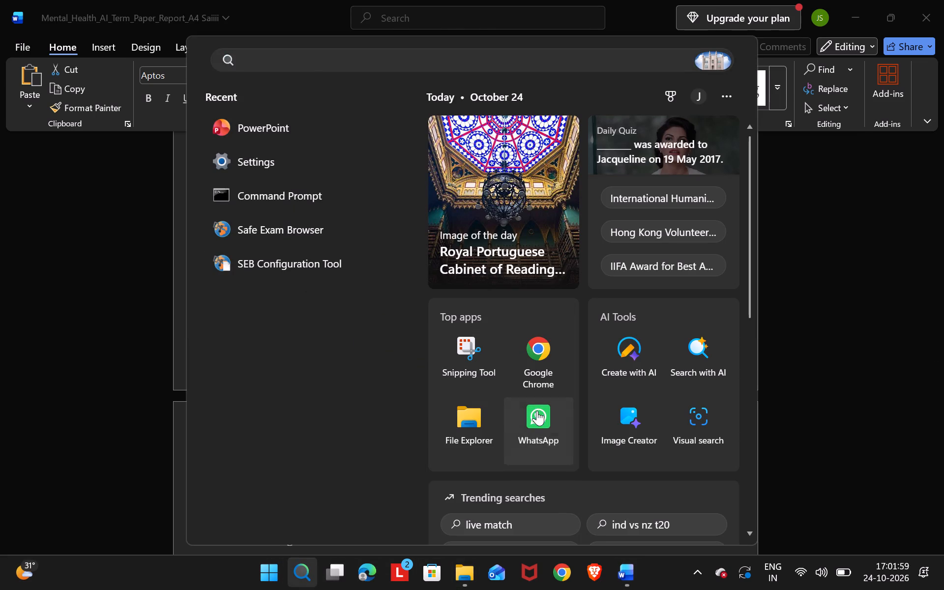
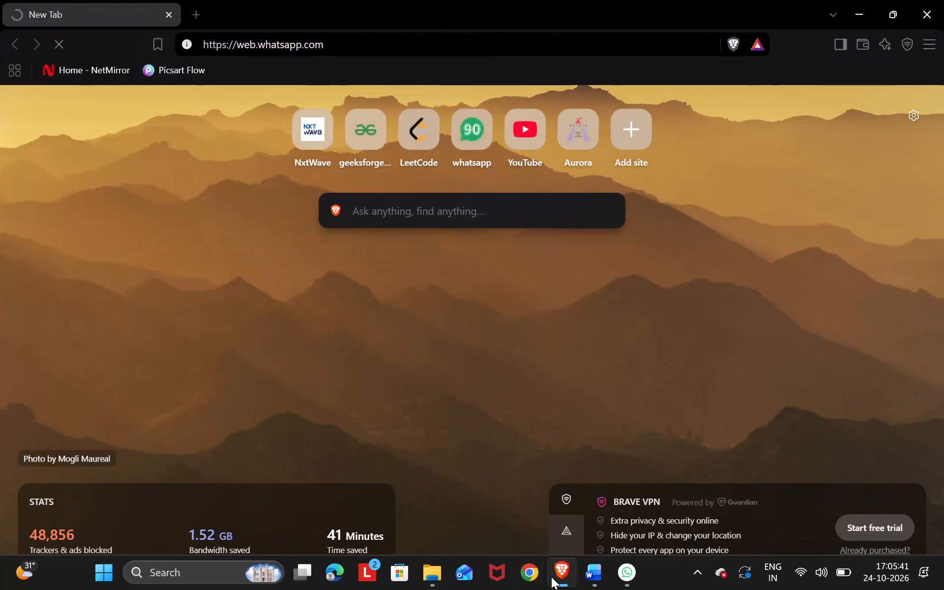
Minimize Brave, launch Google Chrome in a maximized window and open web.whatsapp.com there.
left_click(861, 0)
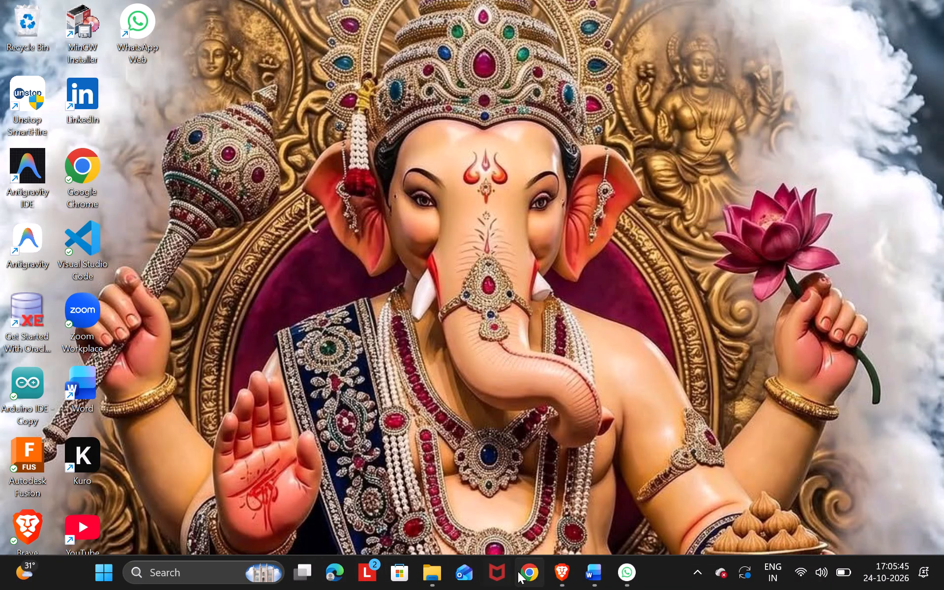
left_click(518, 571)
left_click(459, 296)
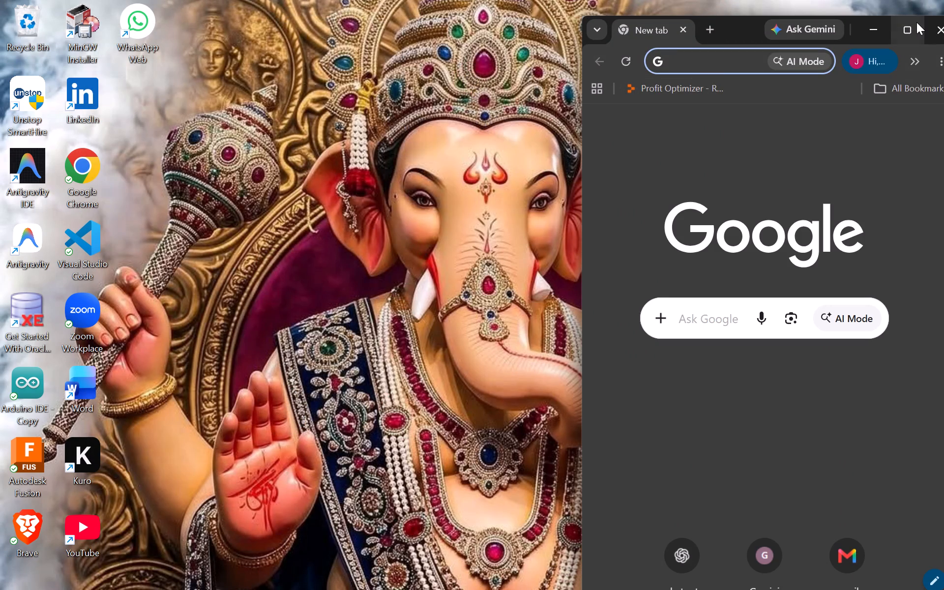
left_click(916, 22)
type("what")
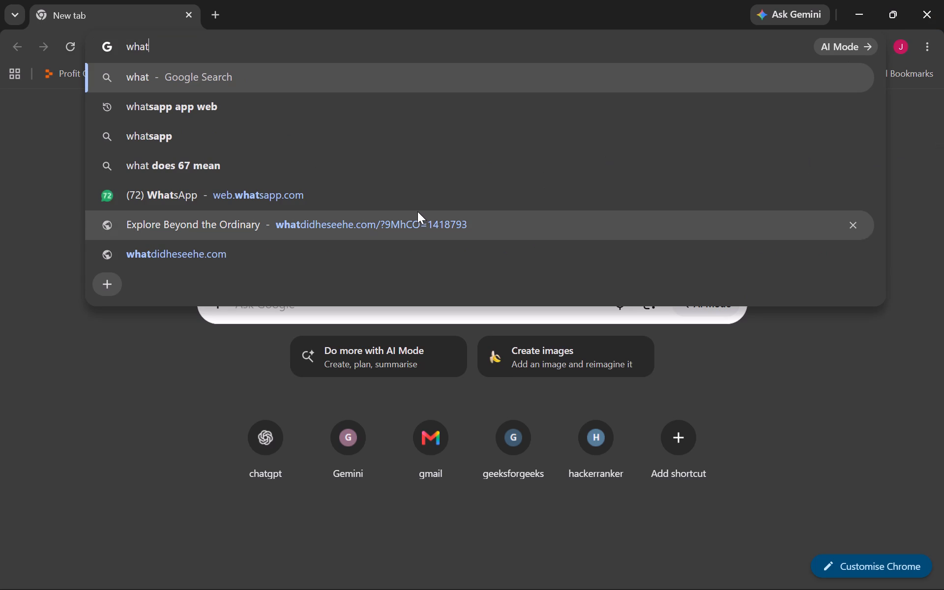
left_click(390, 192)
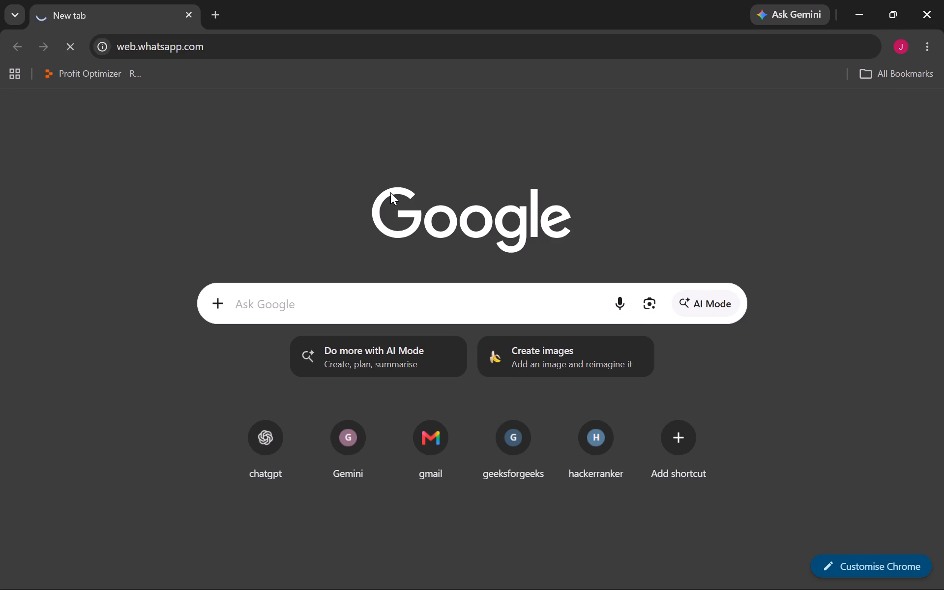
Minimize Chrome and switch back to the Brave window with web.whatsapp.com.
left_click(852, 0)
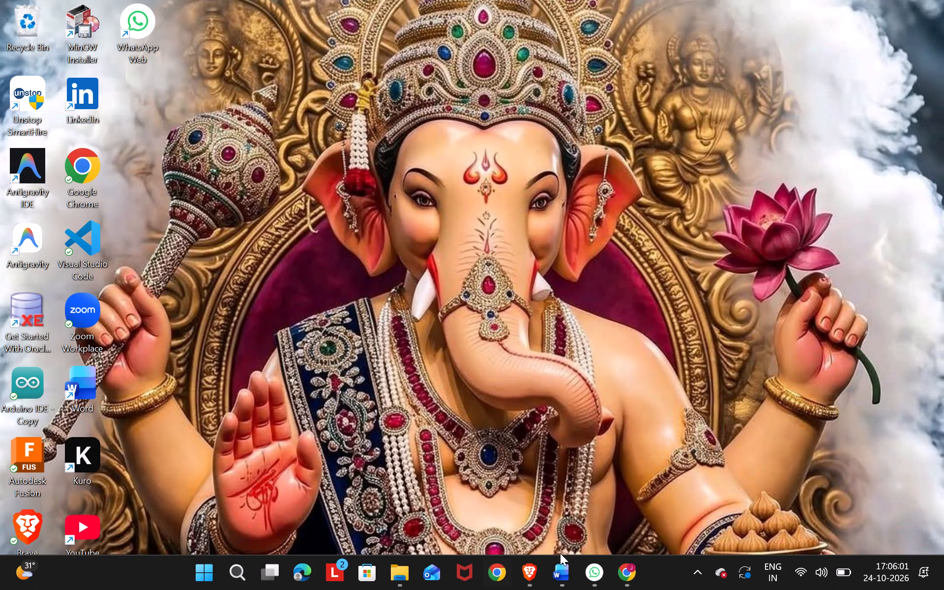
left_click(535, 572)
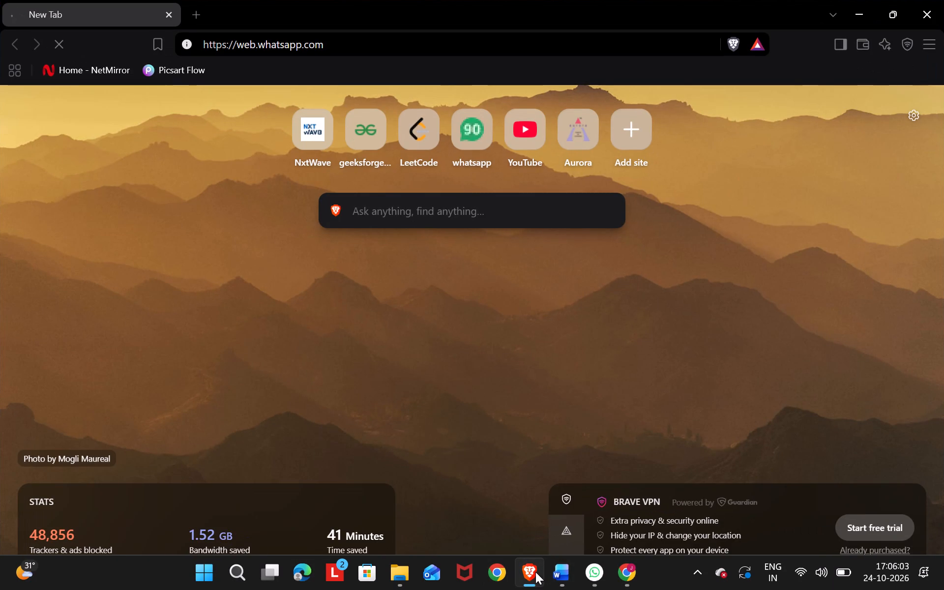